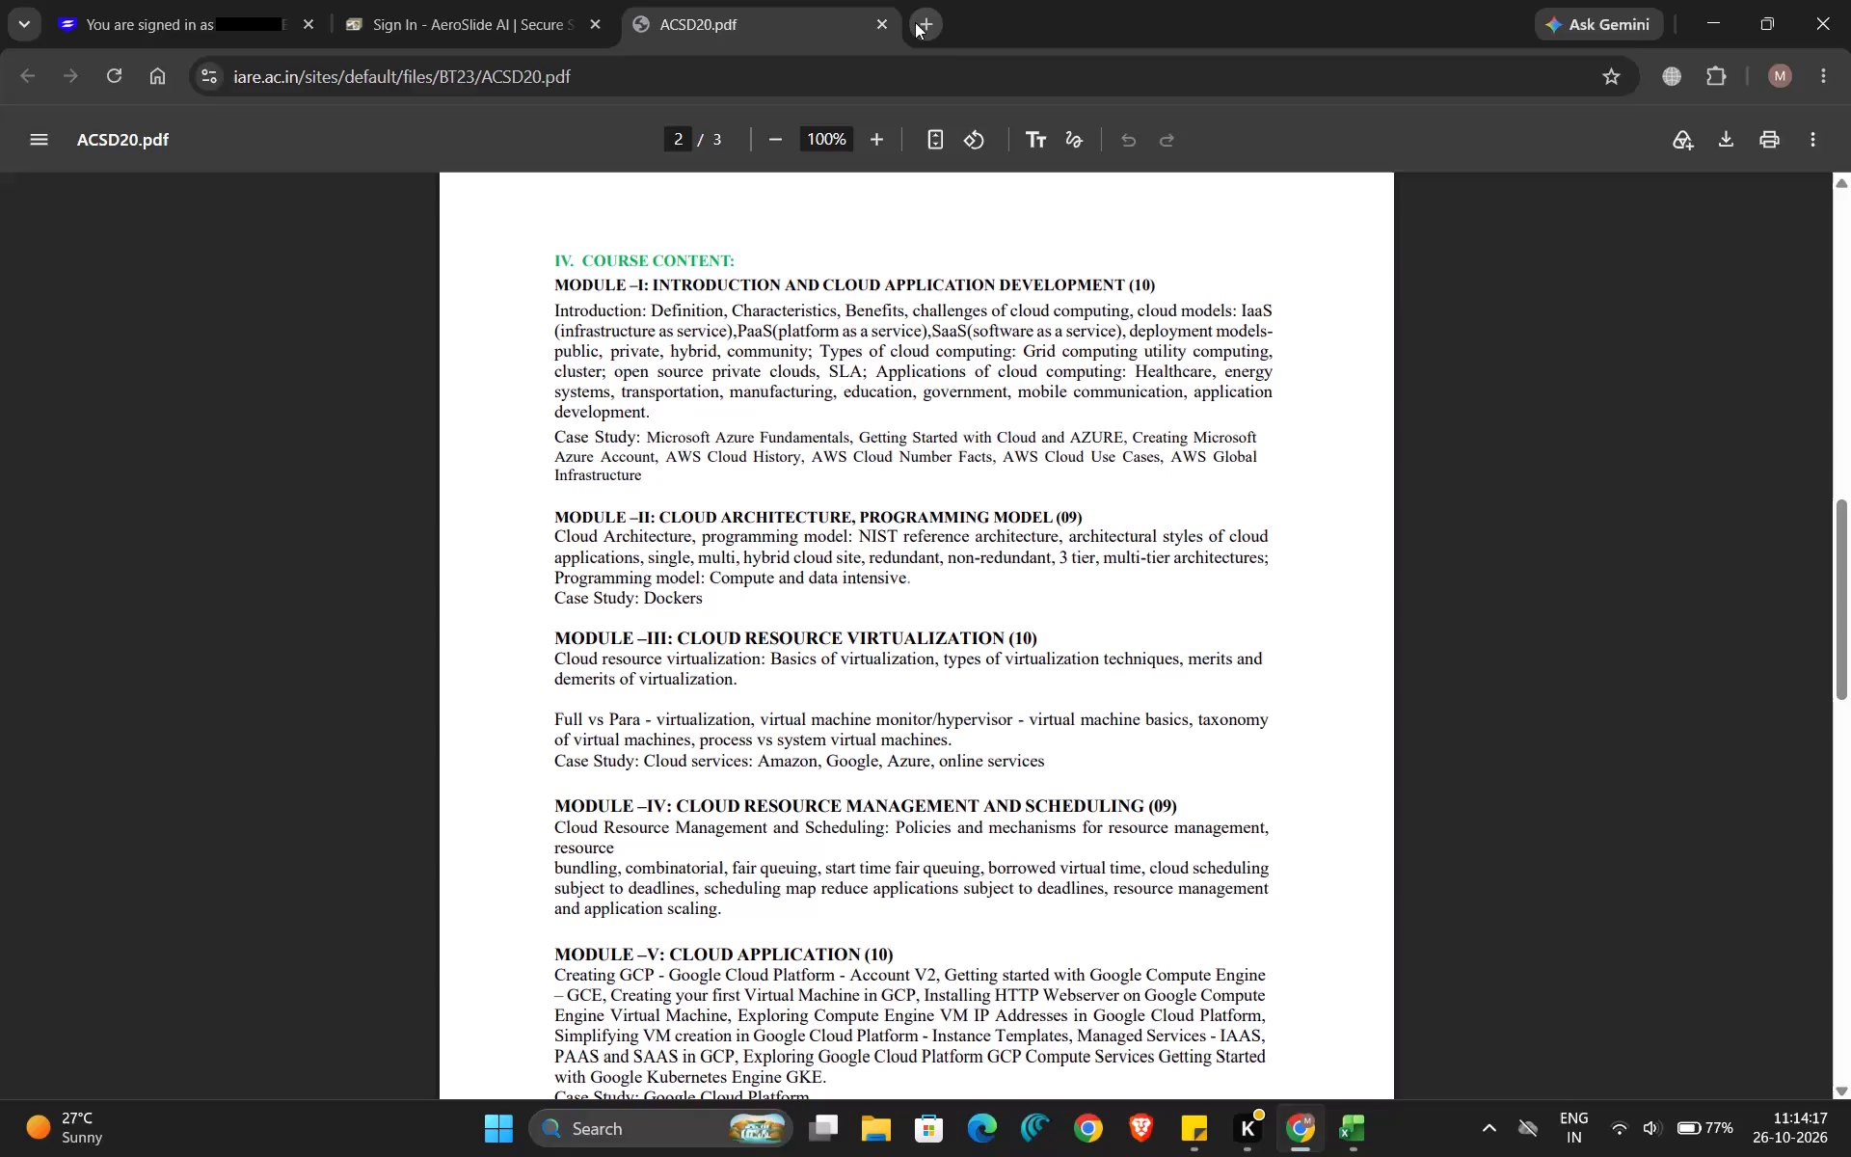
Search for "samvidha" in a new browser tab and open the Samvidha portal at samvidha.iare.ac.in from its shortcut.
{"action": "left_click", "coordinate": [915, 22]}
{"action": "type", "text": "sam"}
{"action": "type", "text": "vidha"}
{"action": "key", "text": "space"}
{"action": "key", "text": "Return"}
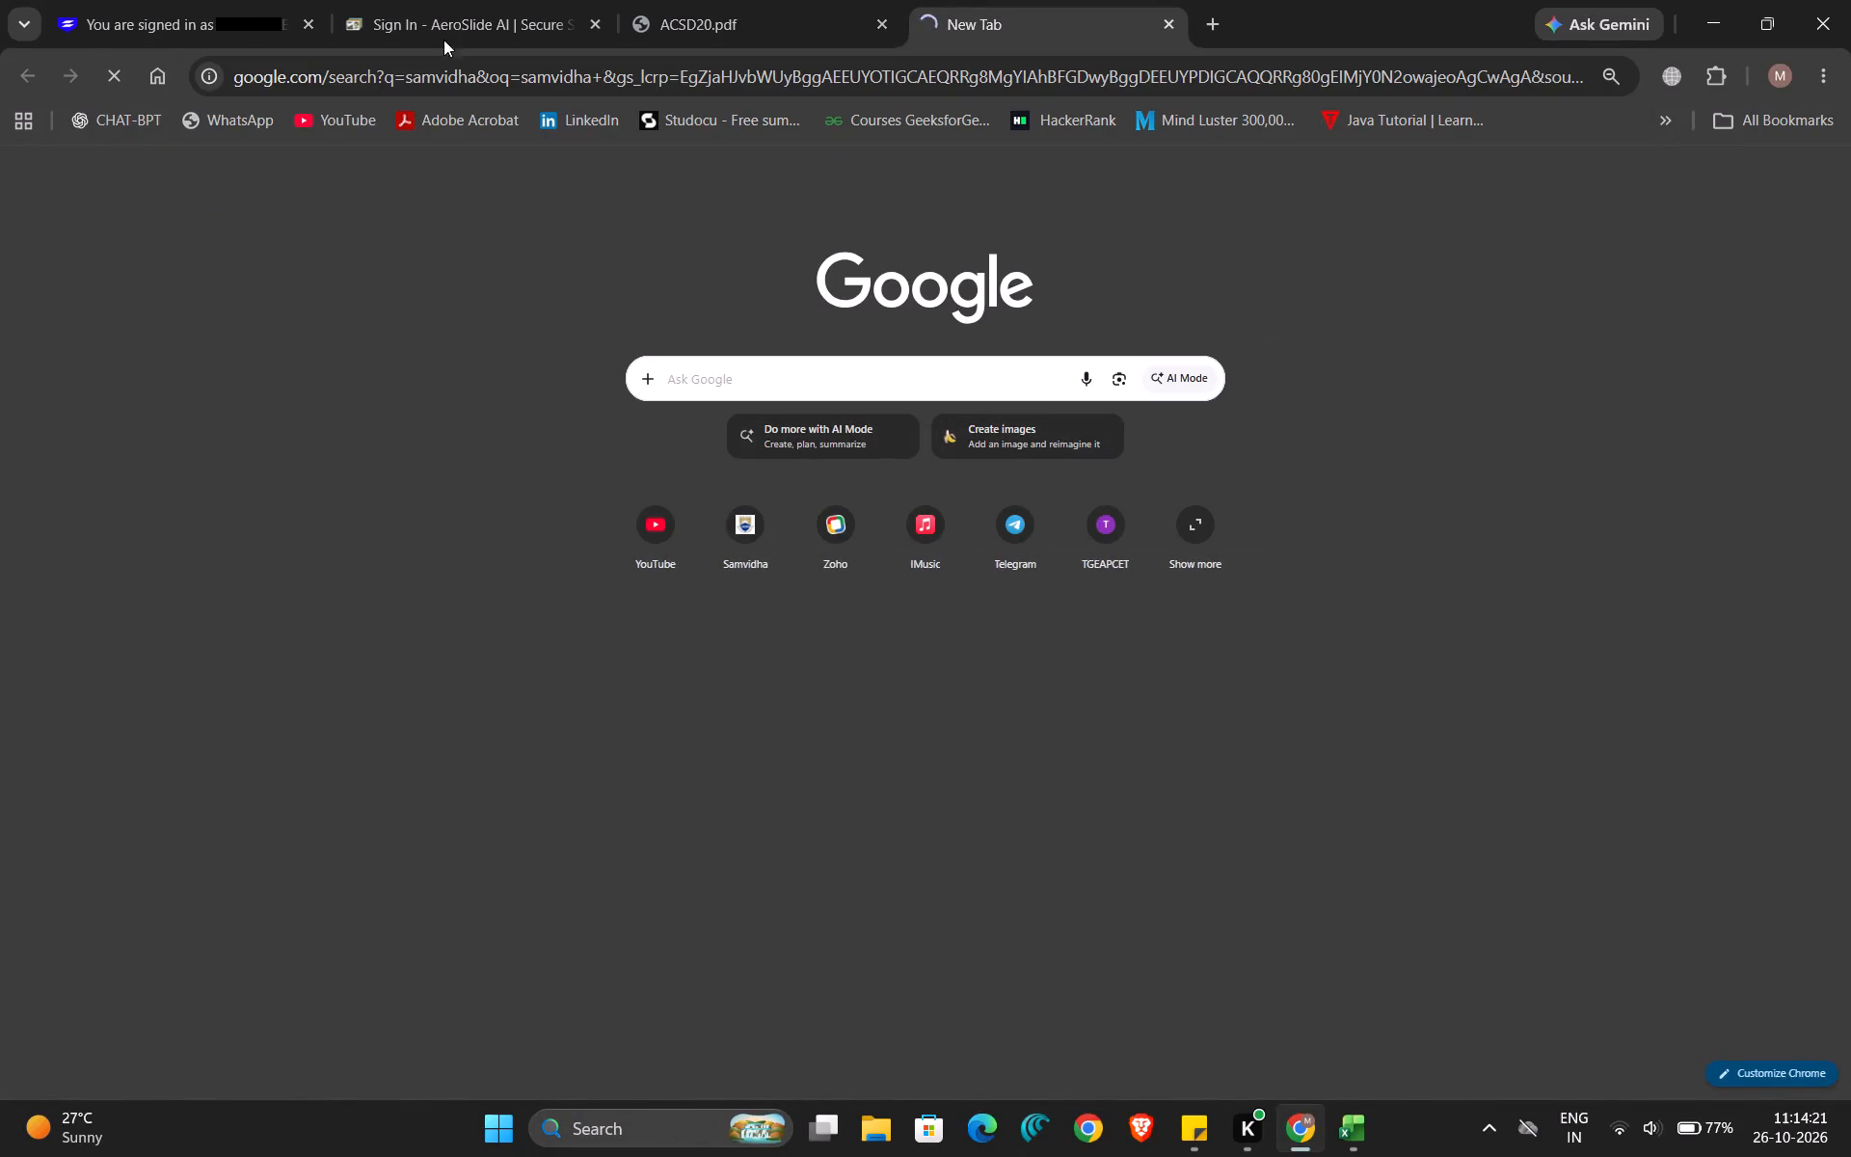
{"action": "left_click", "coordinate": [750, 564]}
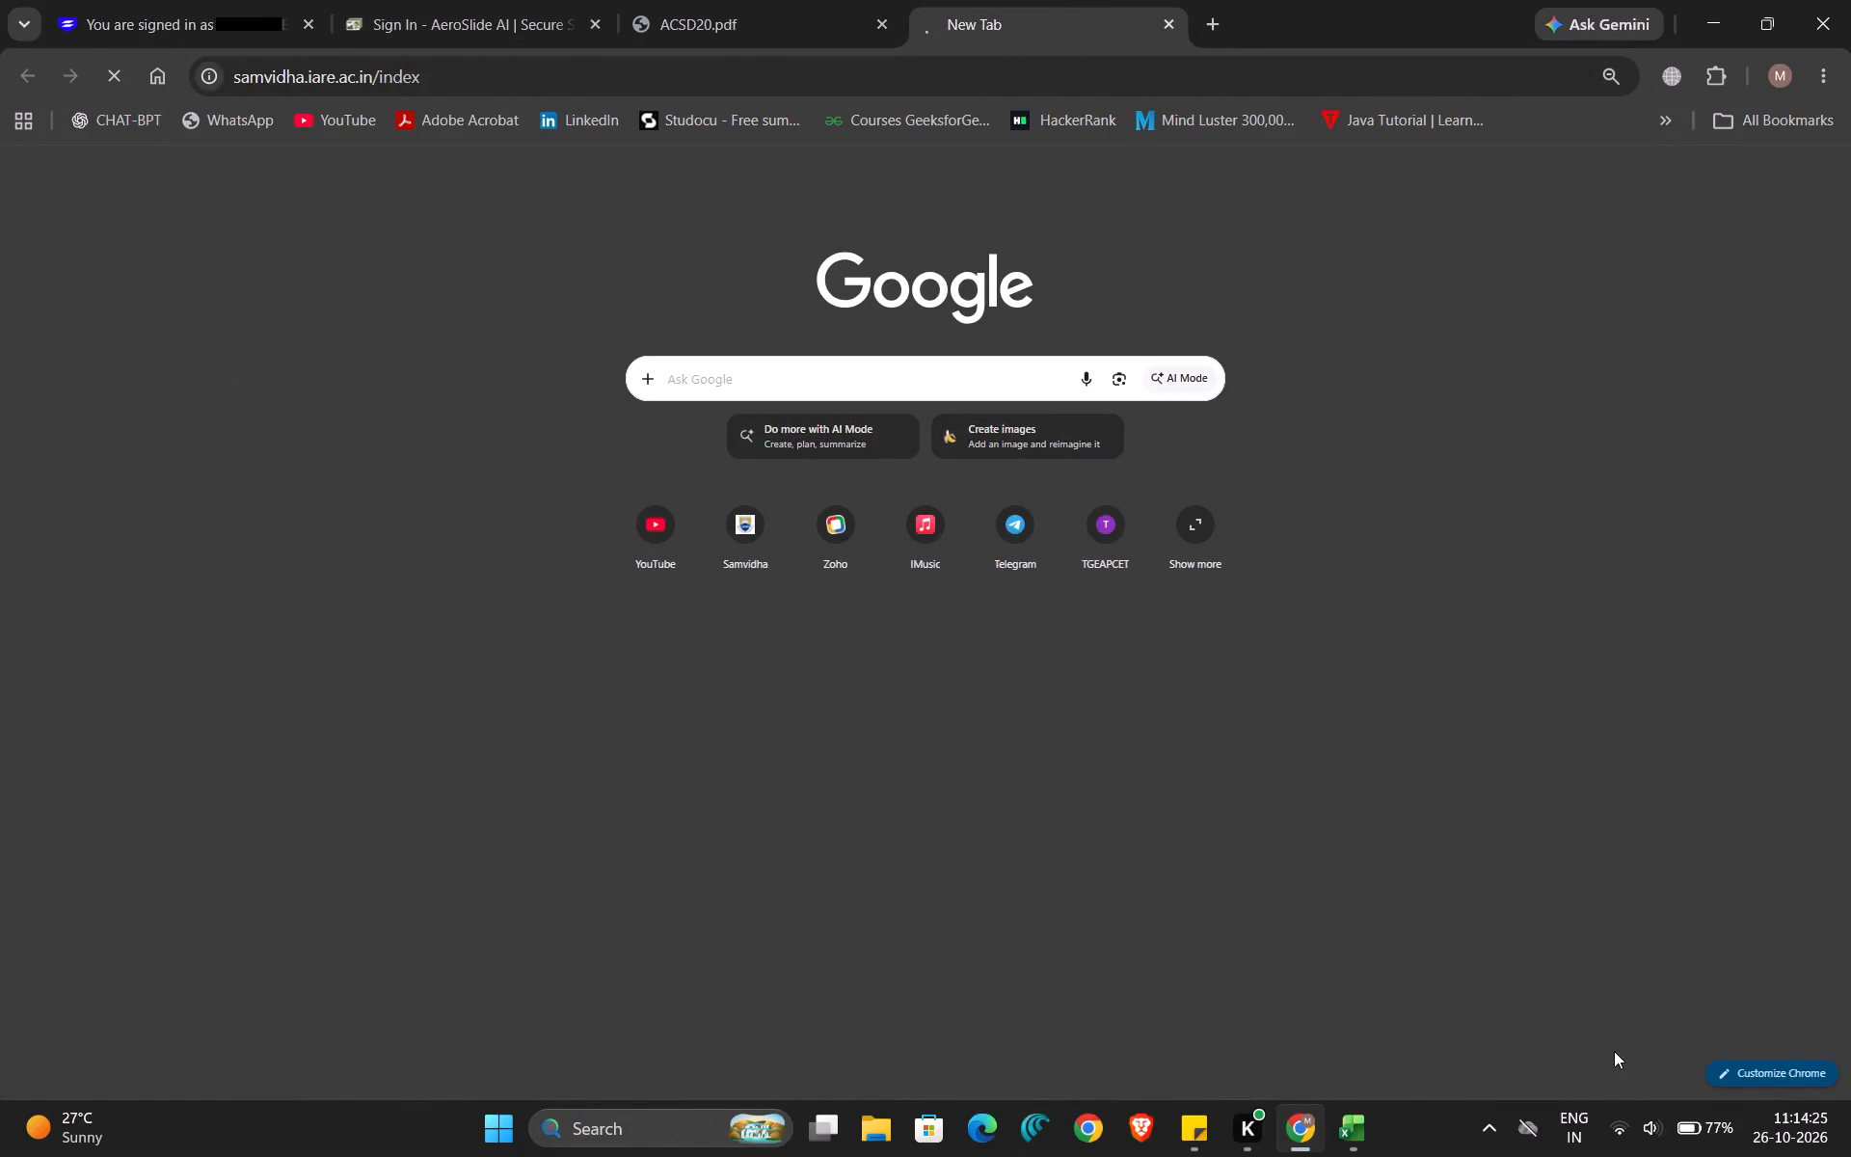
Open the list of available Wi-Fi networks to check the connection to IARE-WIFI.
{"action": "left_click", "coordinate": [1622, 1111]}
{"action": "left_click", "coordinate": [1520, 666]}
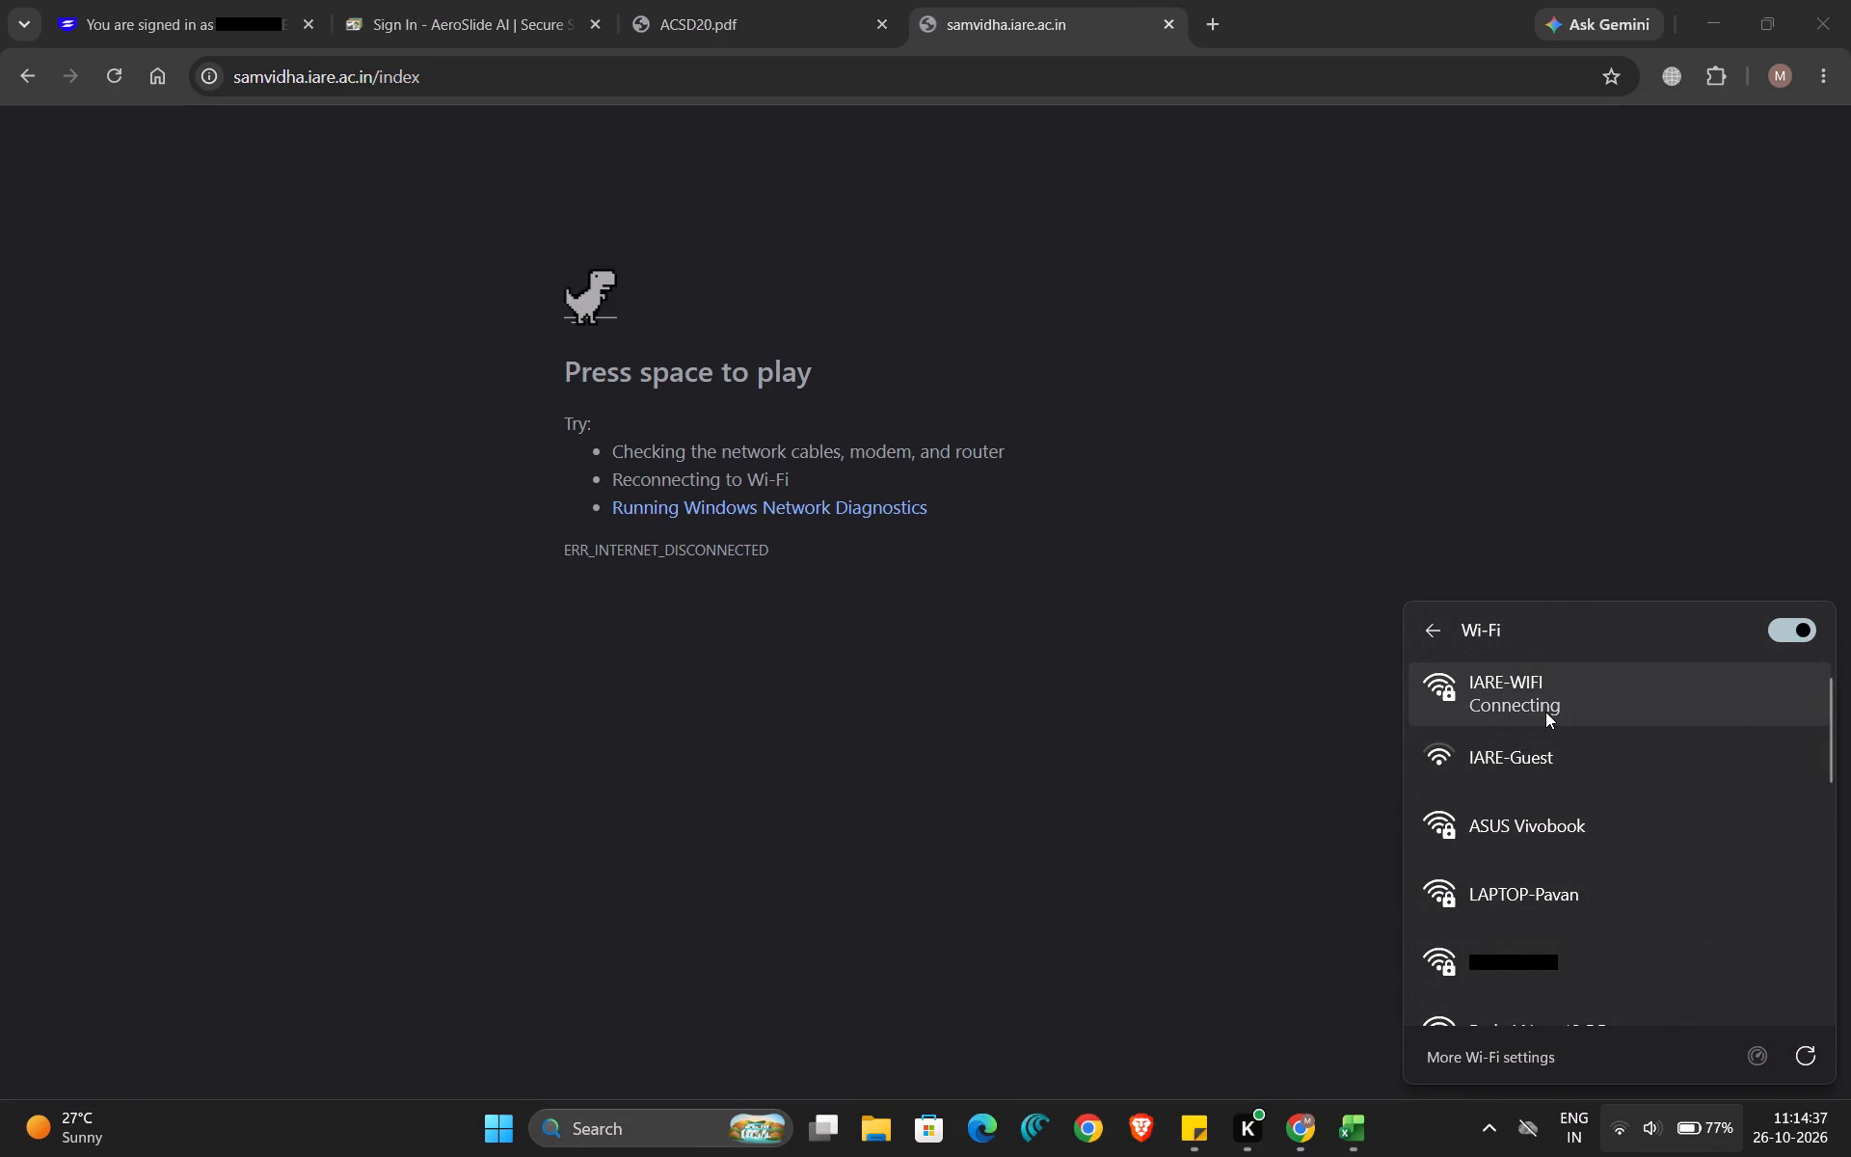
Reload the Samvidha portal page in the browser.
{"action": "key", "text": "ctrl+r"}
{"action": "left_click", "coordinate": [117, 86]}
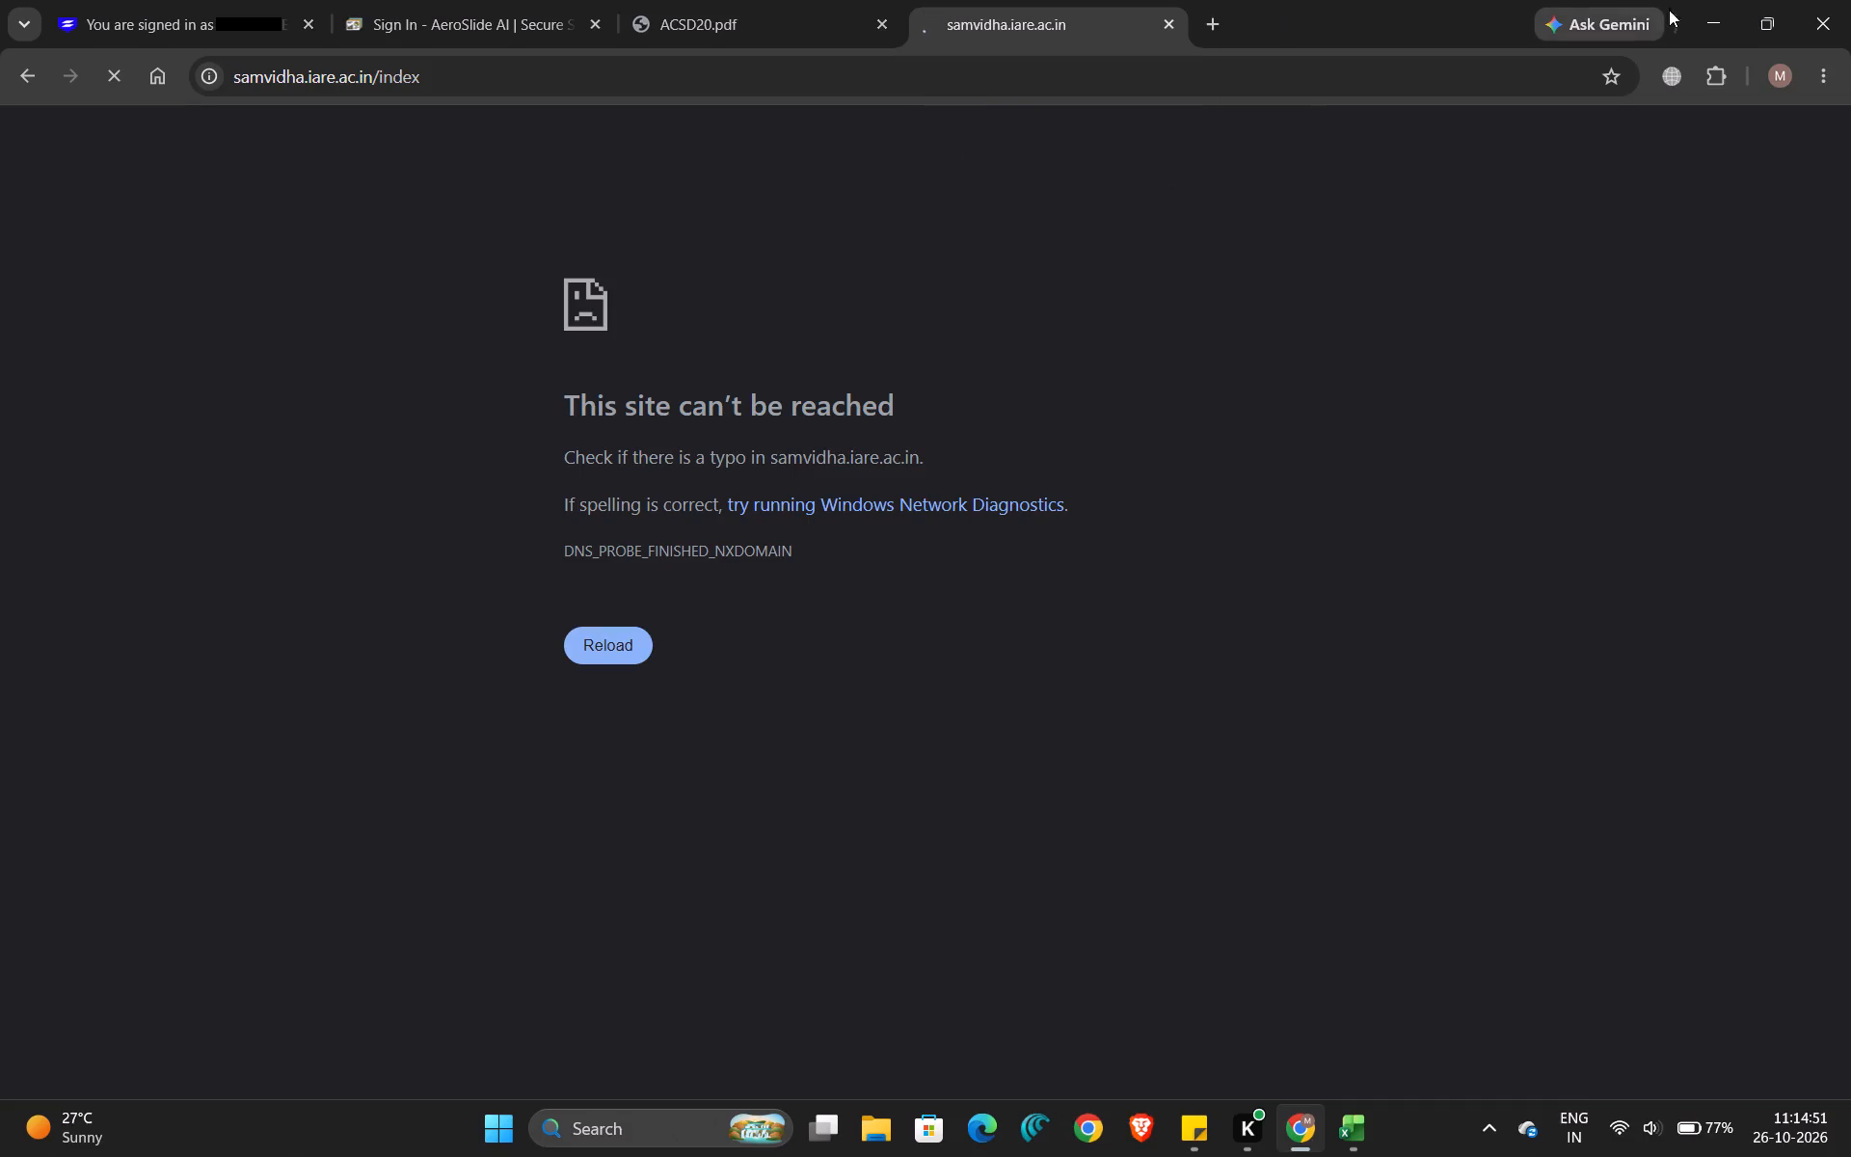
Reopen the list of Wi-Fi networks and check the IARE-WIFI connection status.
{"action": "left_click", "coordinate": [1619, 1120]}
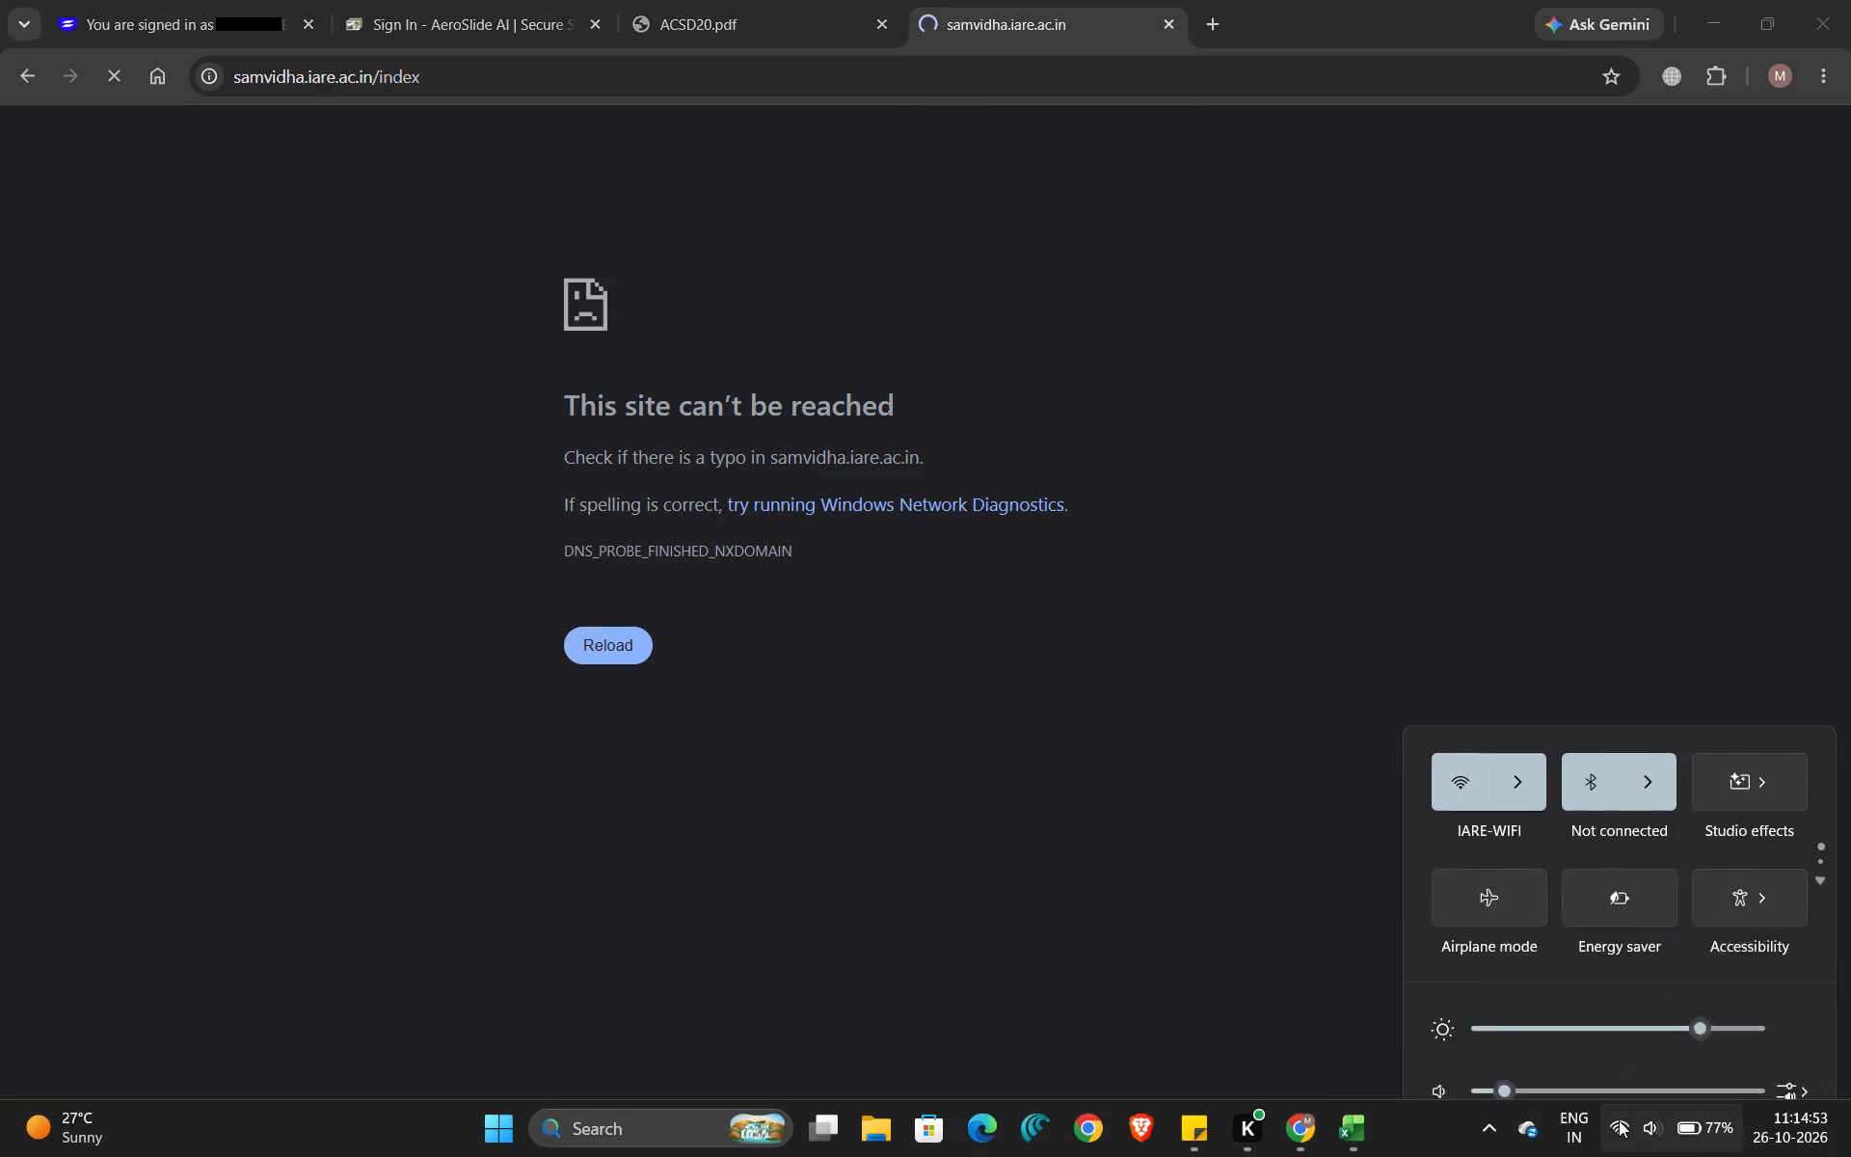
{"action": "left_click", "coordinate": [1519, 675]}
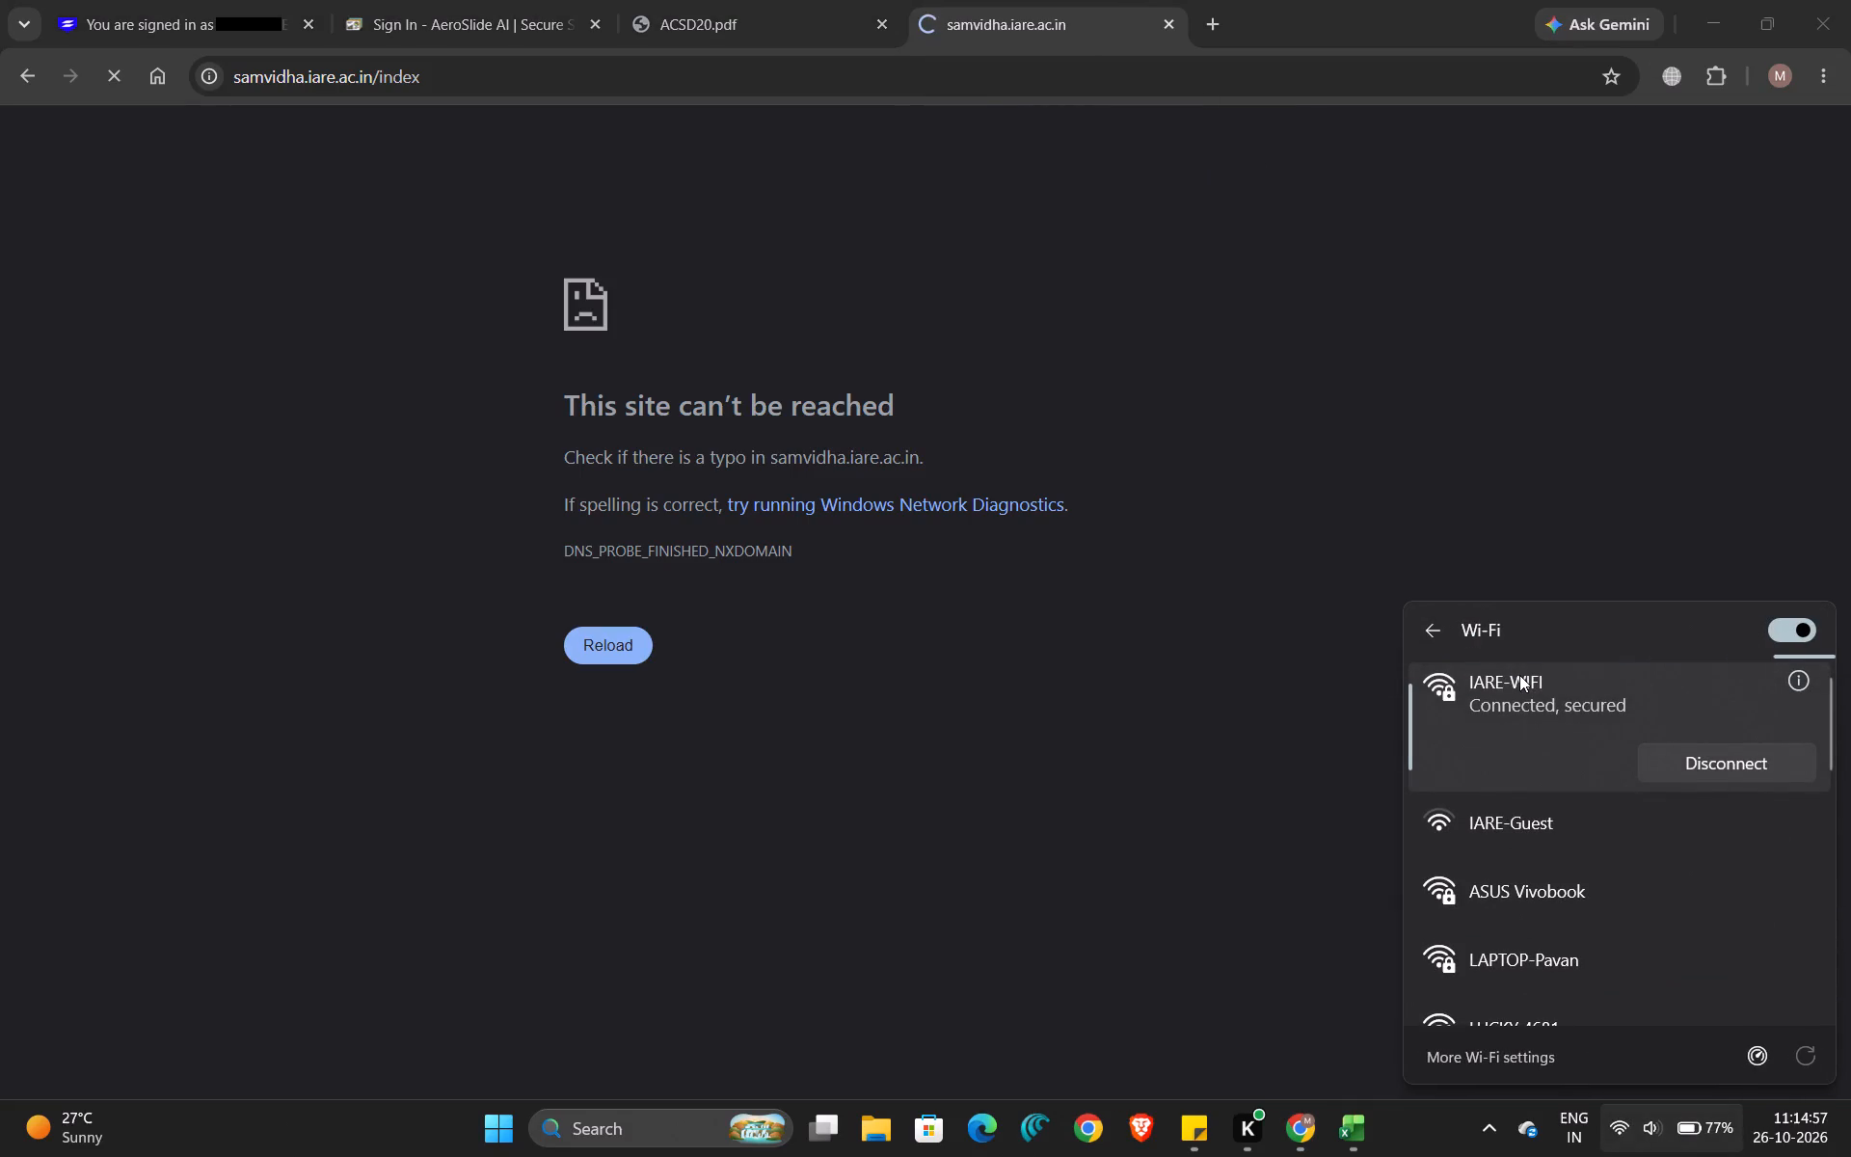
{"action": "left_click", "coordinate": [1519, 675]}
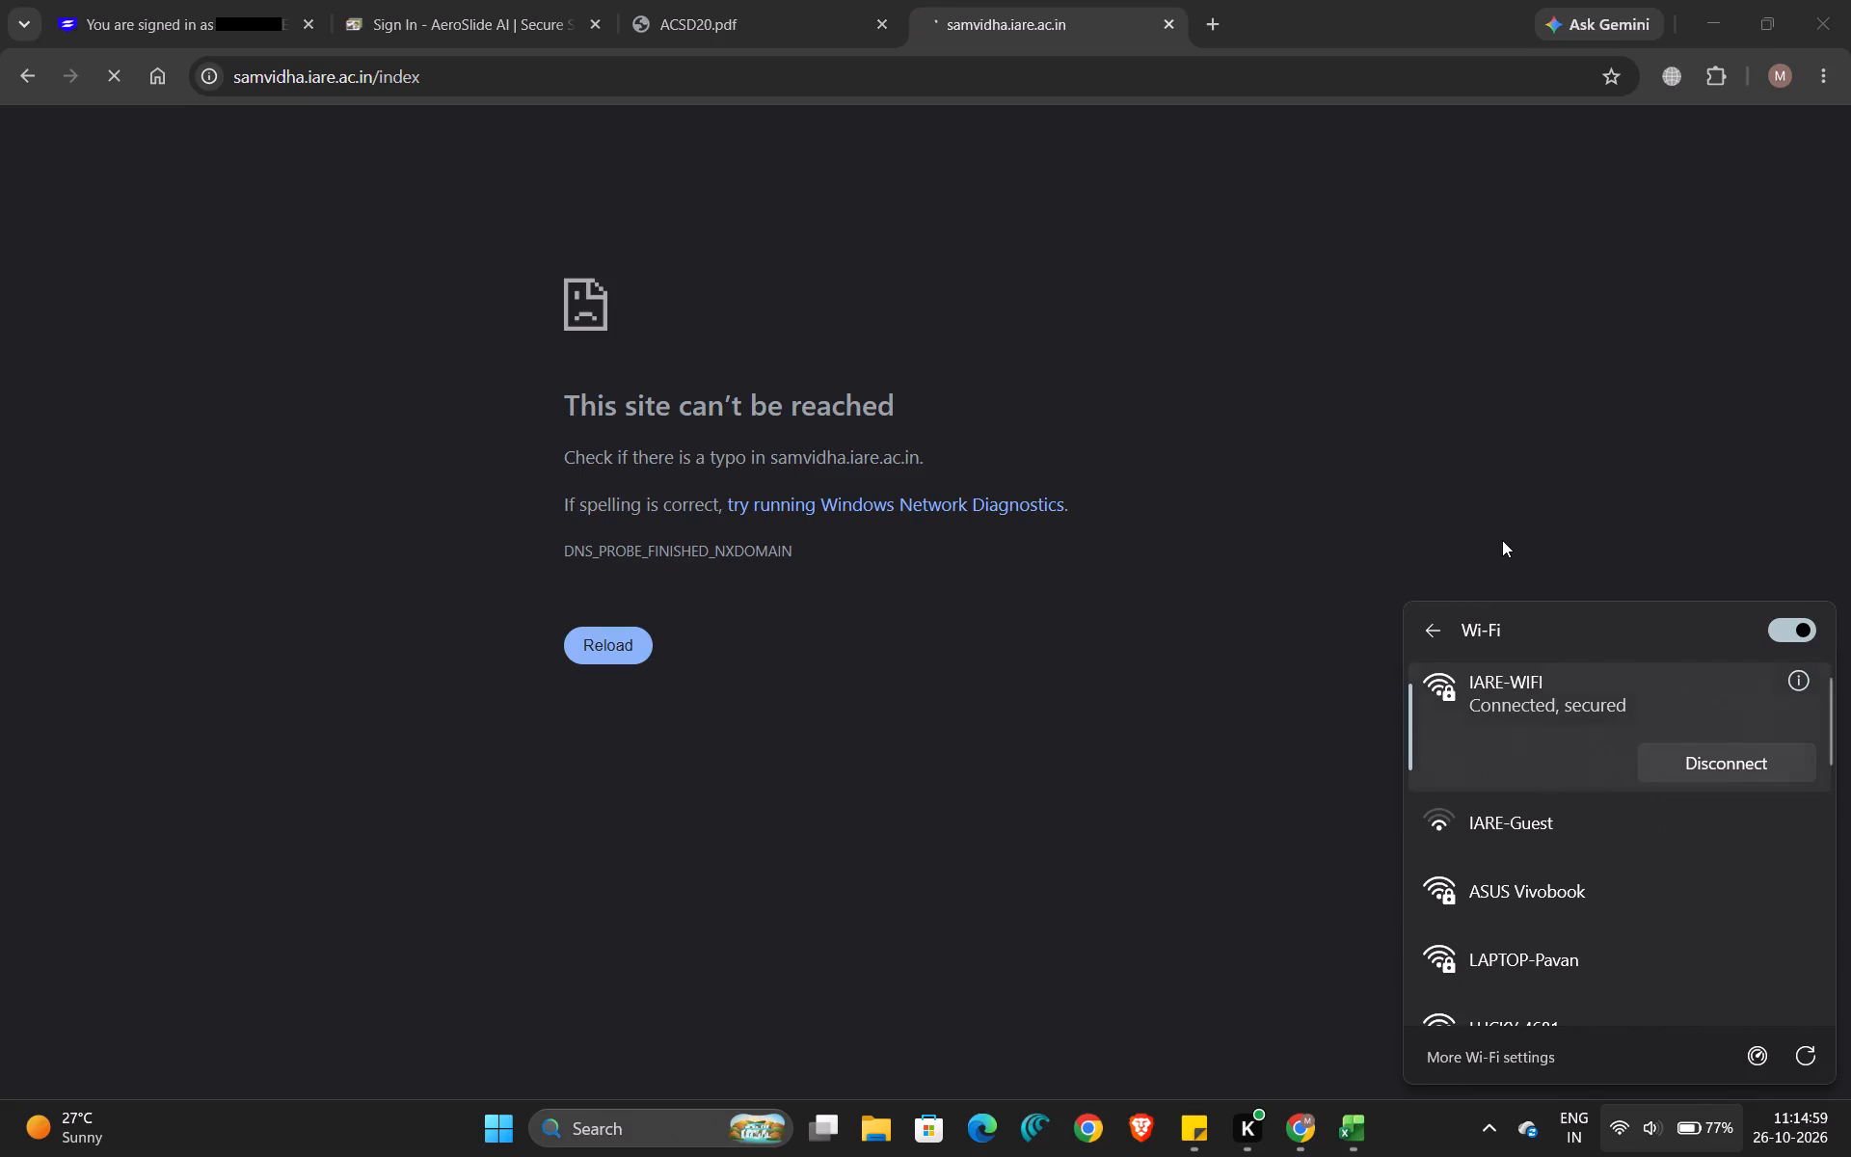
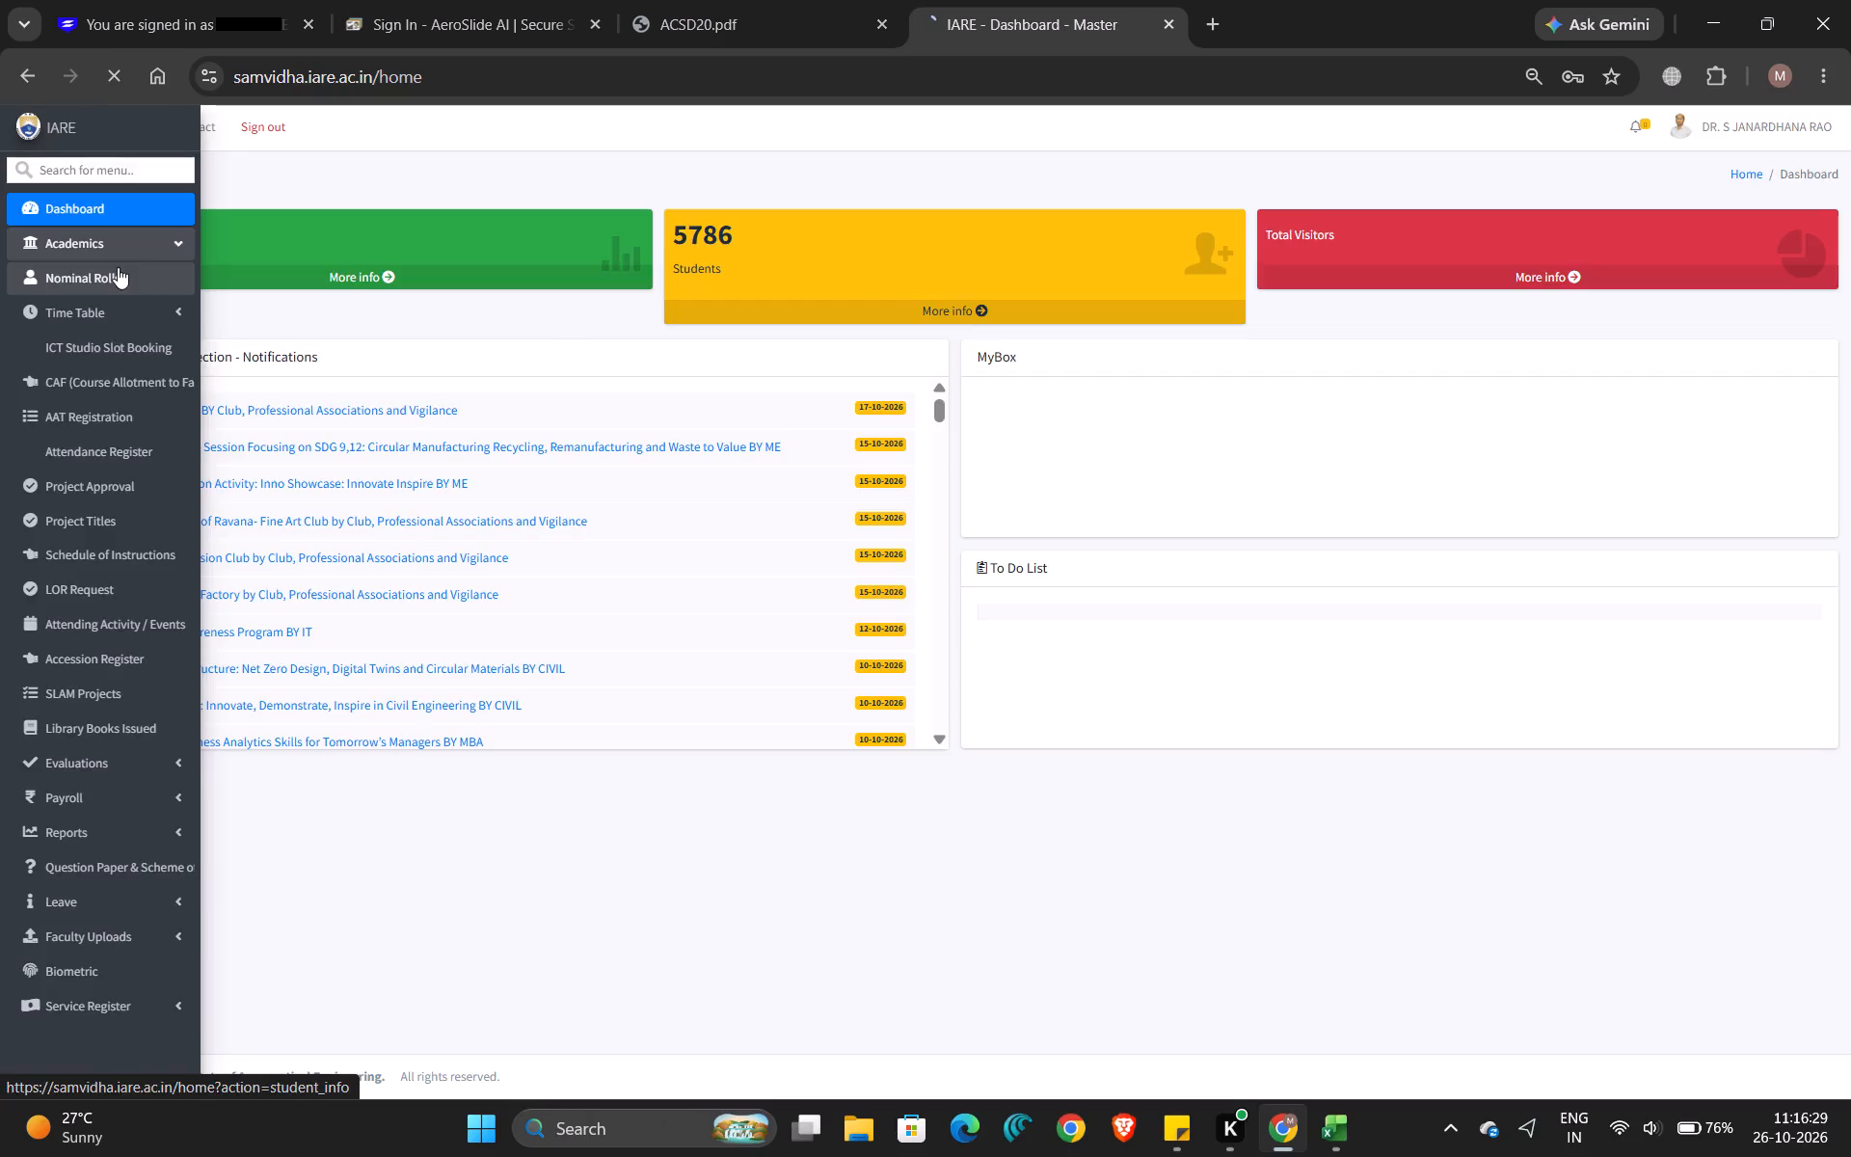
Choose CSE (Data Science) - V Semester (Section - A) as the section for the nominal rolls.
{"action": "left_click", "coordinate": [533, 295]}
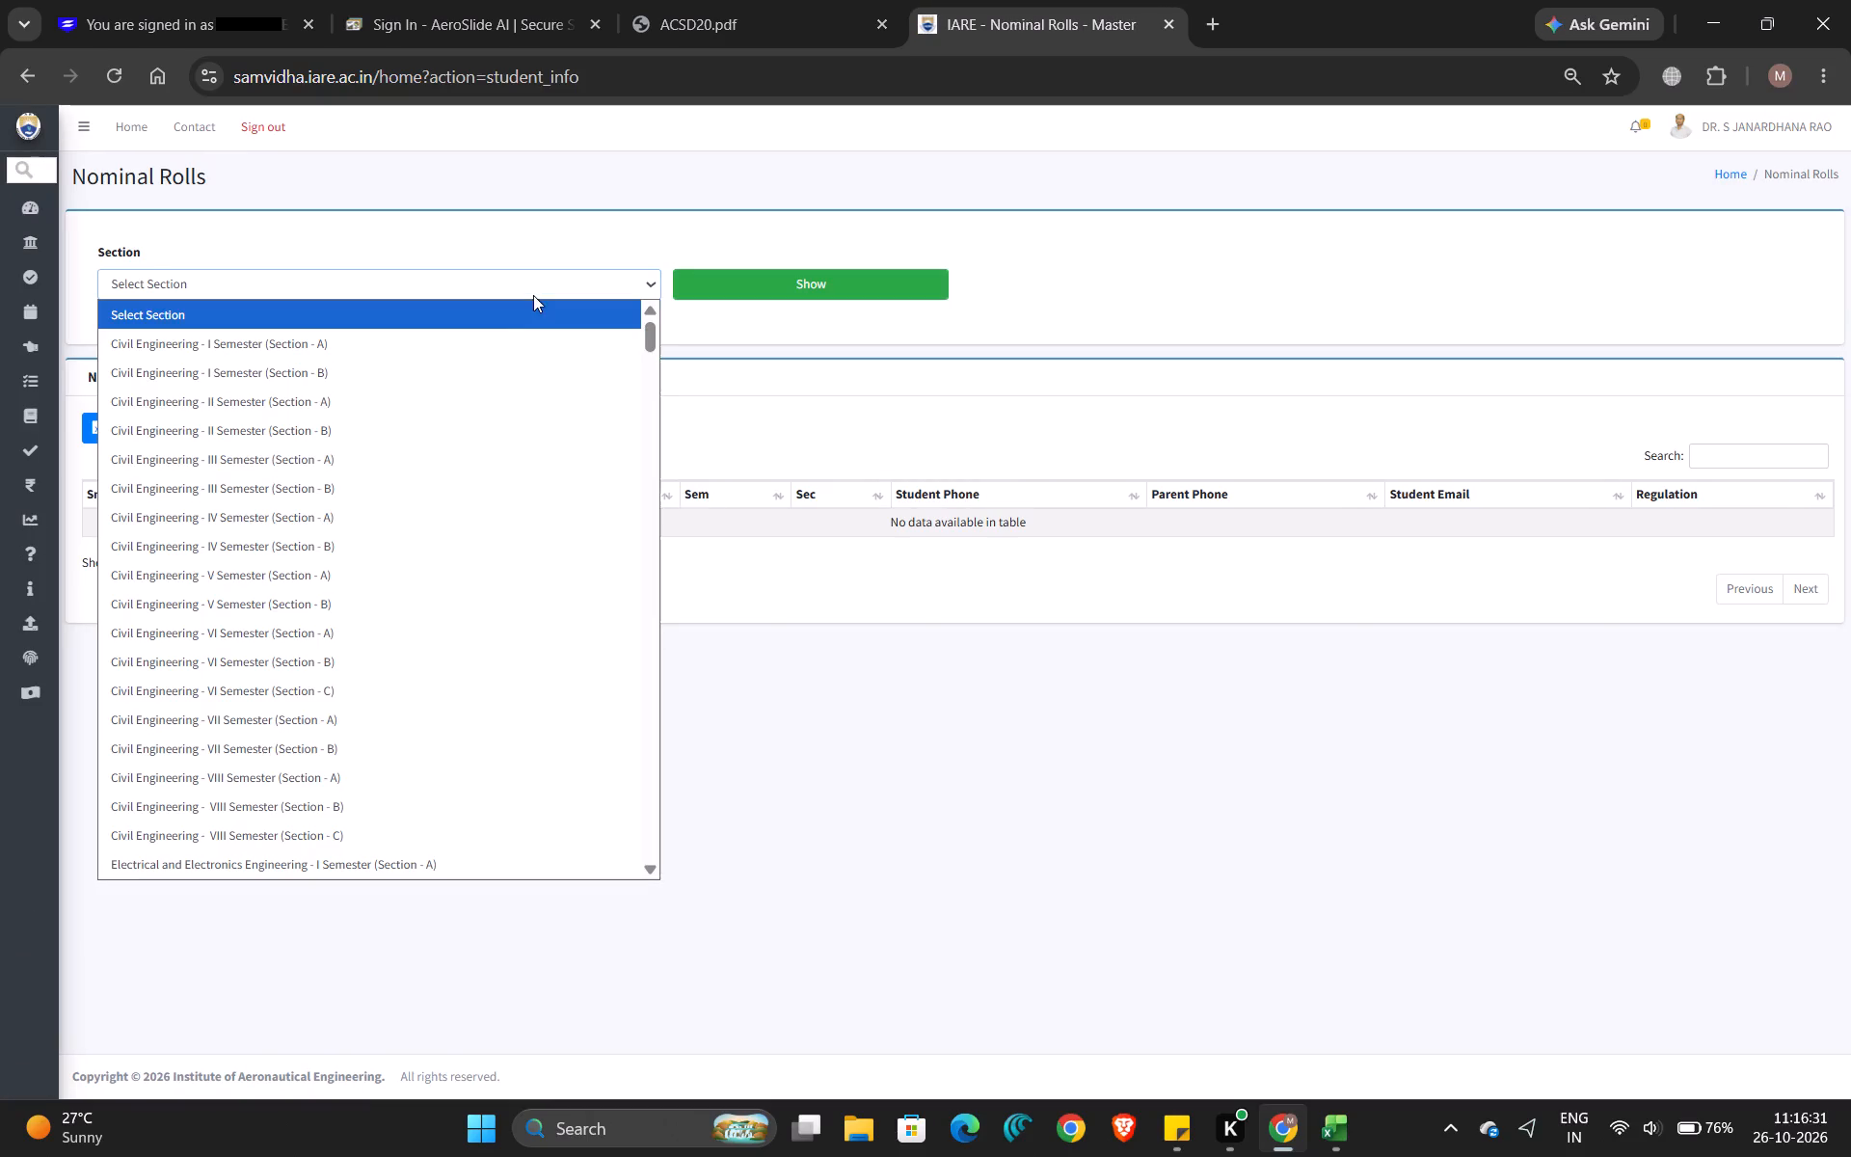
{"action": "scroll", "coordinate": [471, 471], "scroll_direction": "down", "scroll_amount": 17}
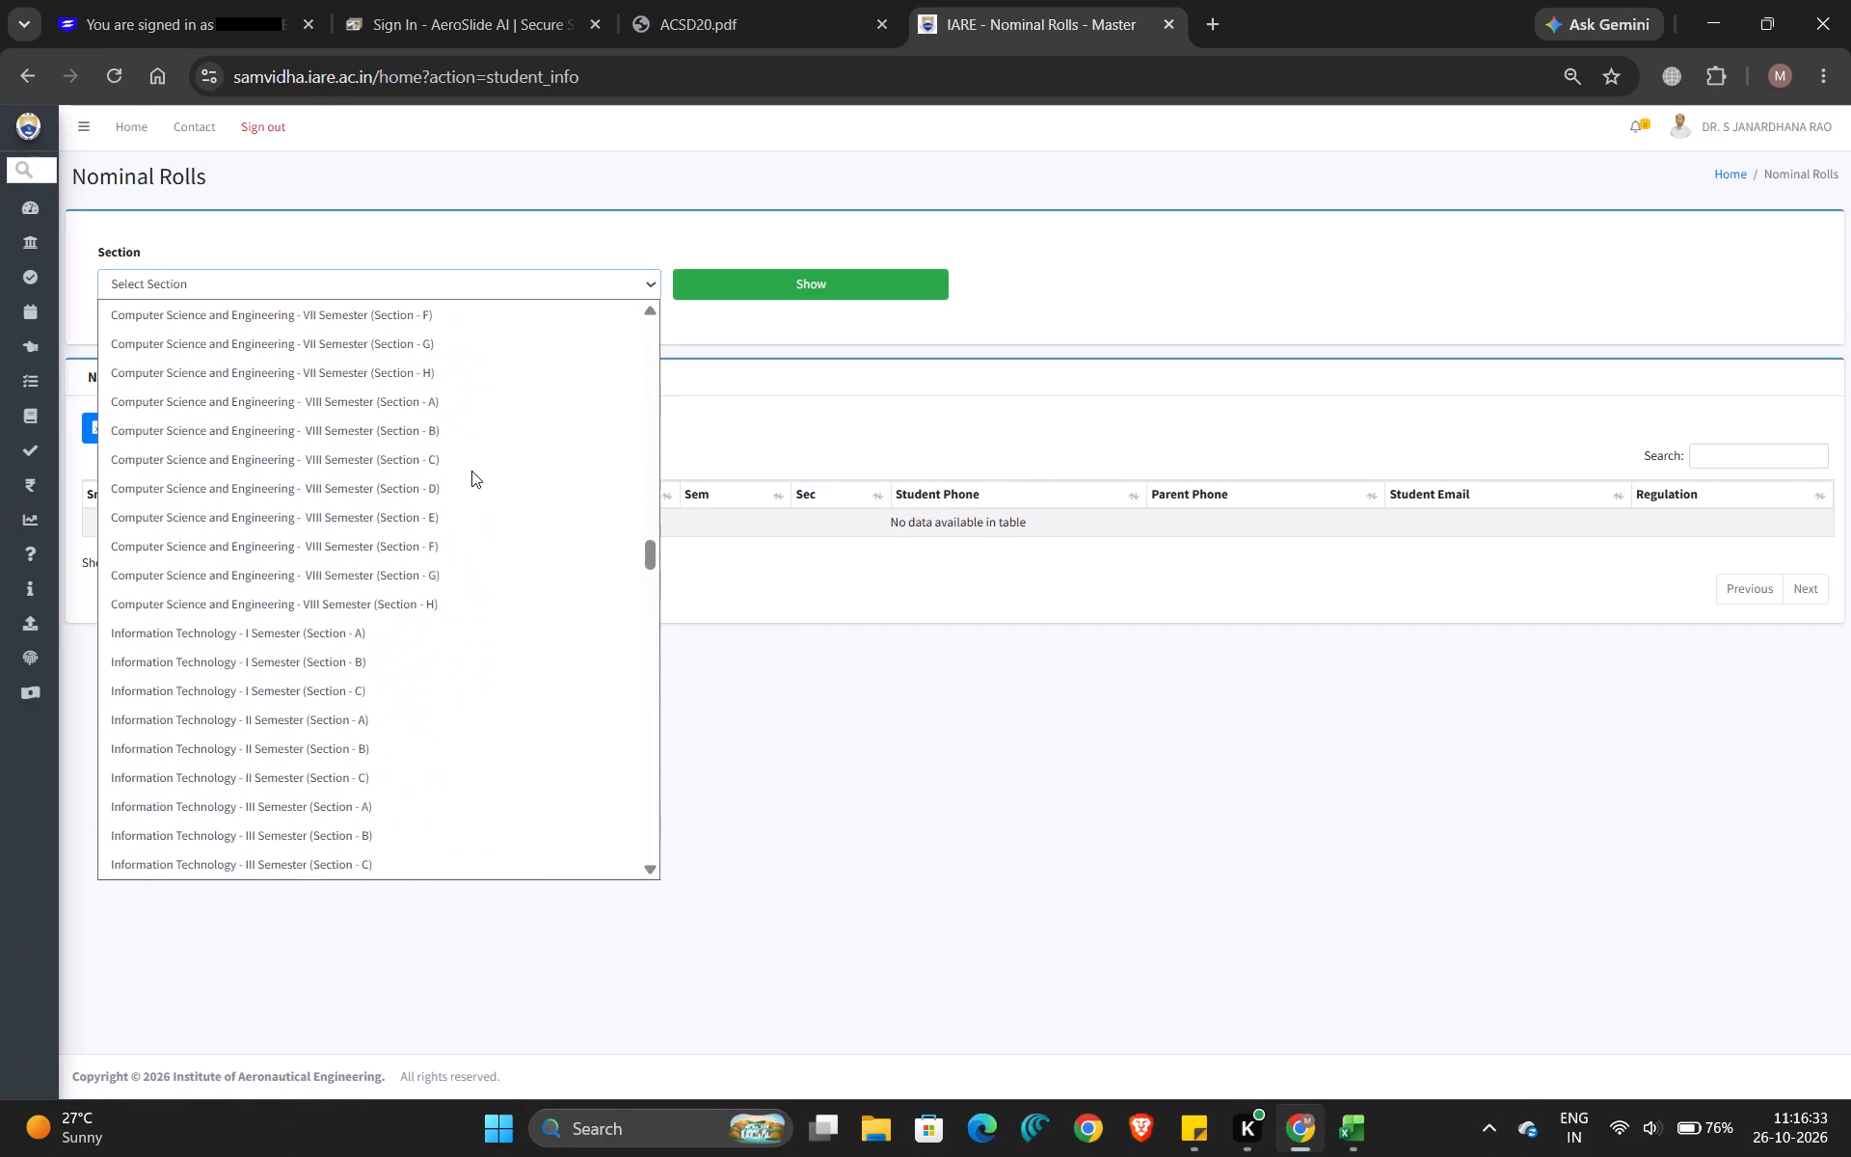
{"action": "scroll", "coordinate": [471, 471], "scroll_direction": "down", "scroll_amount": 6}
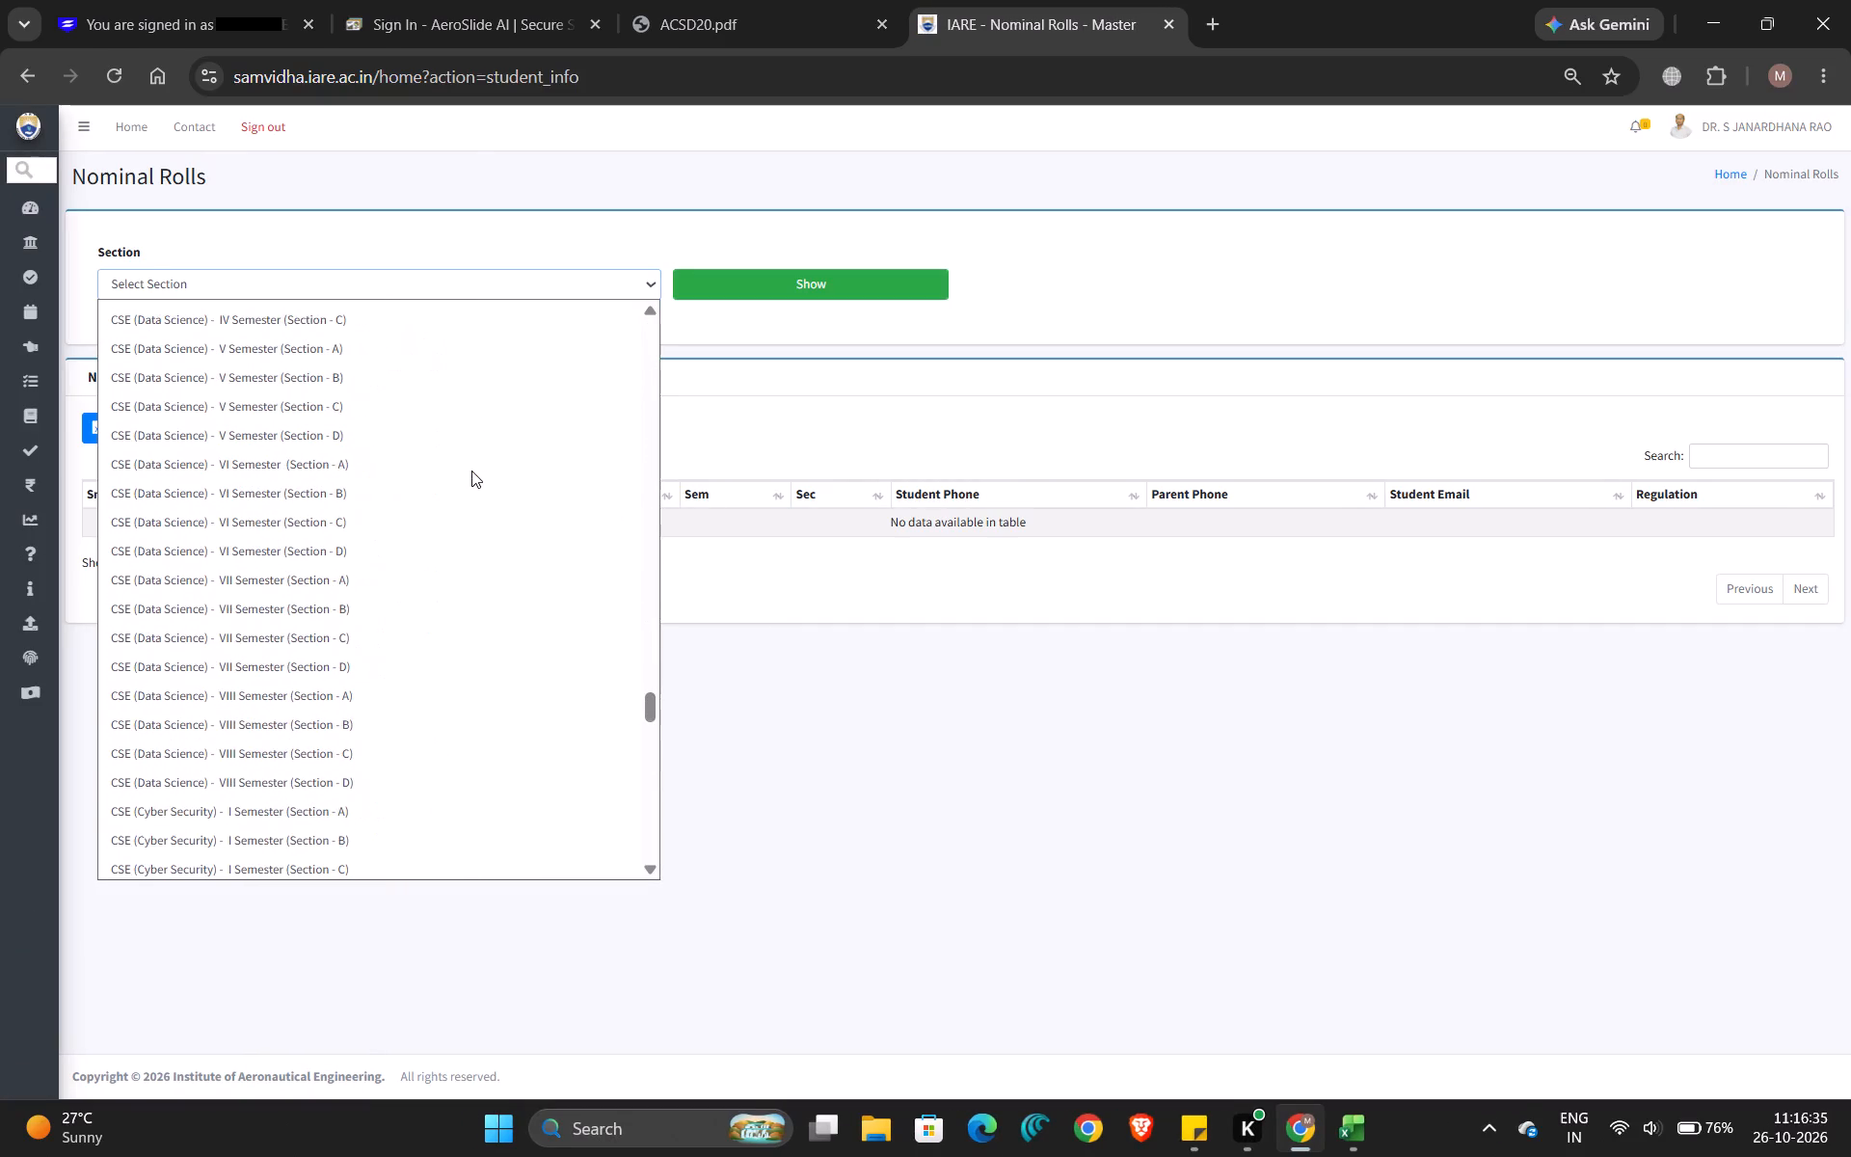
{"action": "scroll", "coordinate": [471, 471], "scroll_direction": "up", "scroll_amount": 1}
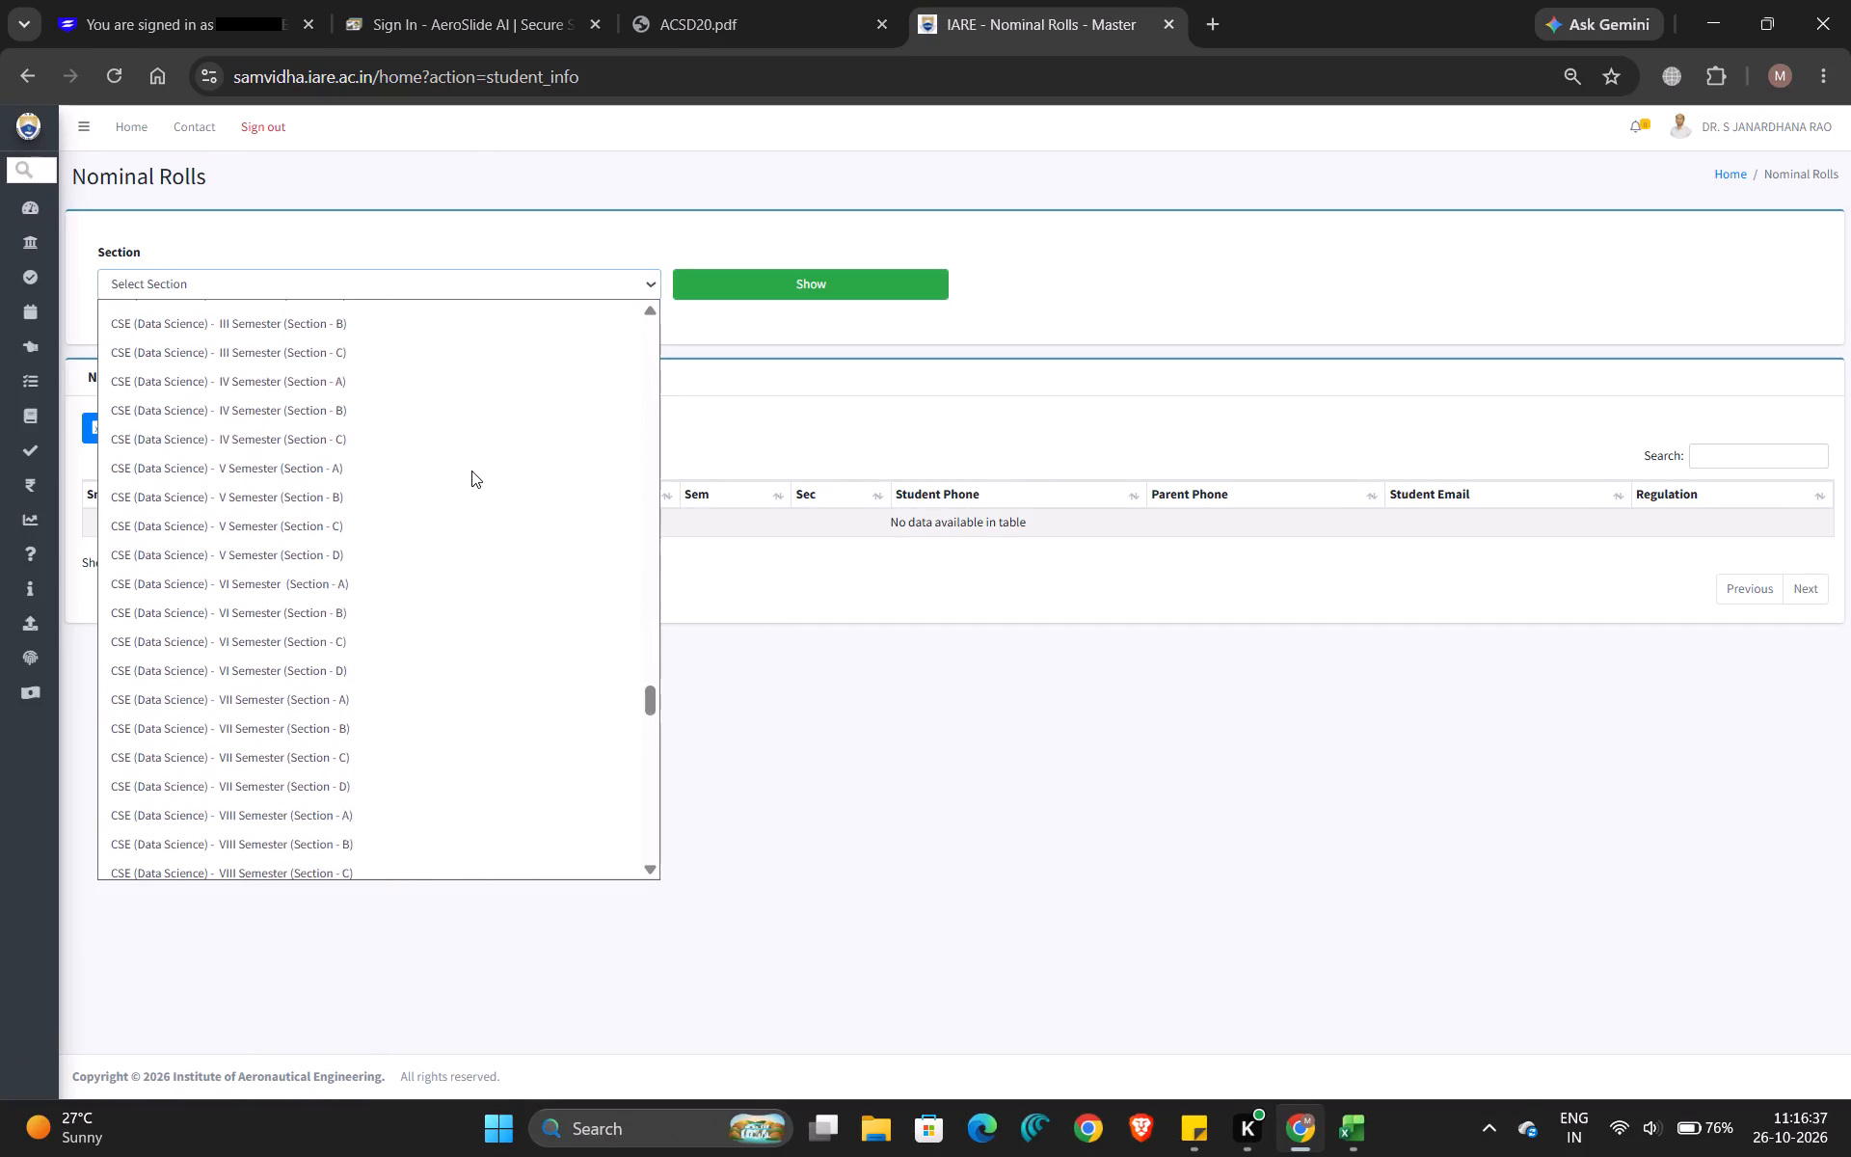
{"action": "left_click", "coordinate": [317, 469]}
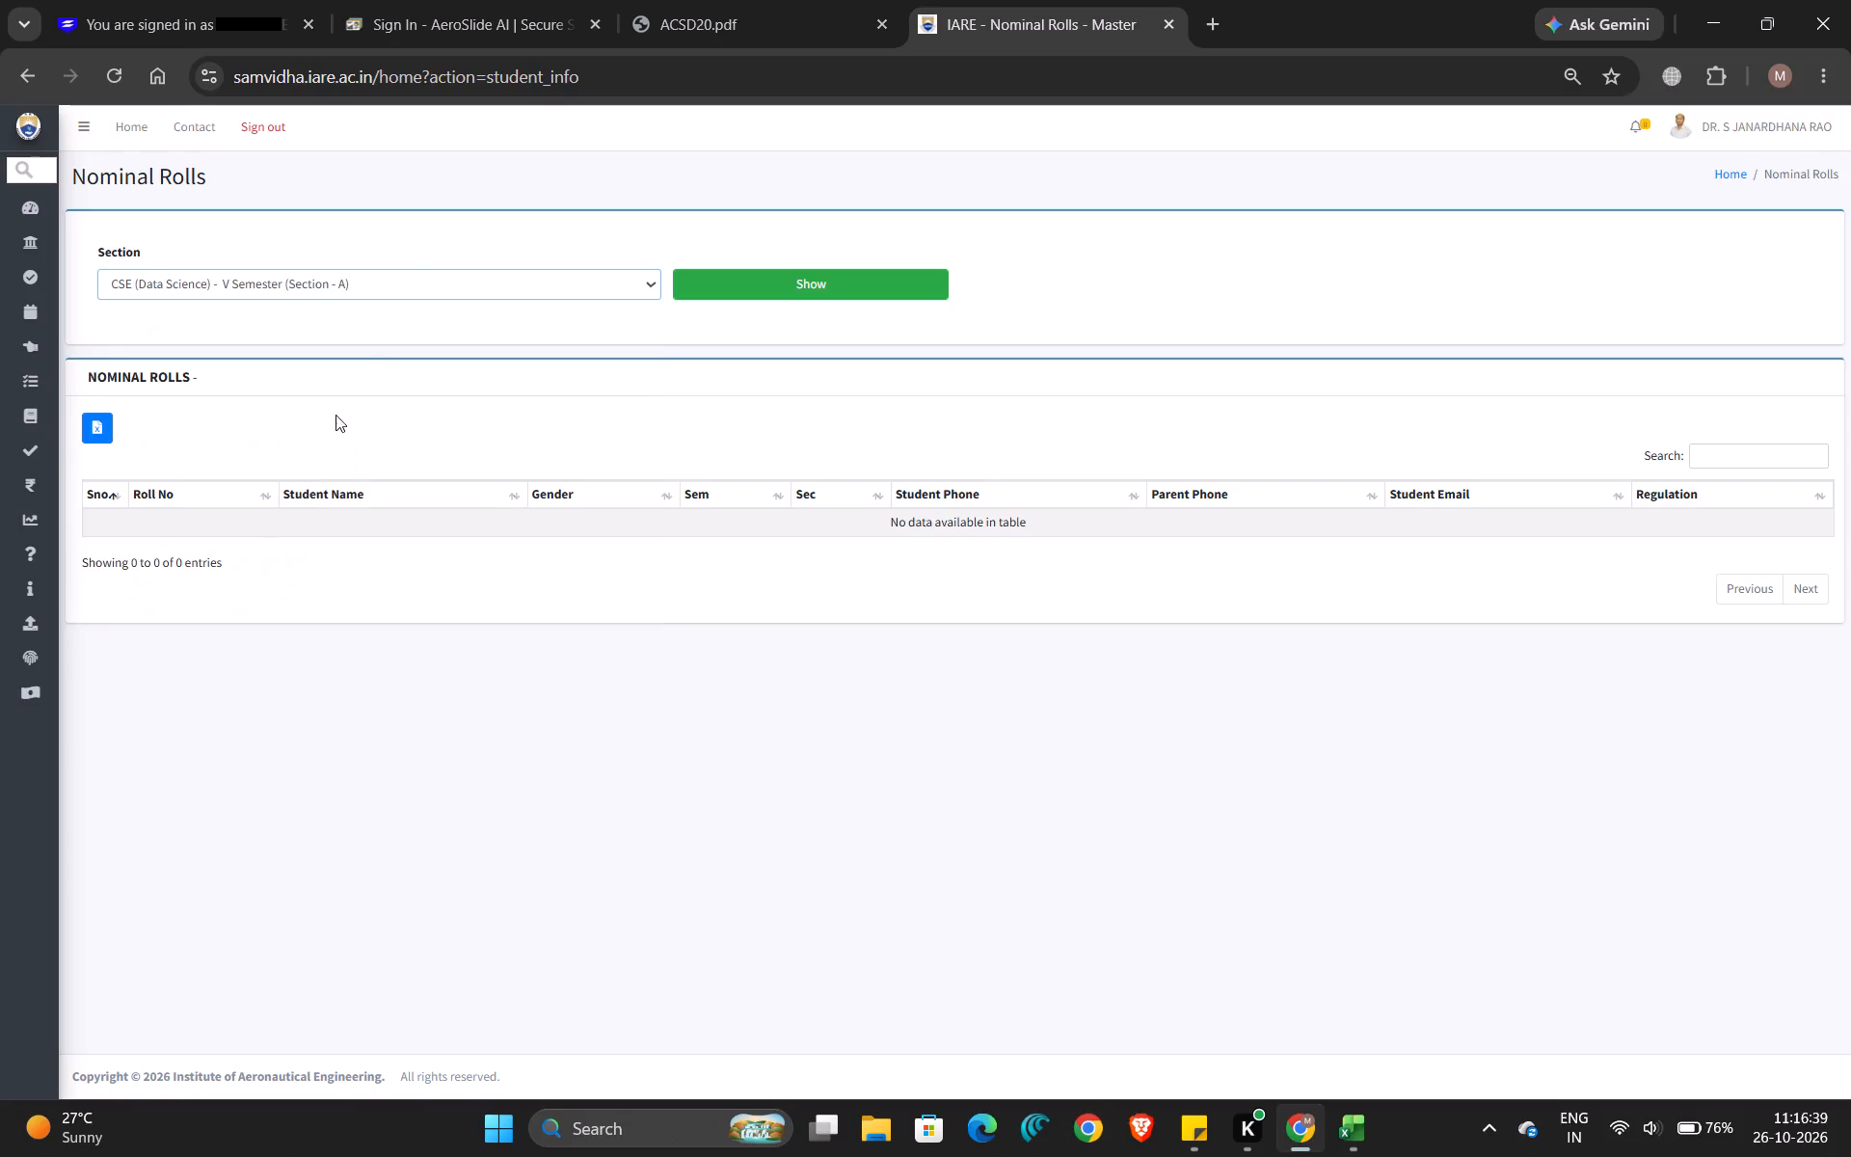
Show the nominal roll for Computer Science and Engineering - V Semester (Section - A).
{"action": "left_click", "coordinate": [399, 271]}
{"action": "scroll", "coordinate": [376, 581], "scroll_direction": "down", "scroll_amount": 11}
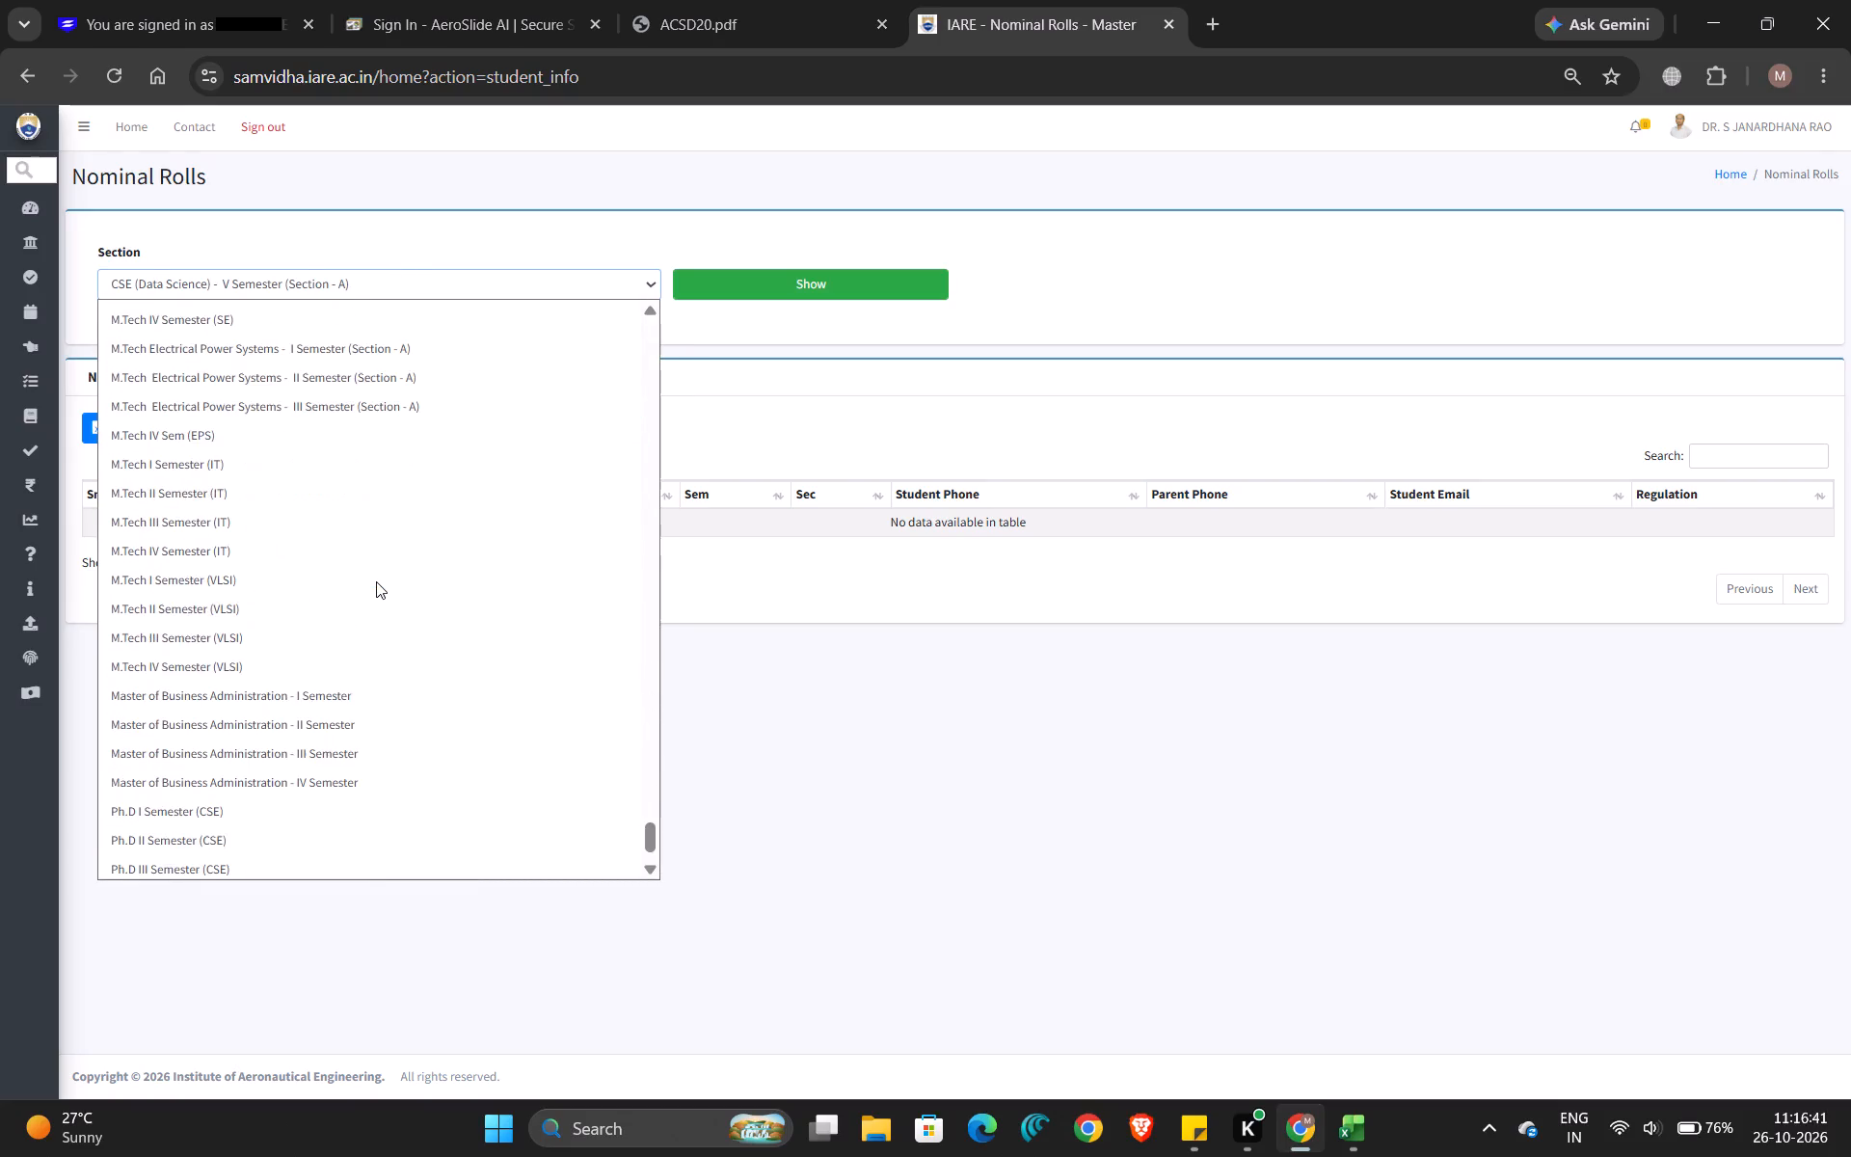
{"action": "scroll", "coordinate": [376, 581], "scroll_direction": "down", "scroll_amount": 4}
{"action": "scroll", "coordinate": [376, 581], "scroll_direction": "up", "scroll_amount": 15}
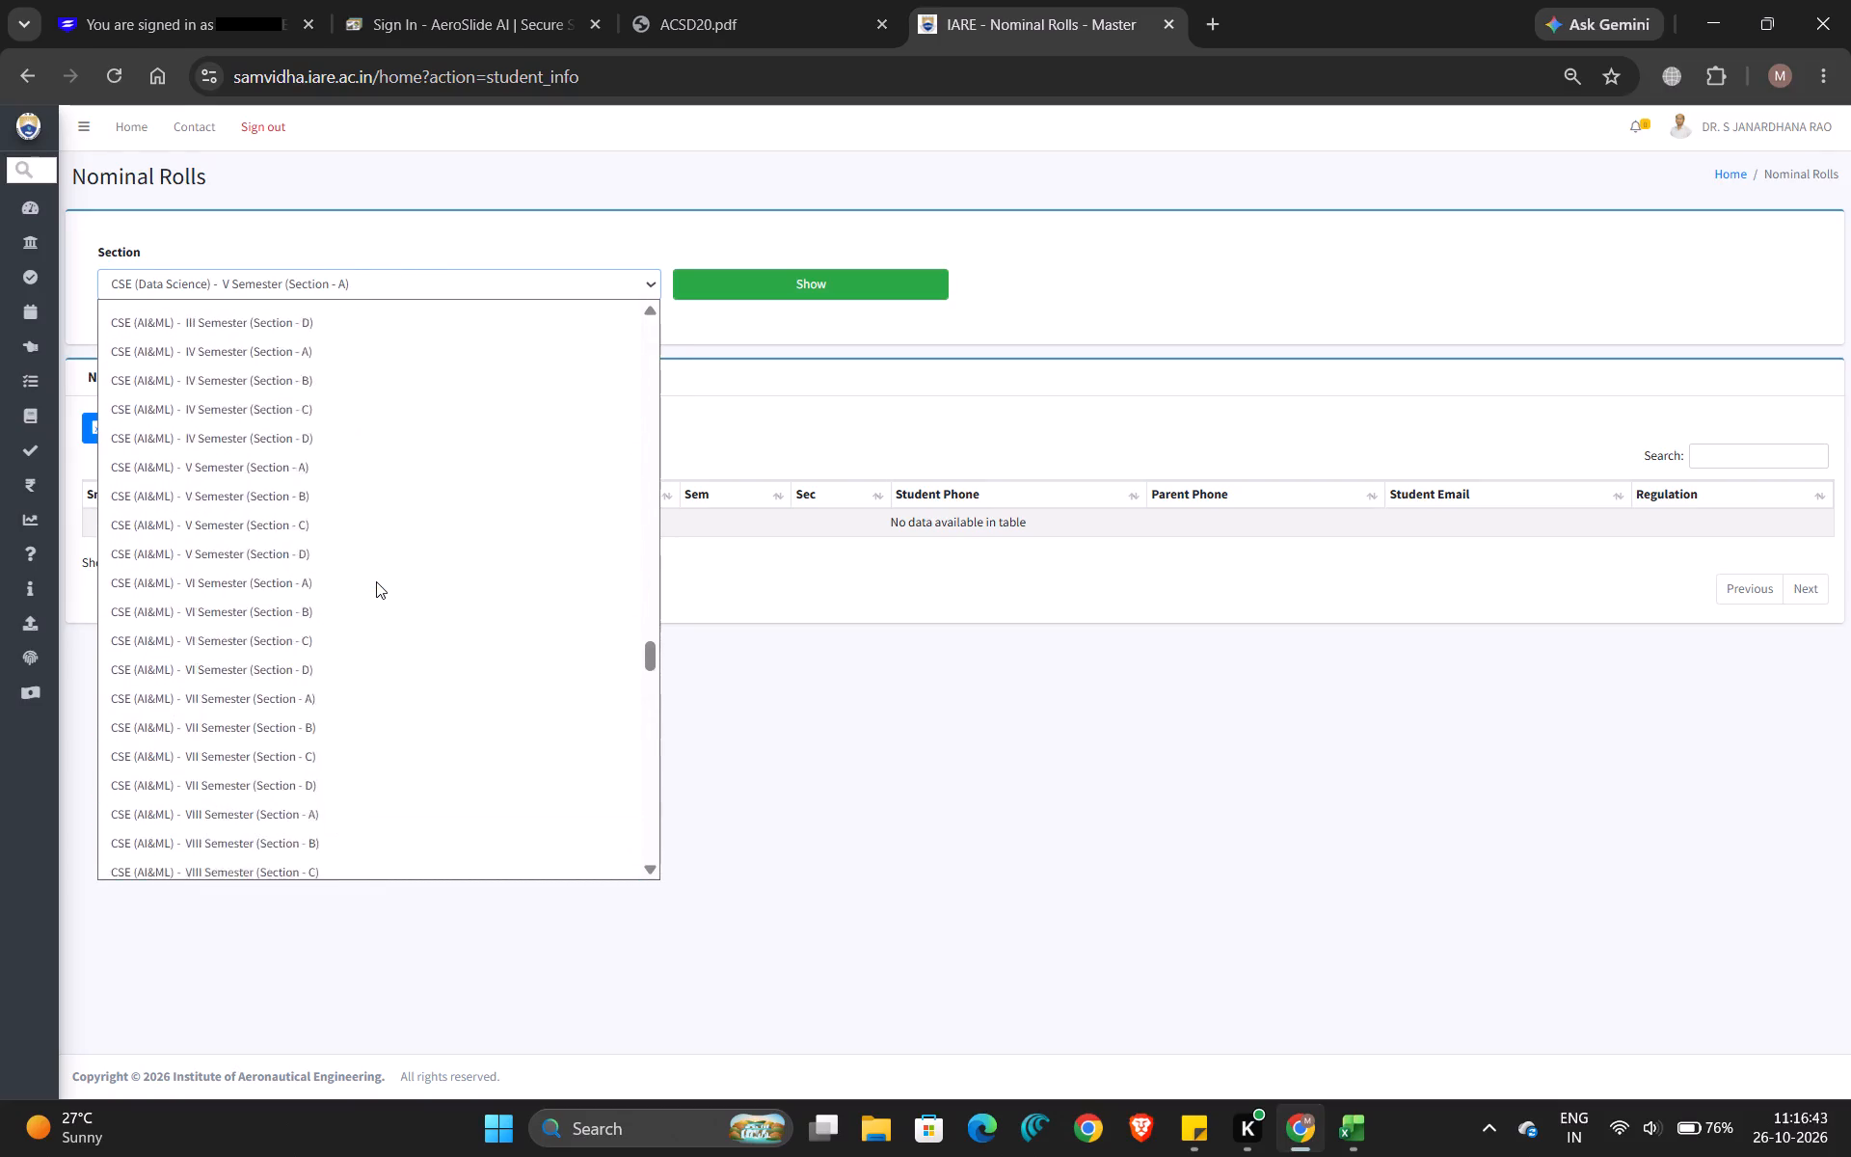
{"action": "scroll", "coordinate": [376, 581], "scroll_direction": "up", "scroll_amount": 6}
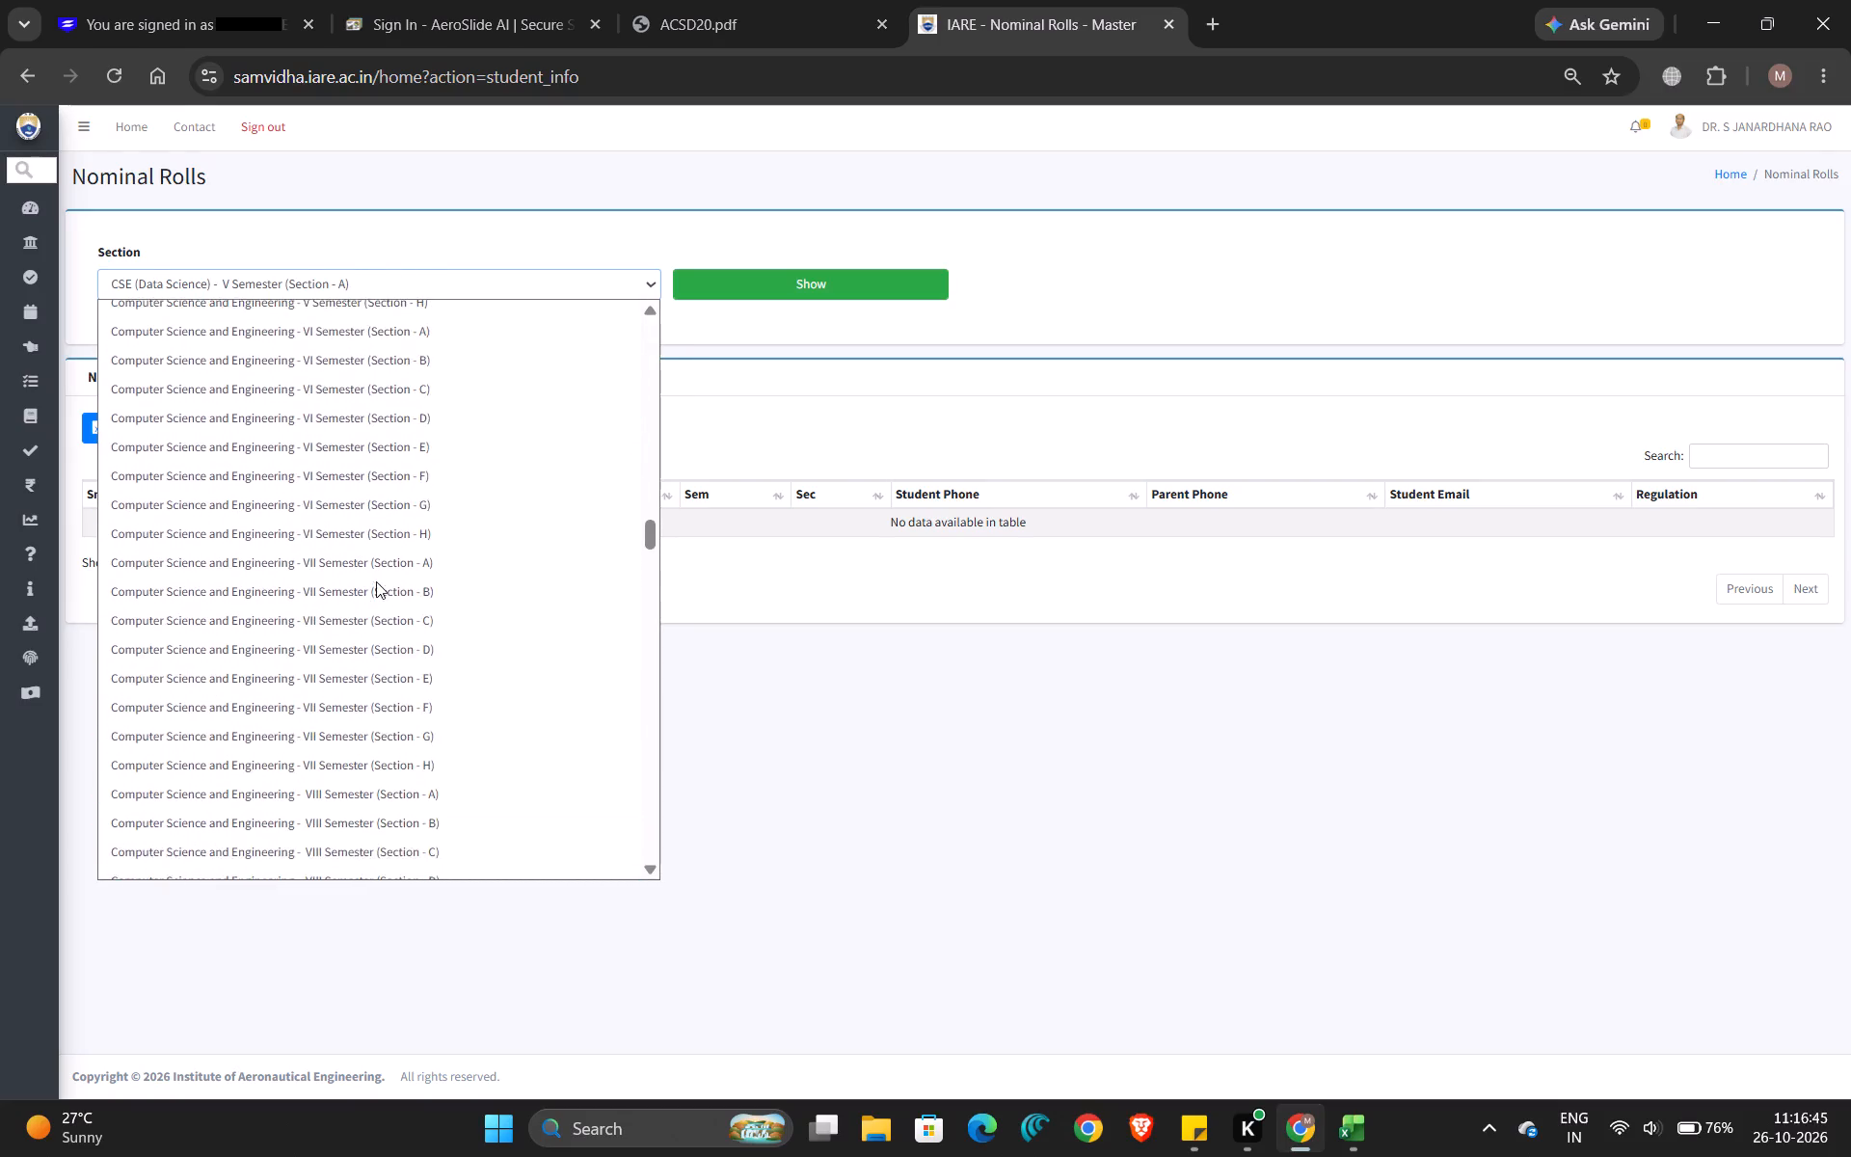
{"action": "scroll", "coordinate": [376, 581], "scroll_direction": "up", "scroll_amount": 1}
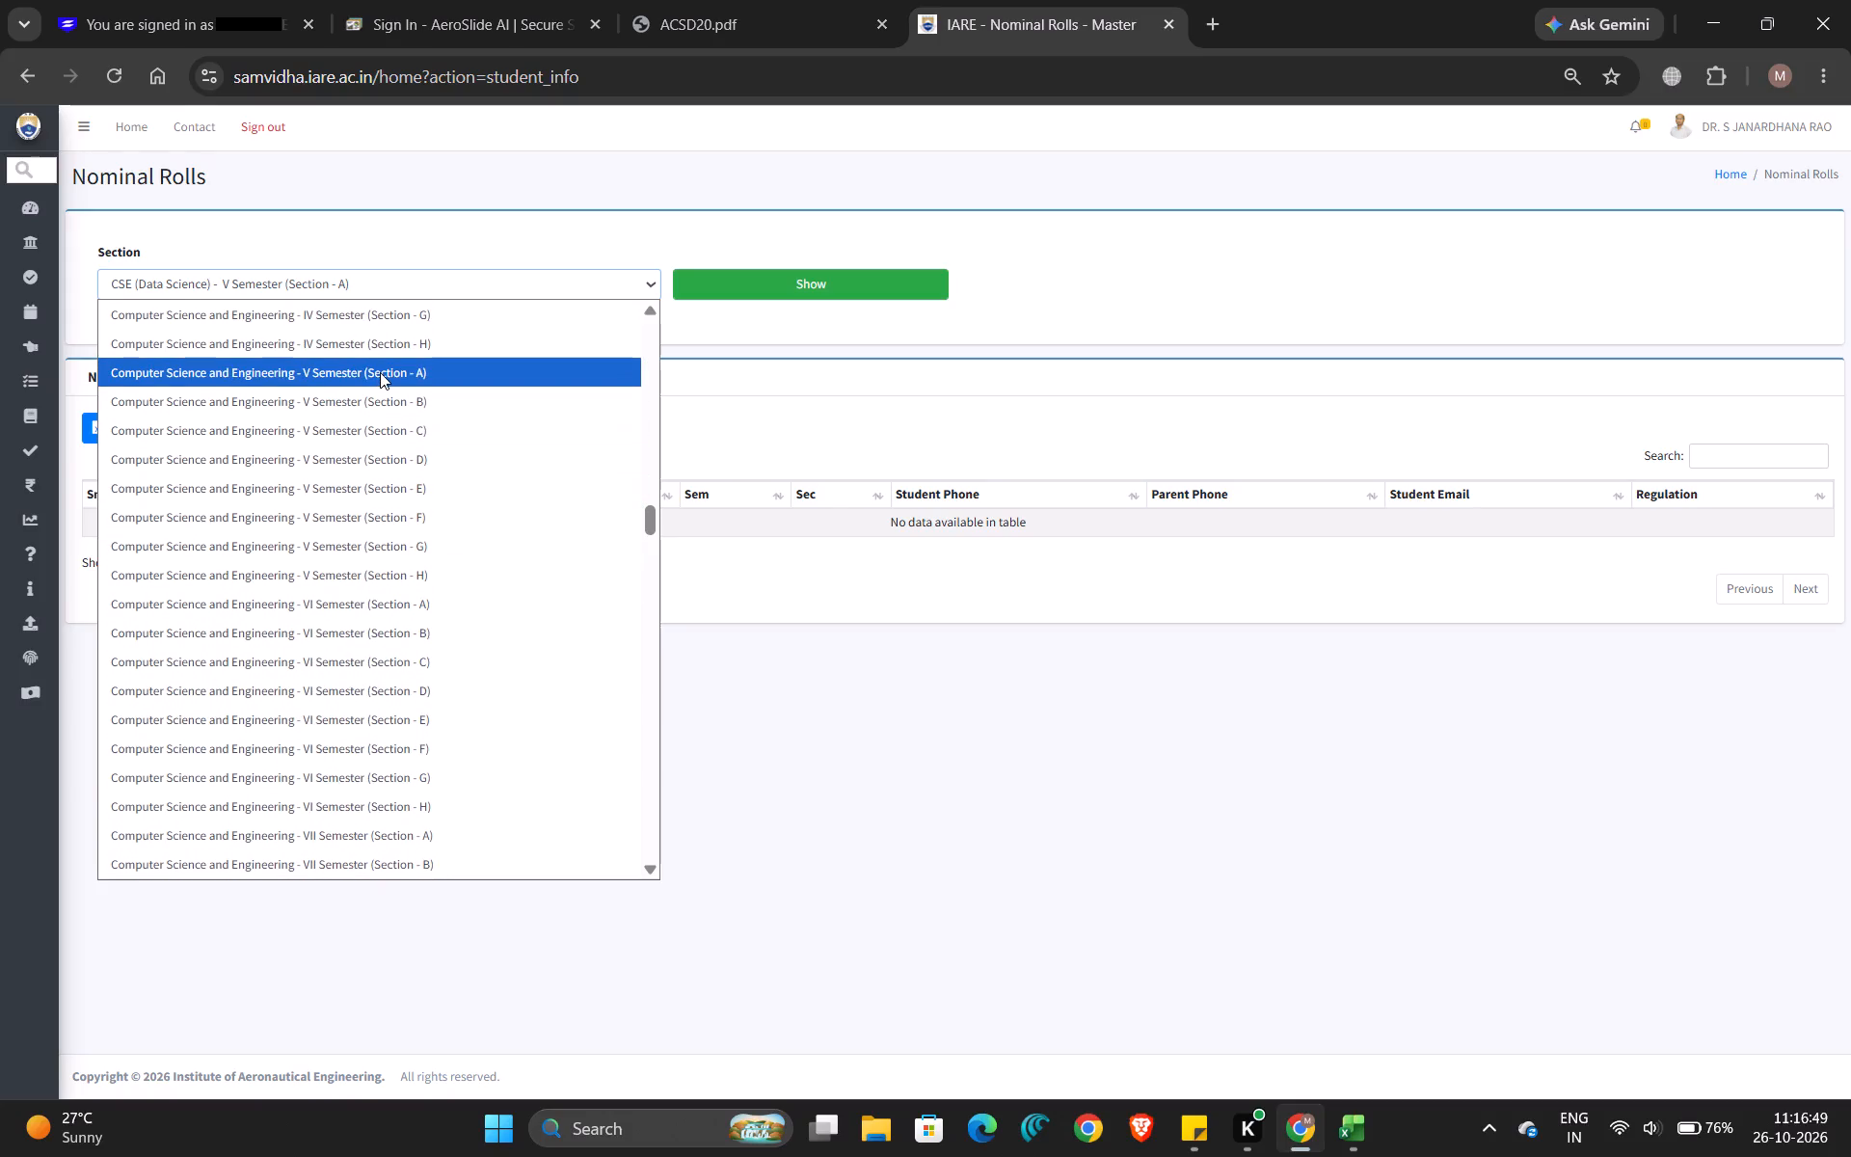
{"action": "left_click", "coordinate": [380, 372]}
{"action": "left_click", "coordinate": [734, 288]}
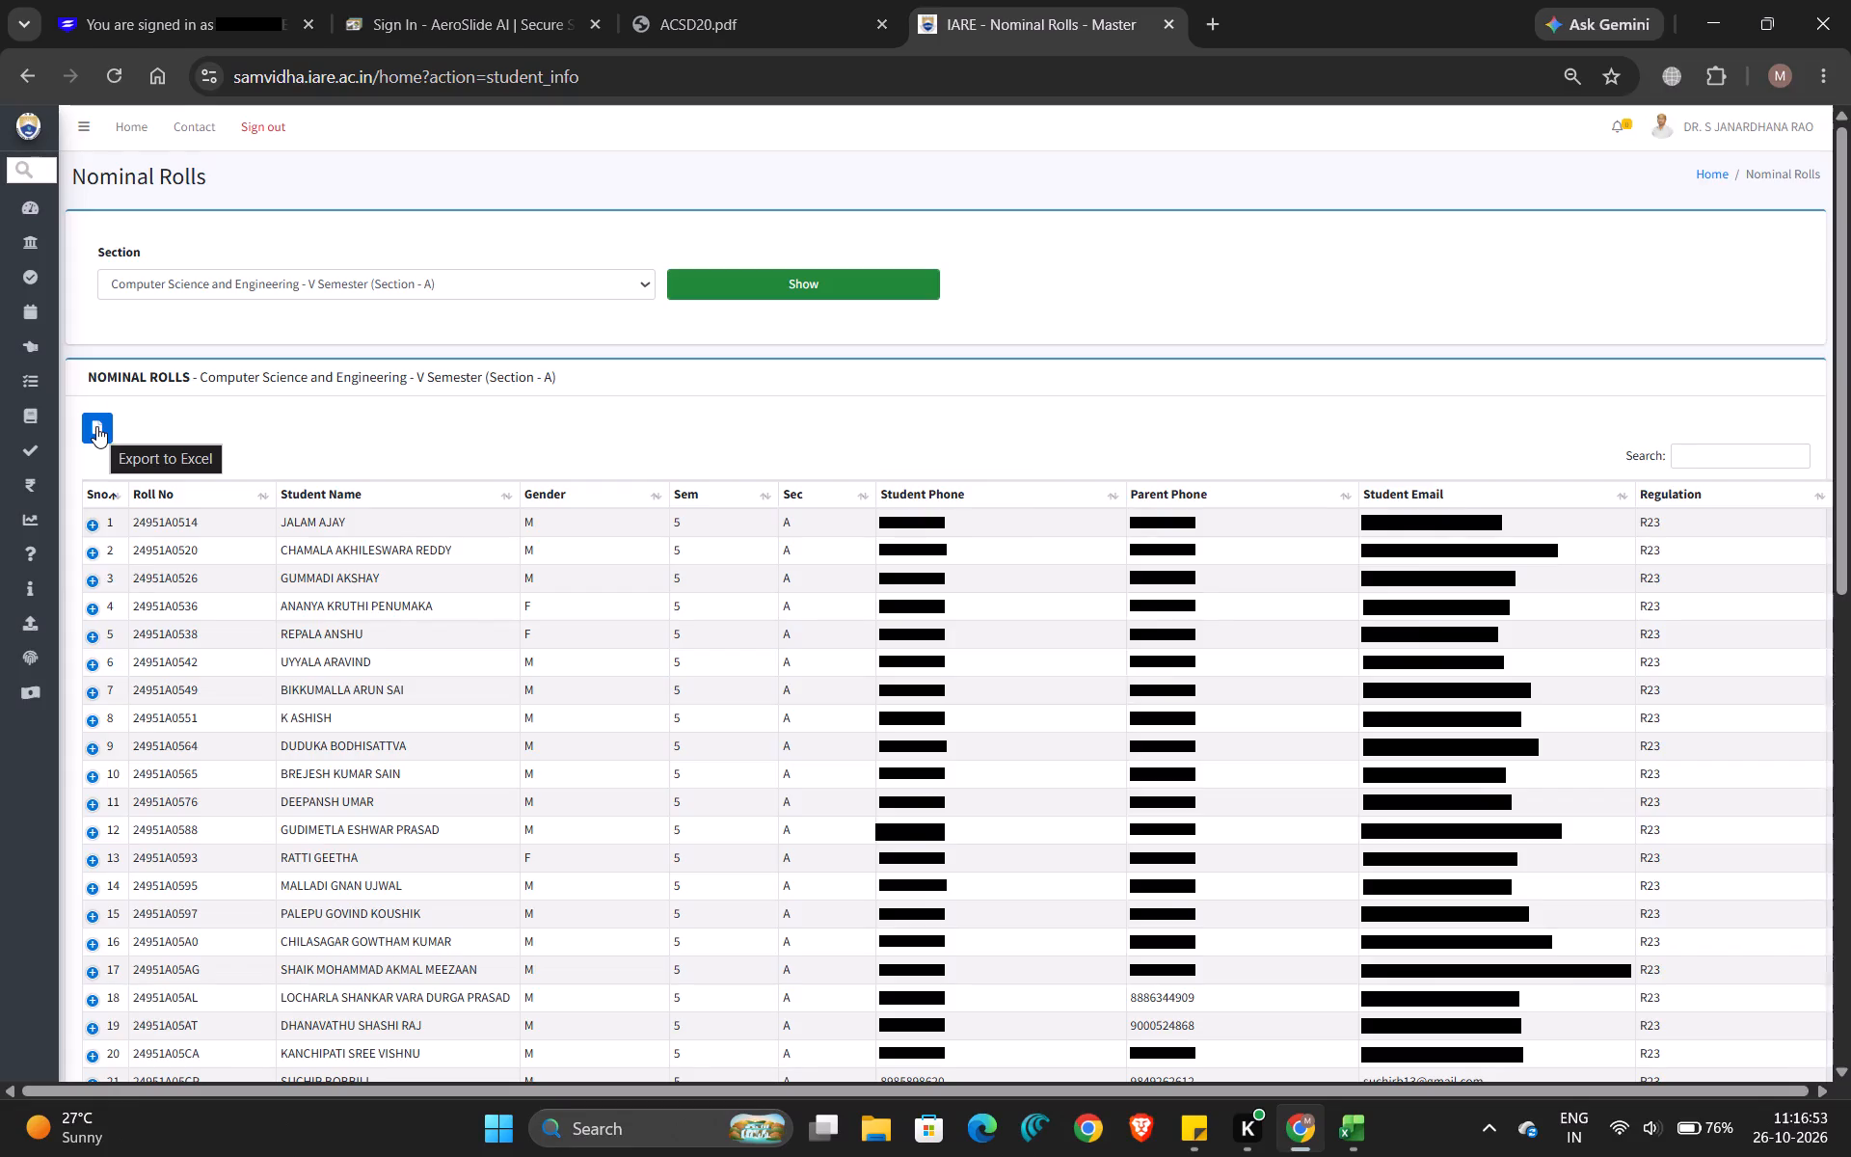
Export the section's nominal roll to an Excel workbook in Downloads under its suggested name, and open it in Excel.
{"action": "left_click", "coordinate": [96, 426]}
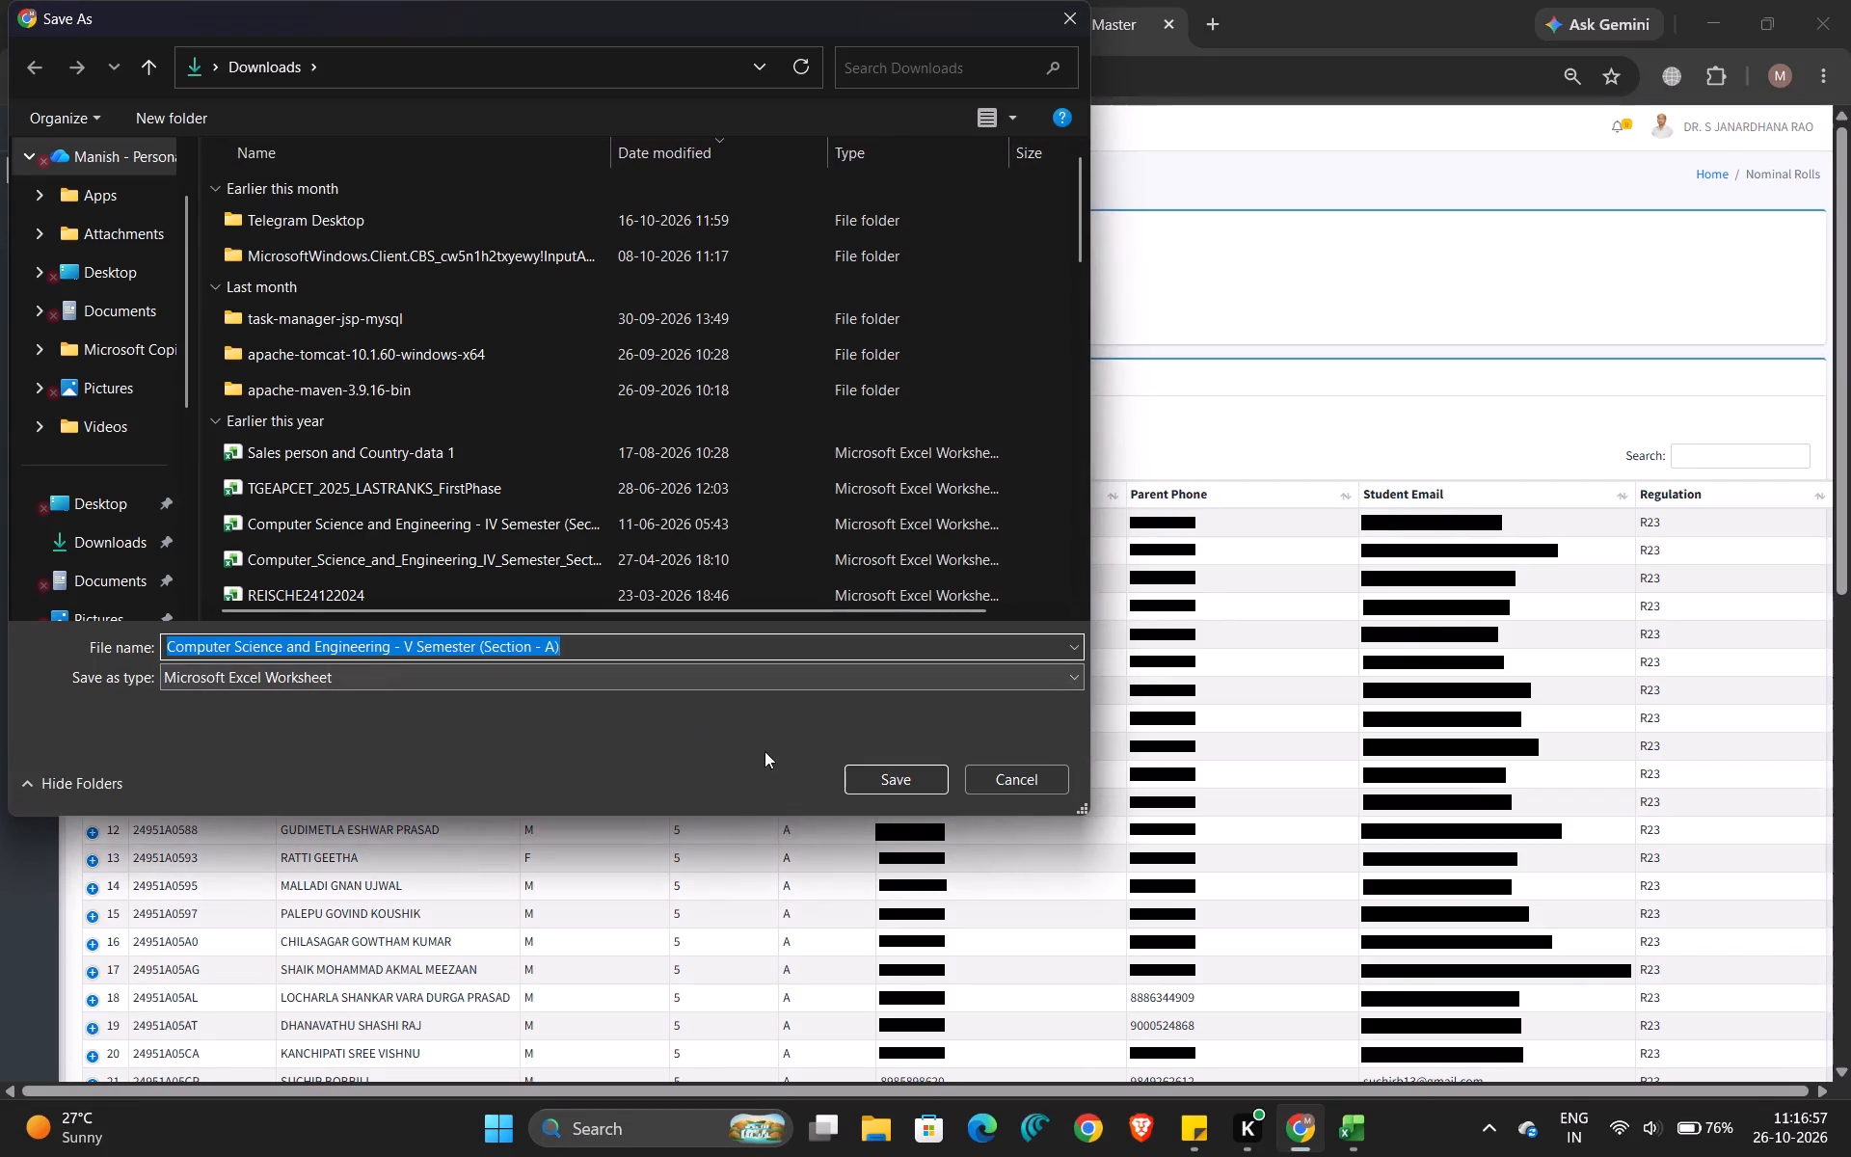
{"action": "left_click", "coordinate": [915, 782]}
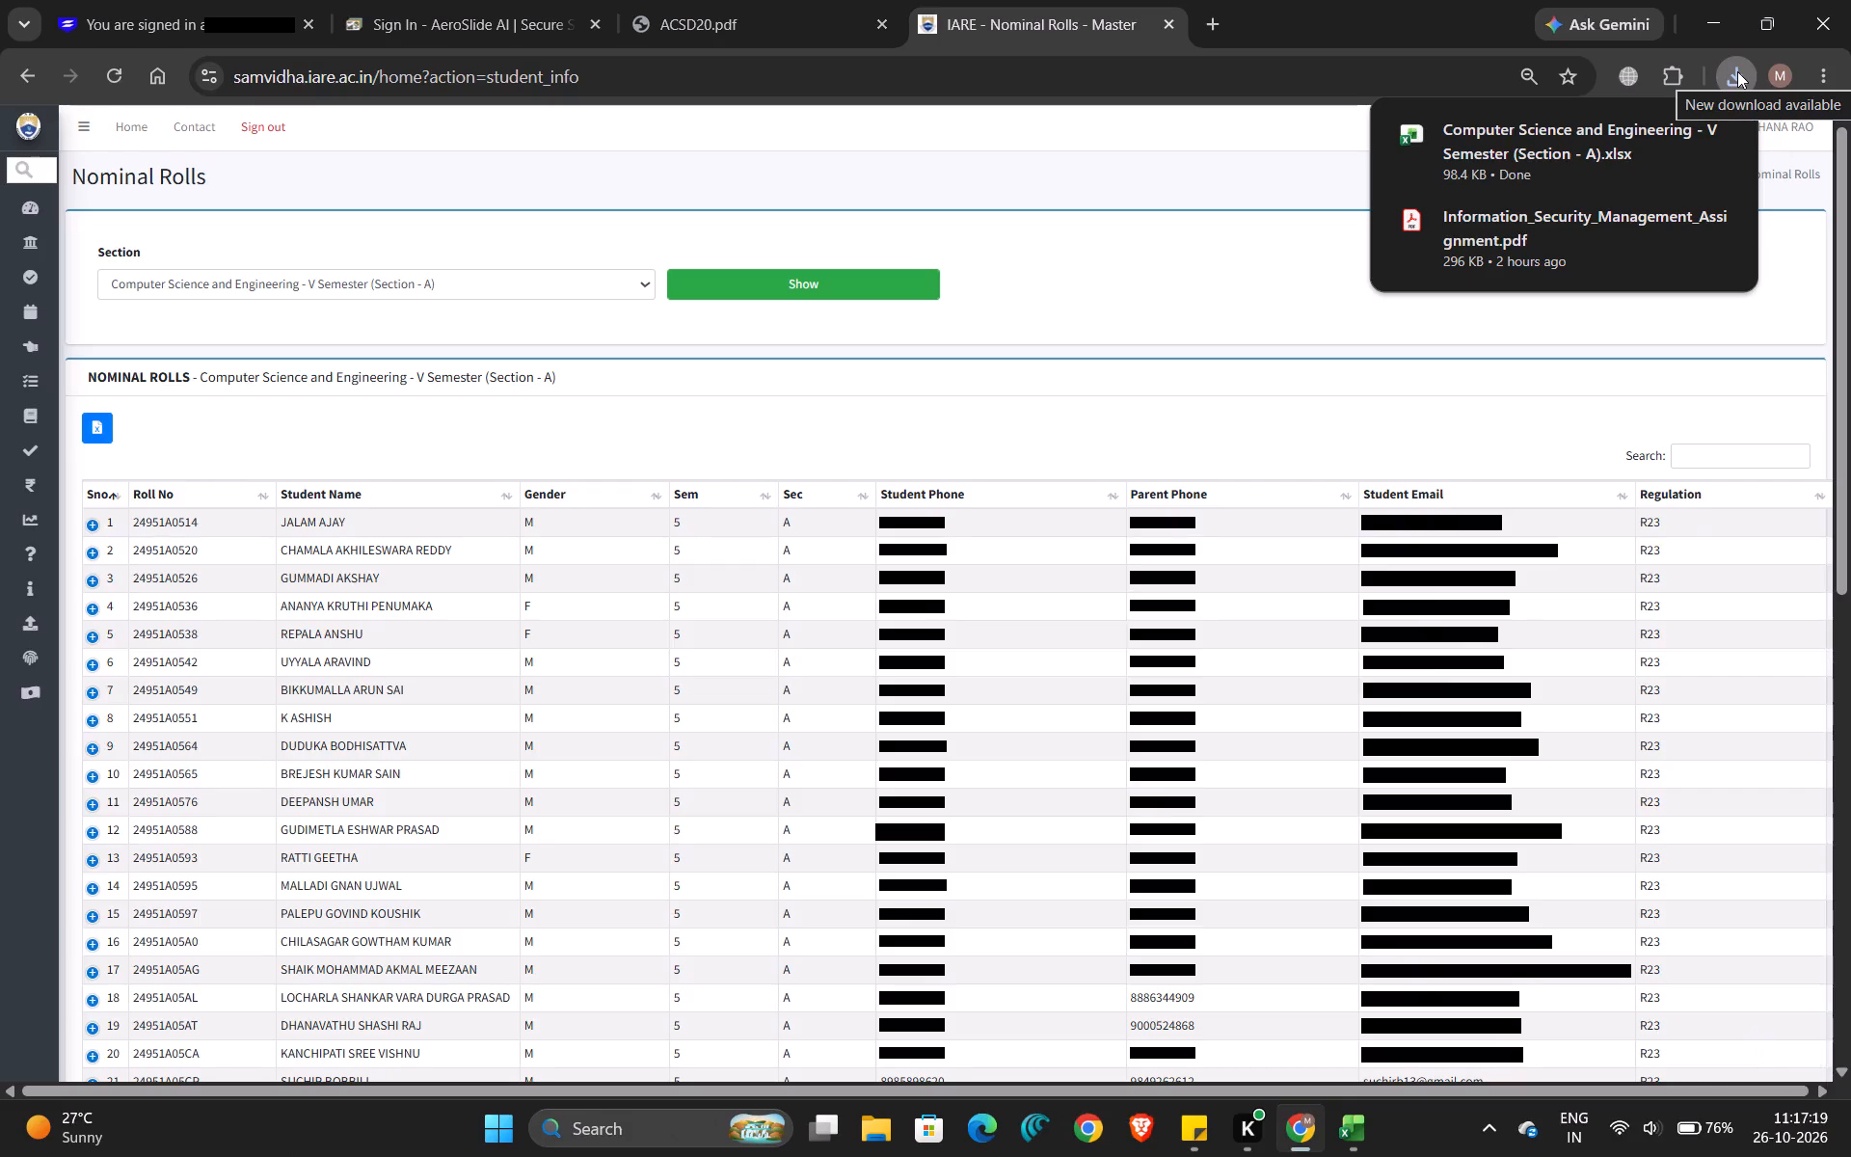
{"action": "left_click", "coordinate": [1566, 143]}
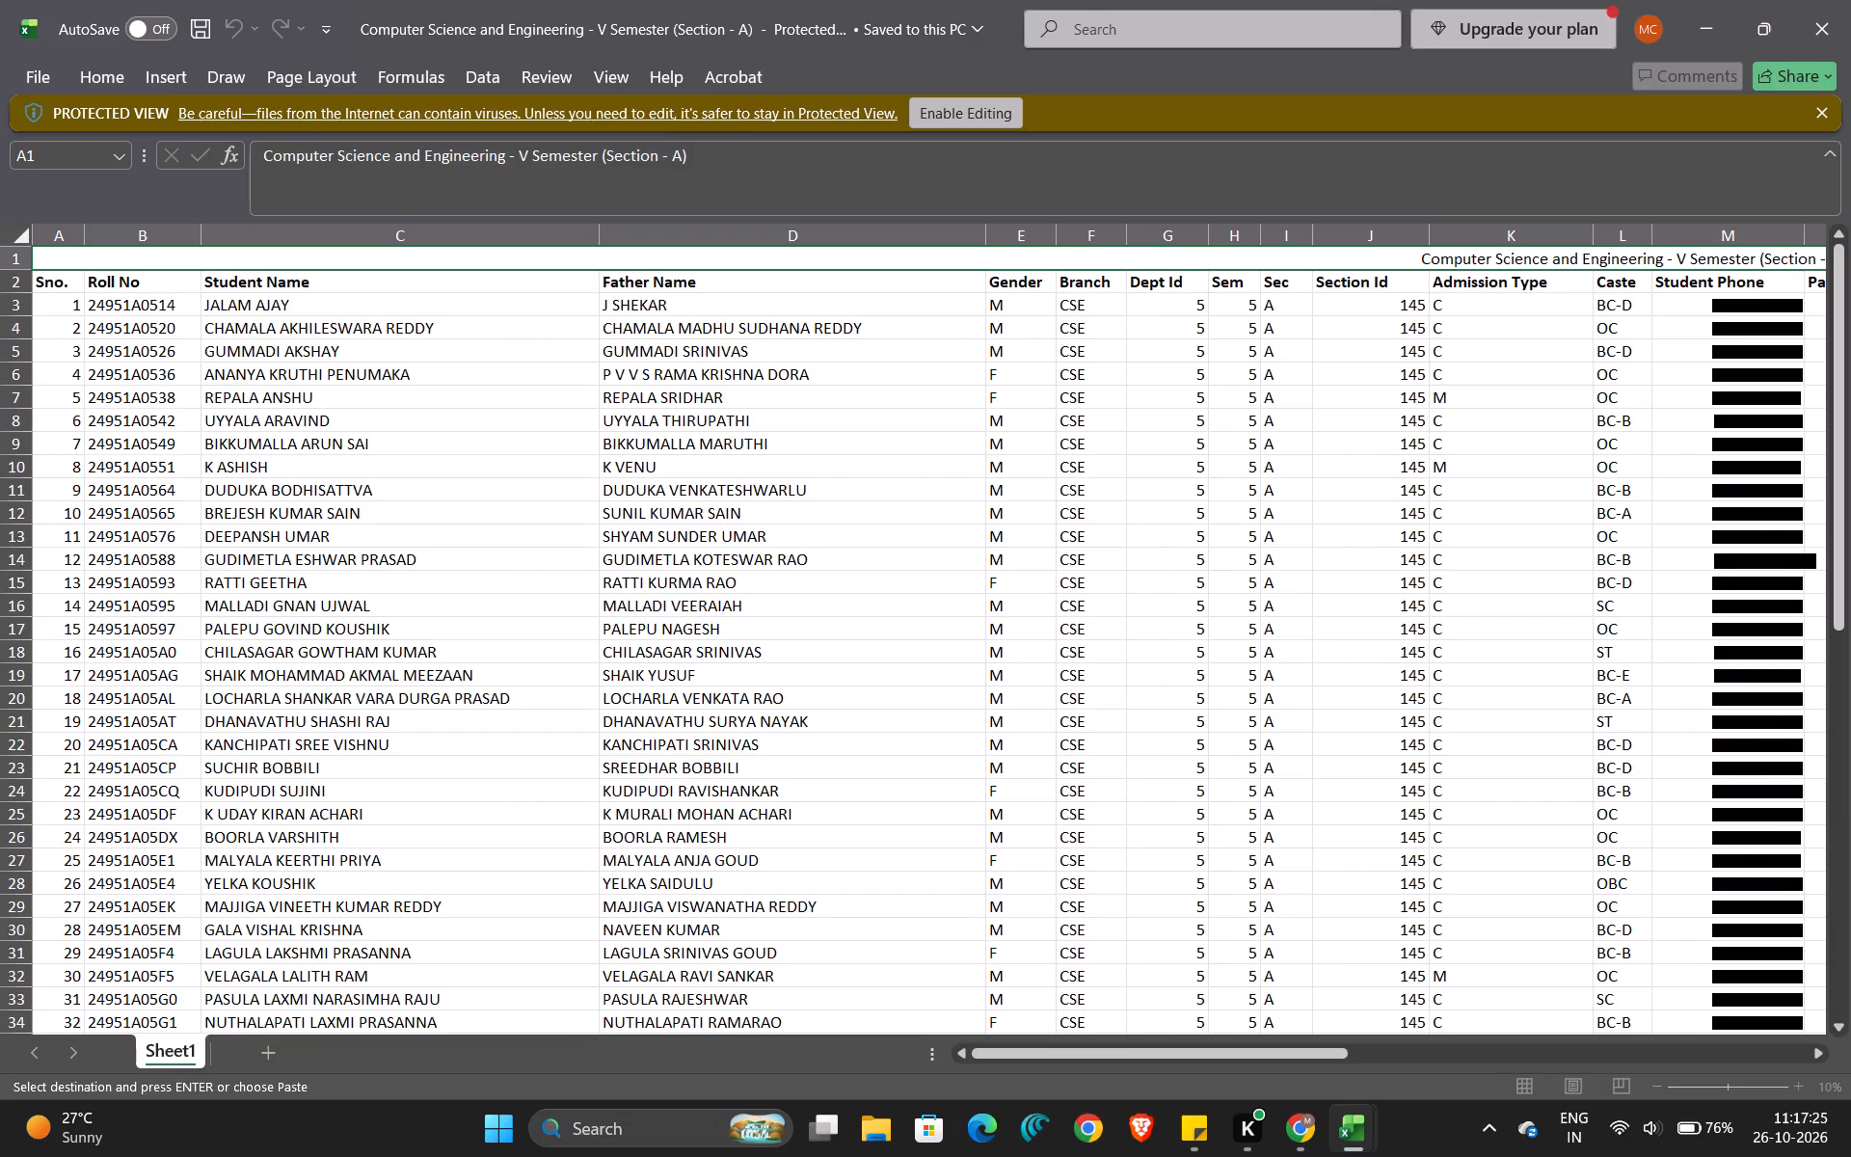
{"action": "scroll", "coordinate": [1090, 611], "scroll_direction": "up", "scroll_amount": 2}
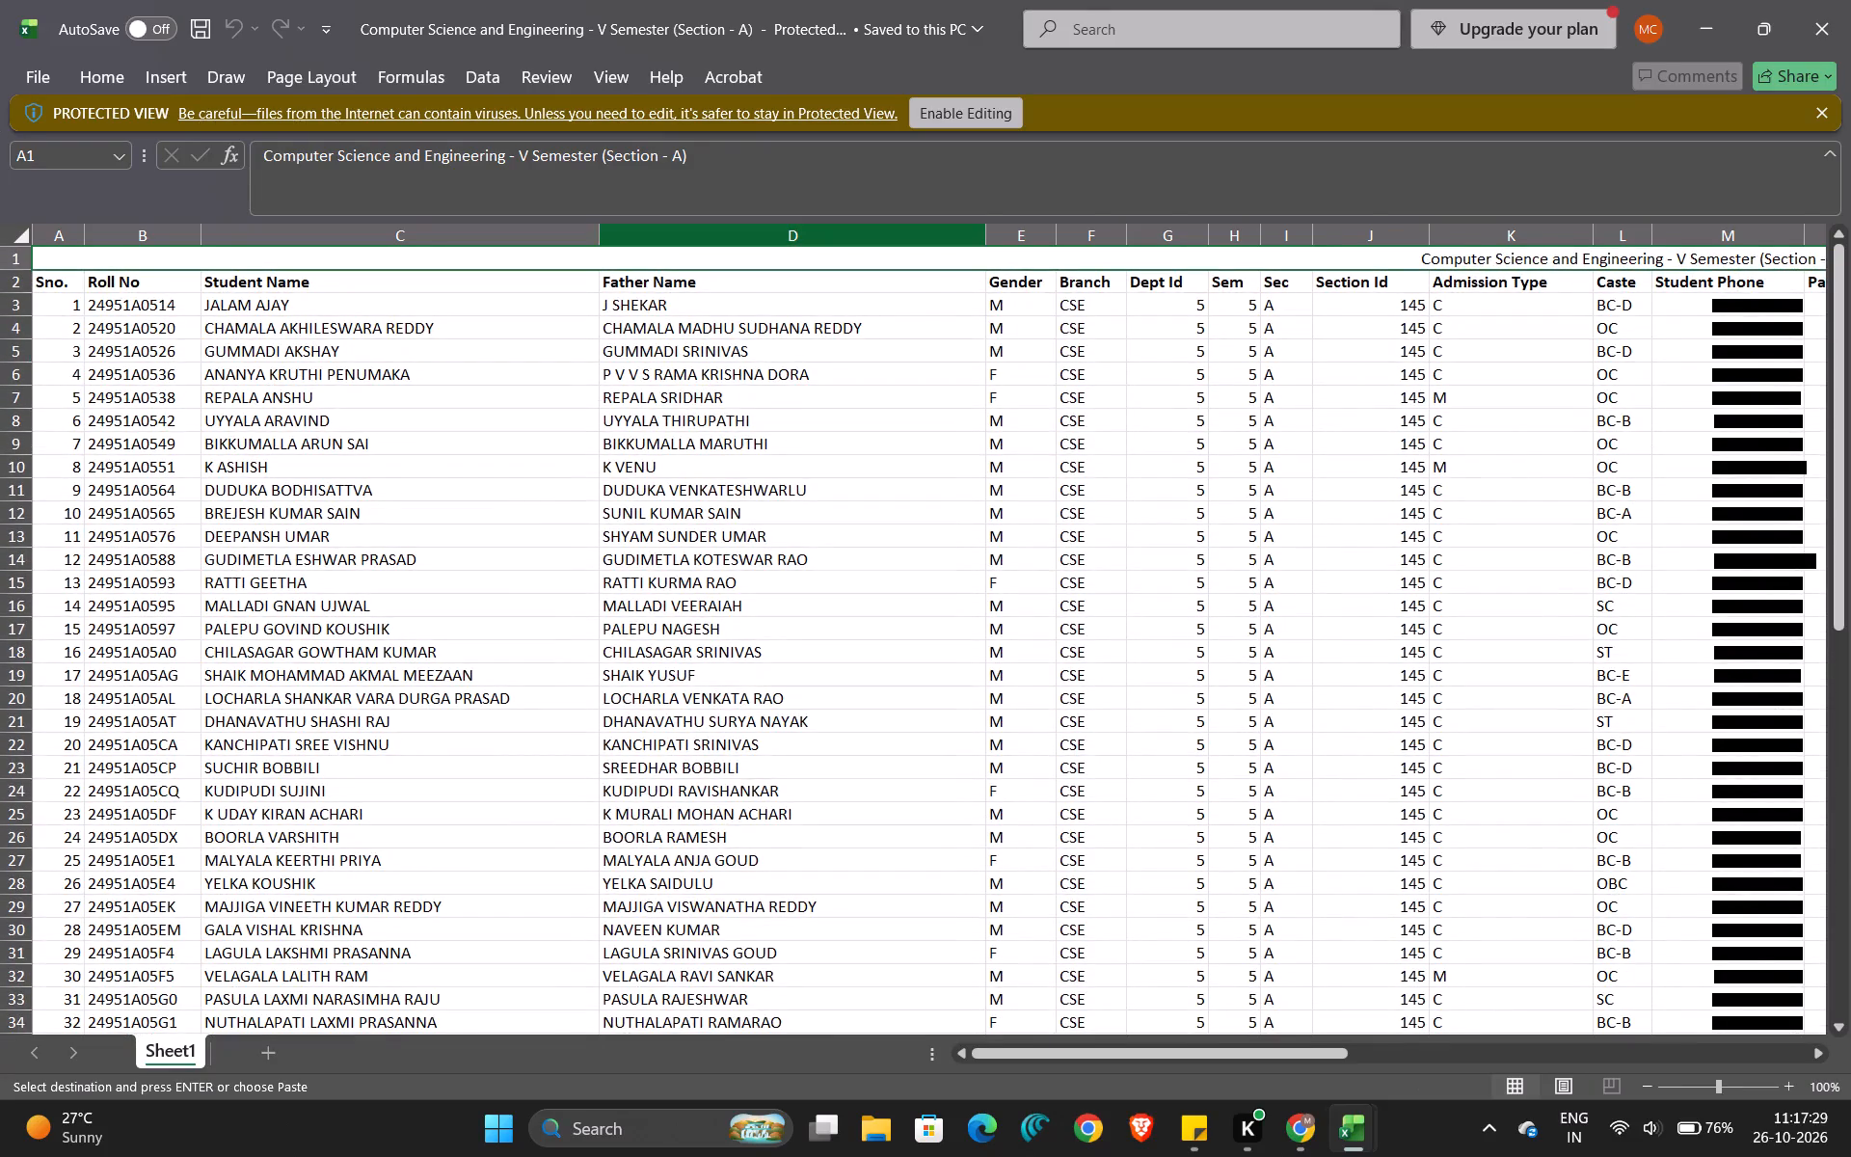
Enable editing of the protected workbook and delete the whole Father Name column.
{"action": "left_click_drag", "start_coordinate": [724, 237], "coordinate": [964, 255]}
{"action": "key", "text": "Delete"}
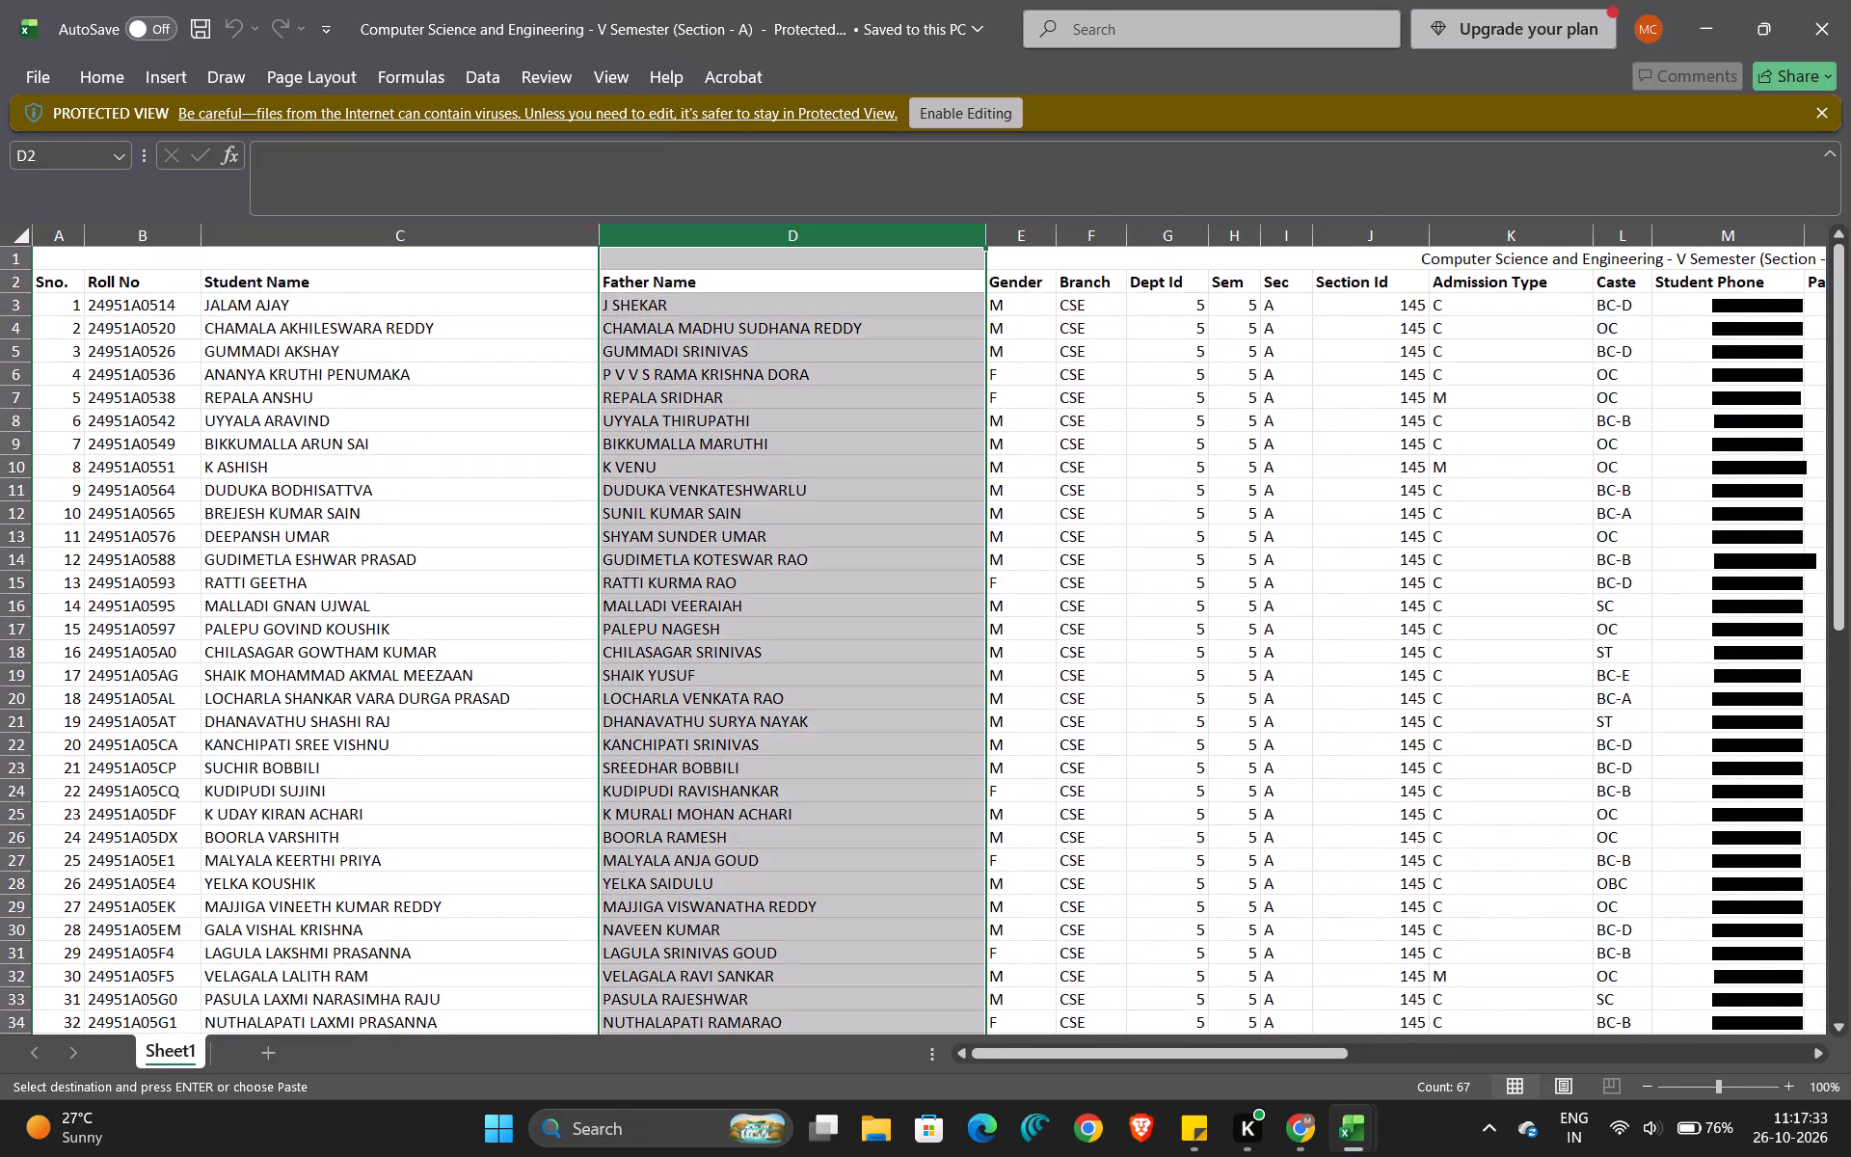
{"action": "left_click", "coordinate": [974, 118]}
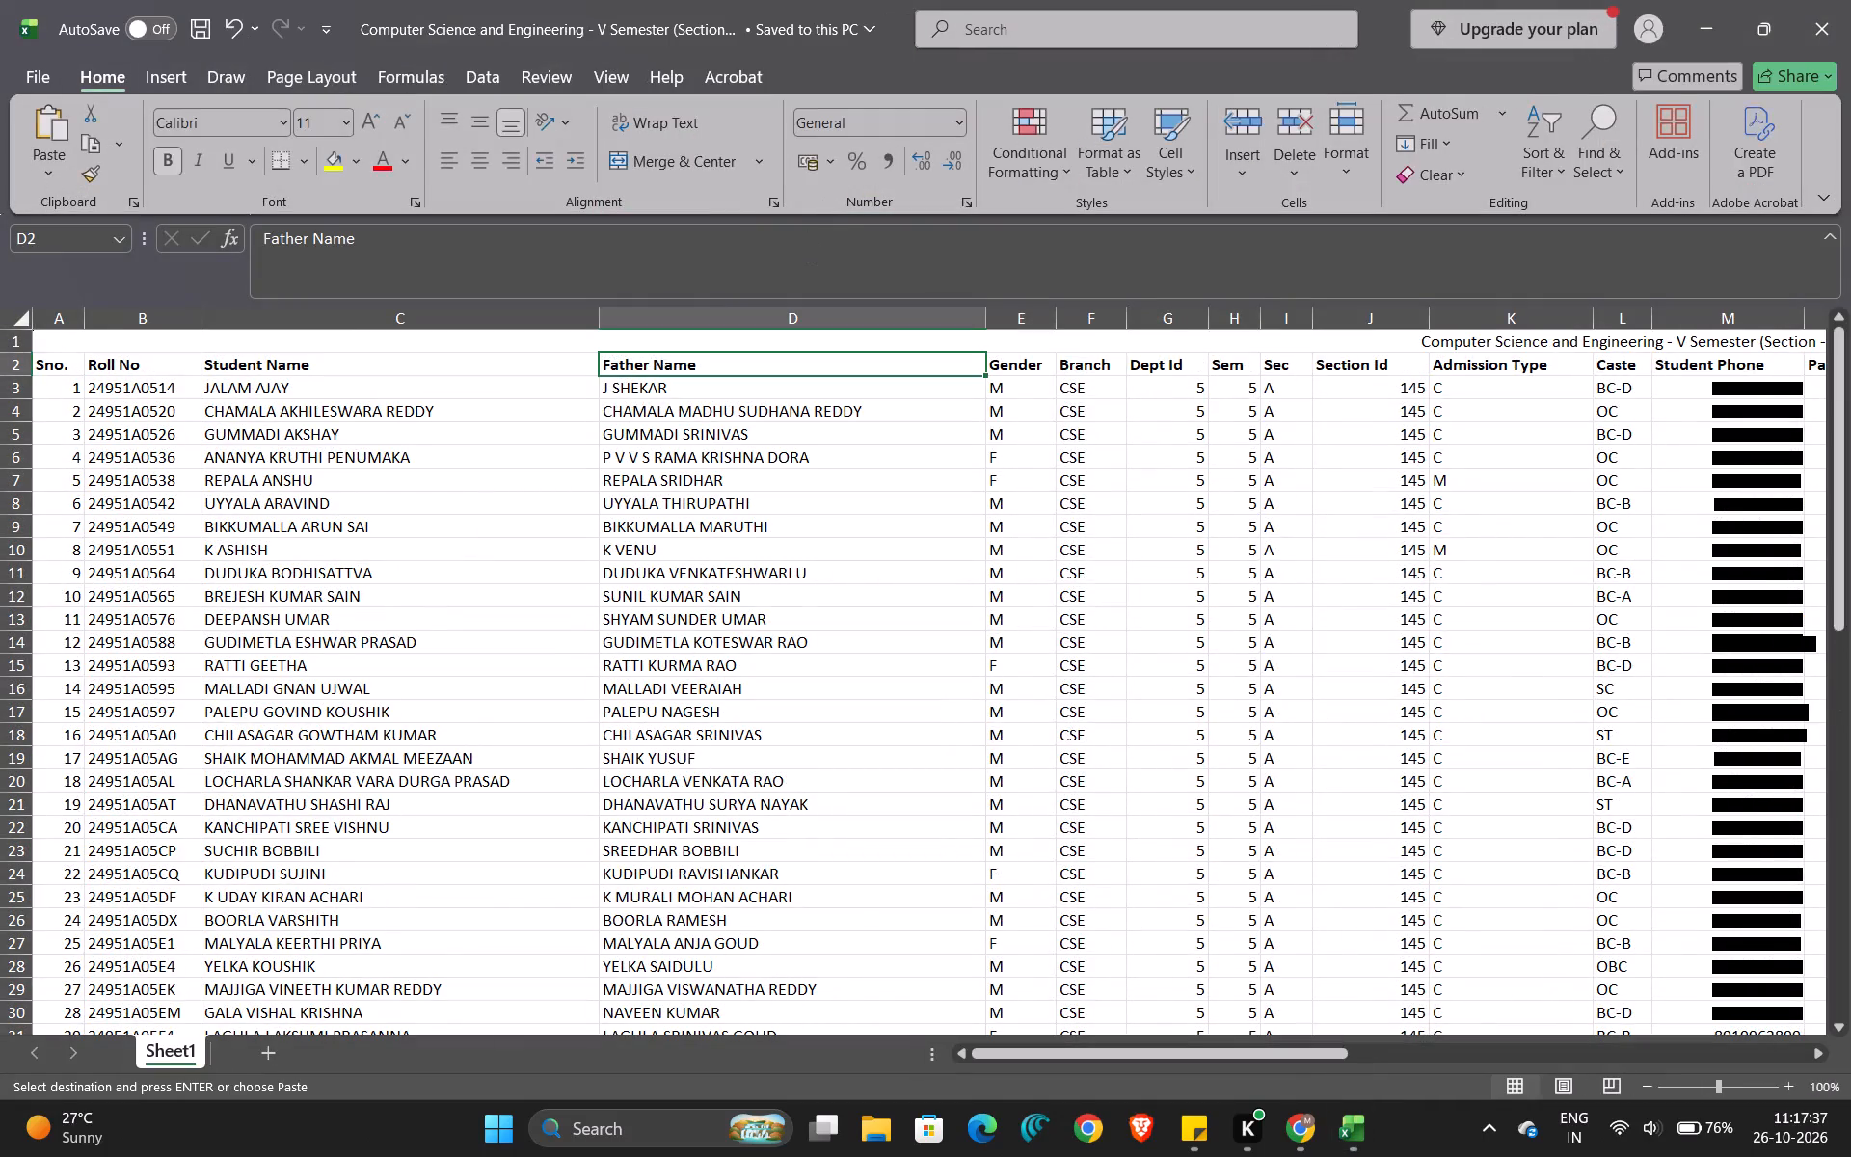
{"action": "left_click", "coordinate": [777, 319]}
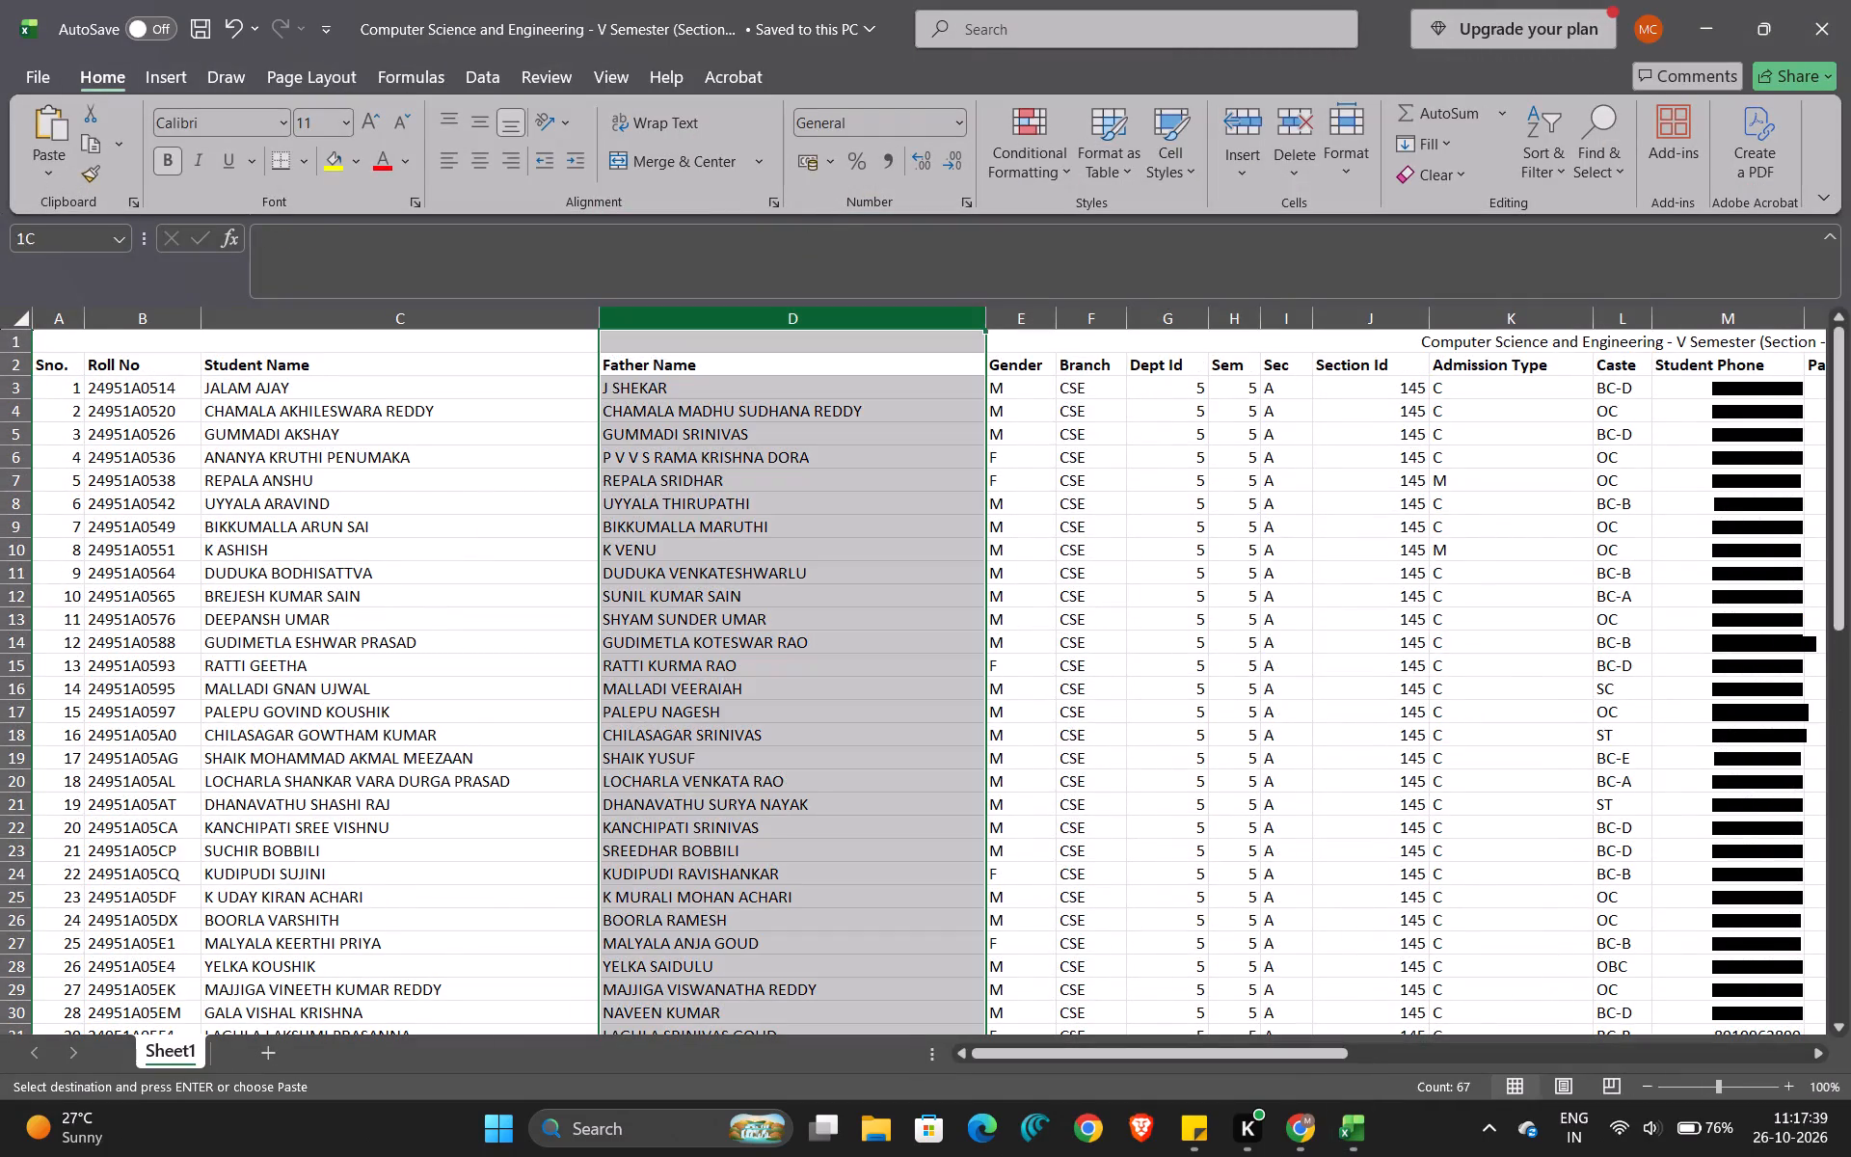
{"action": "right_click", "coordinate": [777, 319]}
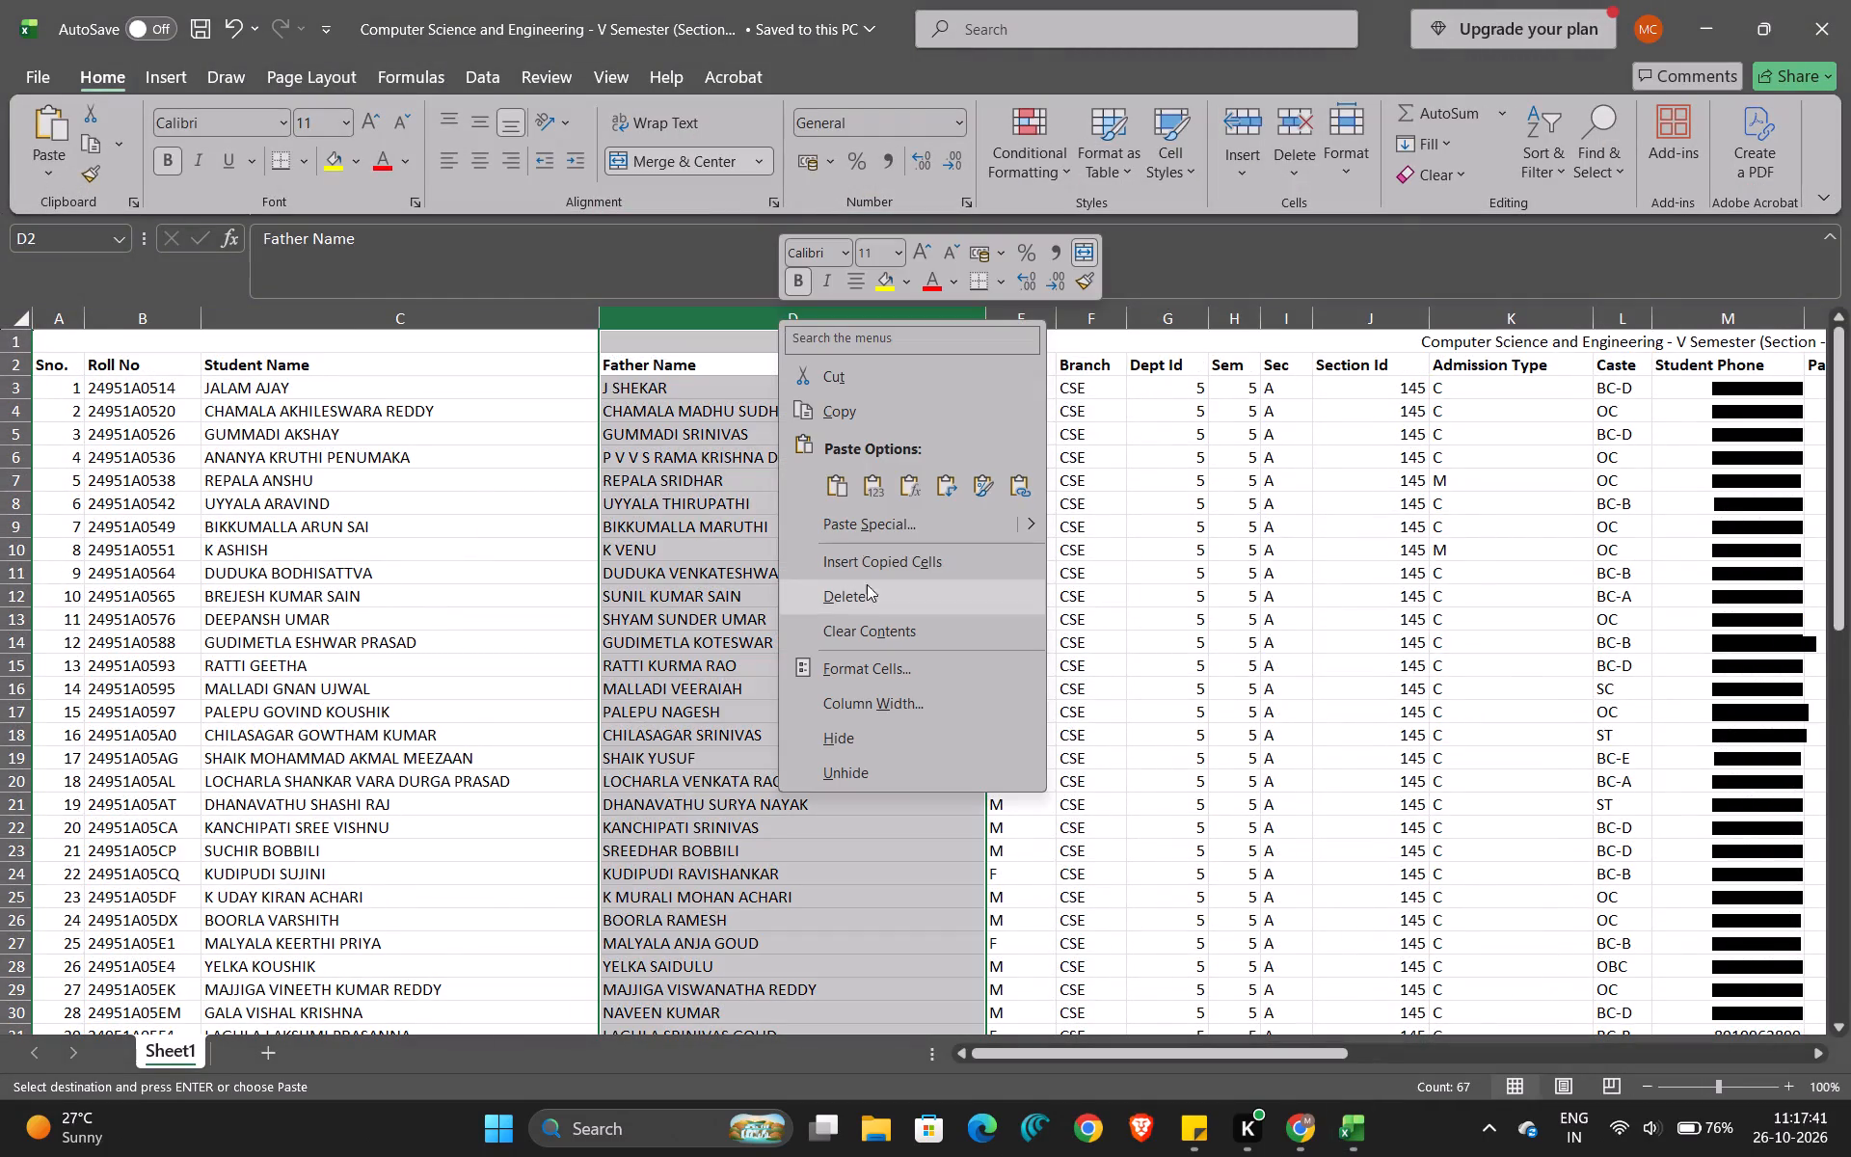
{"action": "left_click", "coordinate": [875, 603]}
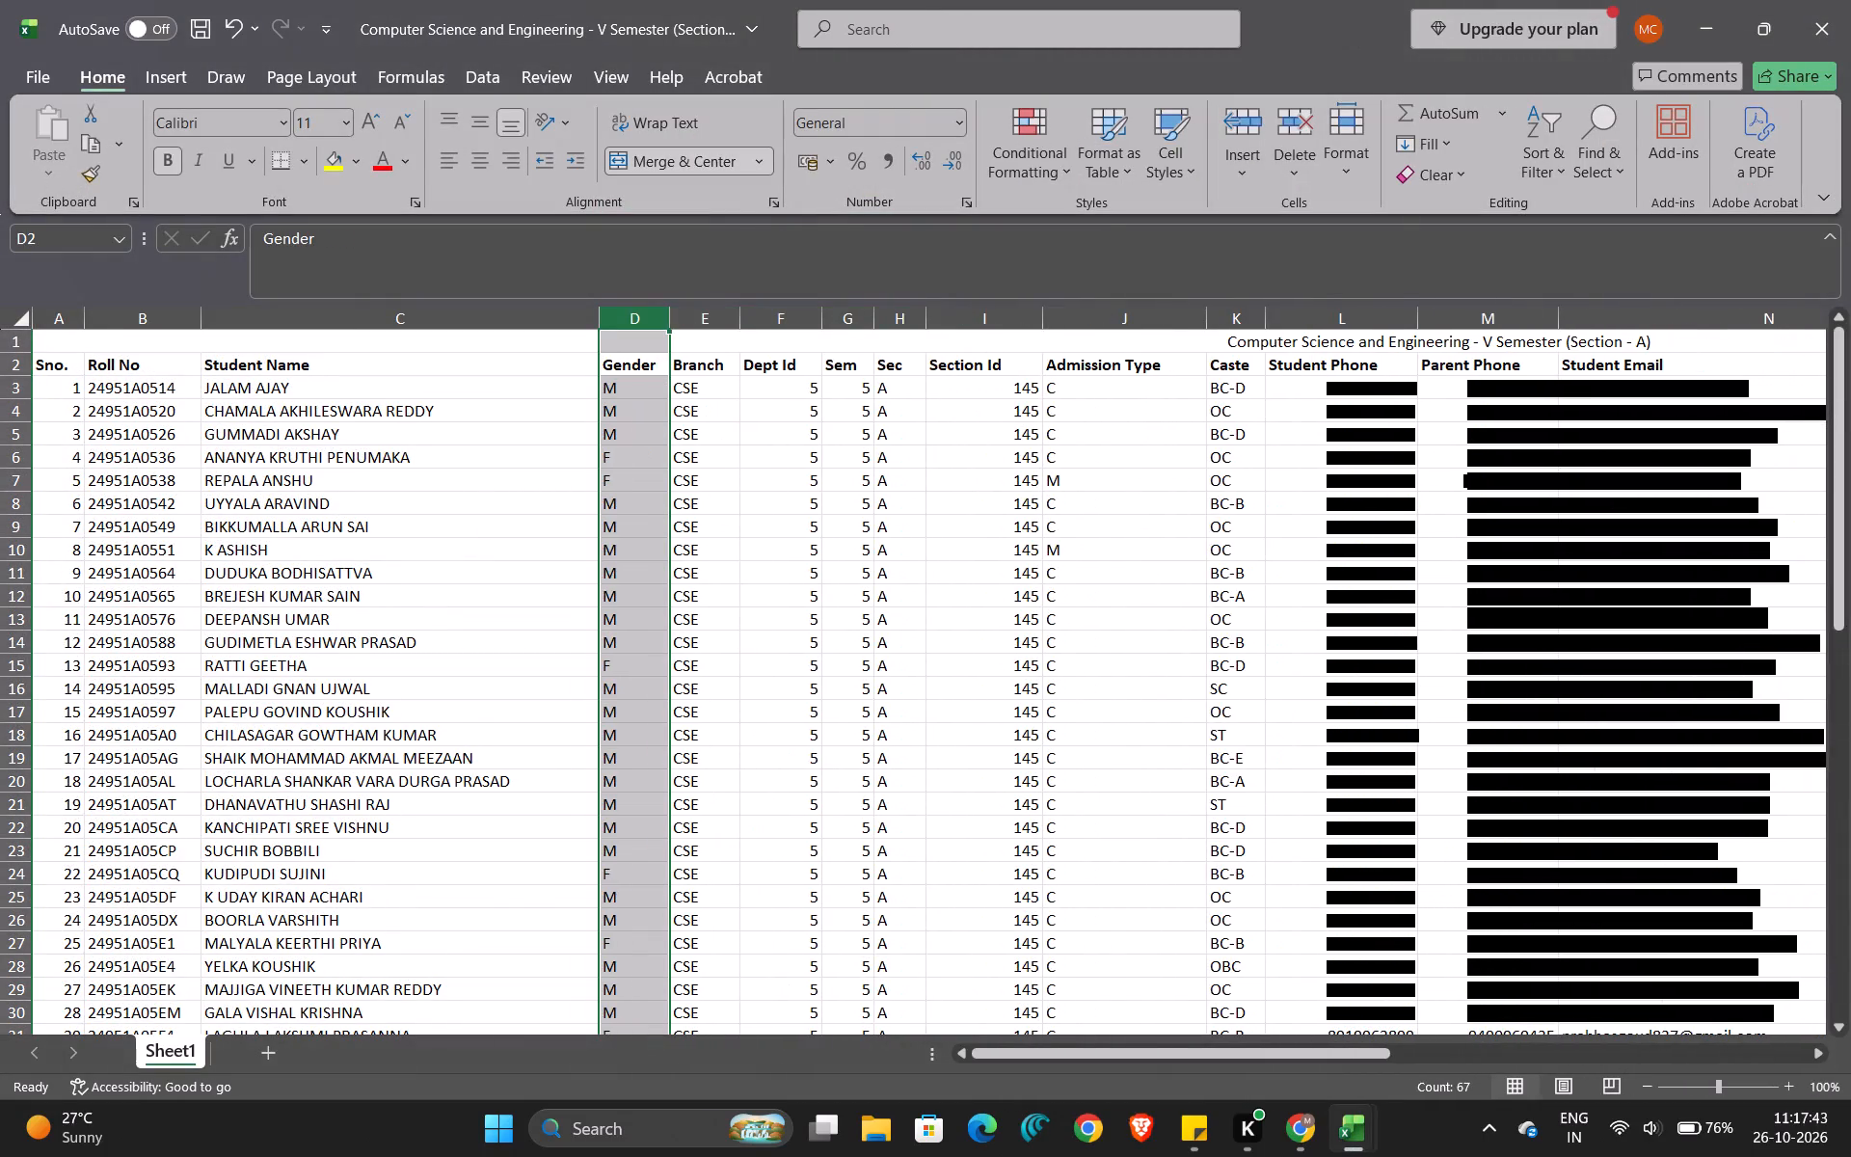
Delete the Gender, Dept Id, Sec, Section Id and Admission Type columns, keeping Branch and Sem.
{"action": "right_click", "coordinate": [643, 321]}
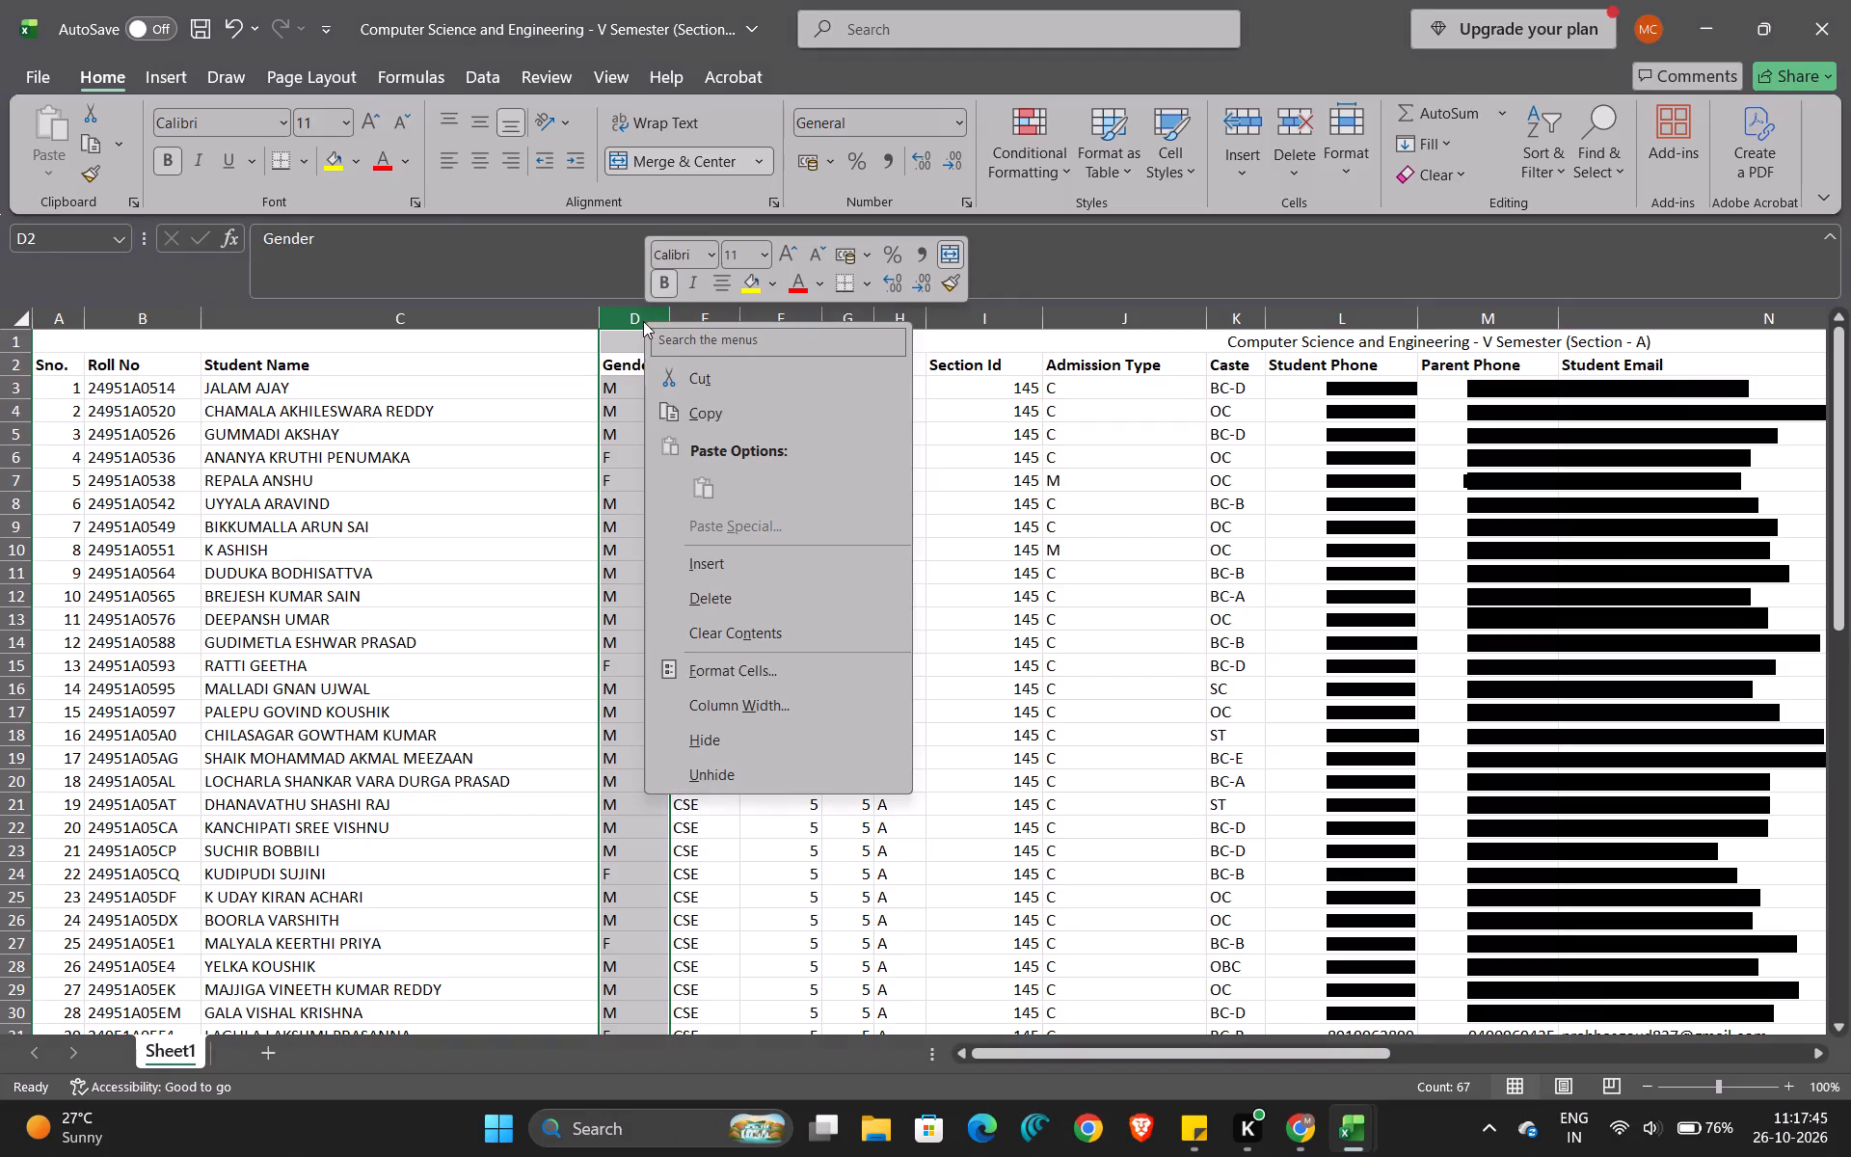
{"action": "left_click", "coordinate": [742, 605]}
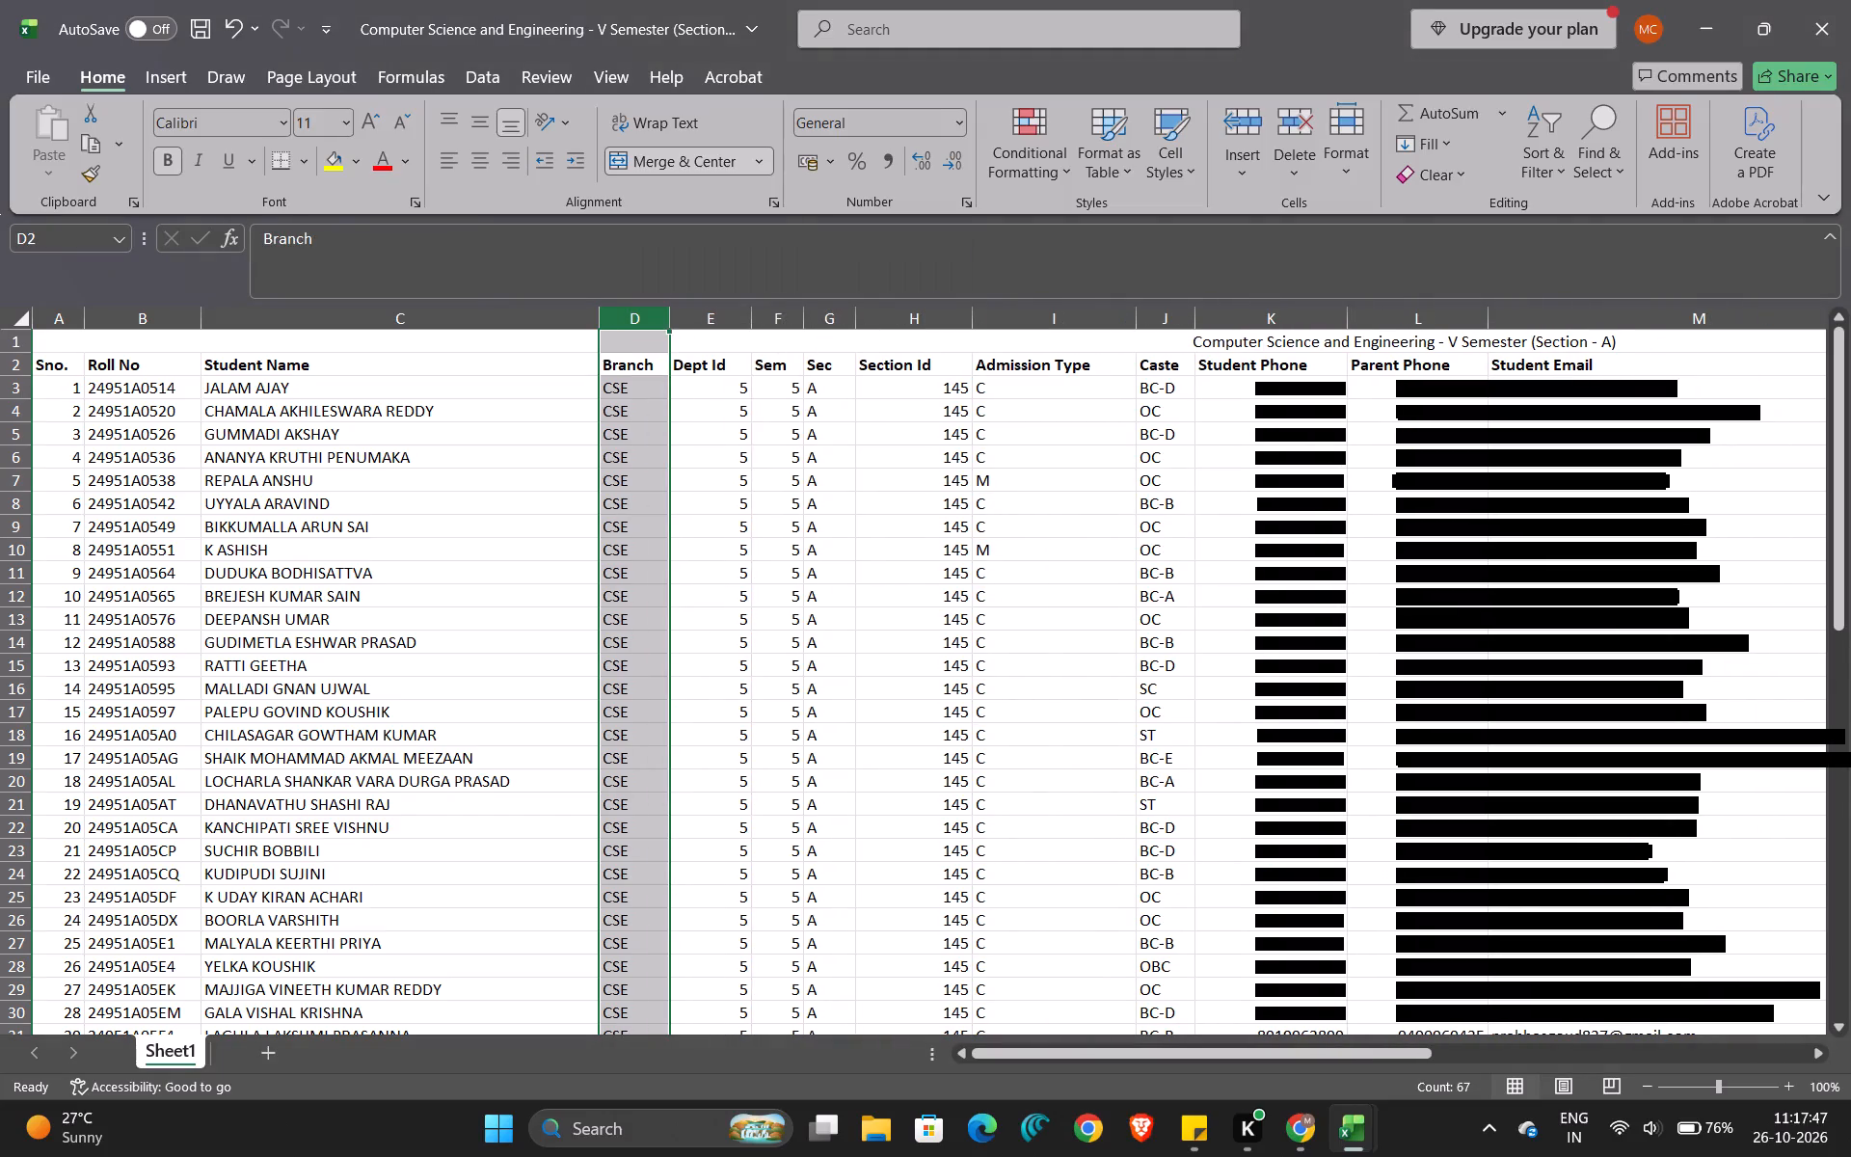
{"action": "right_click", "coordinate": [720, 328]}
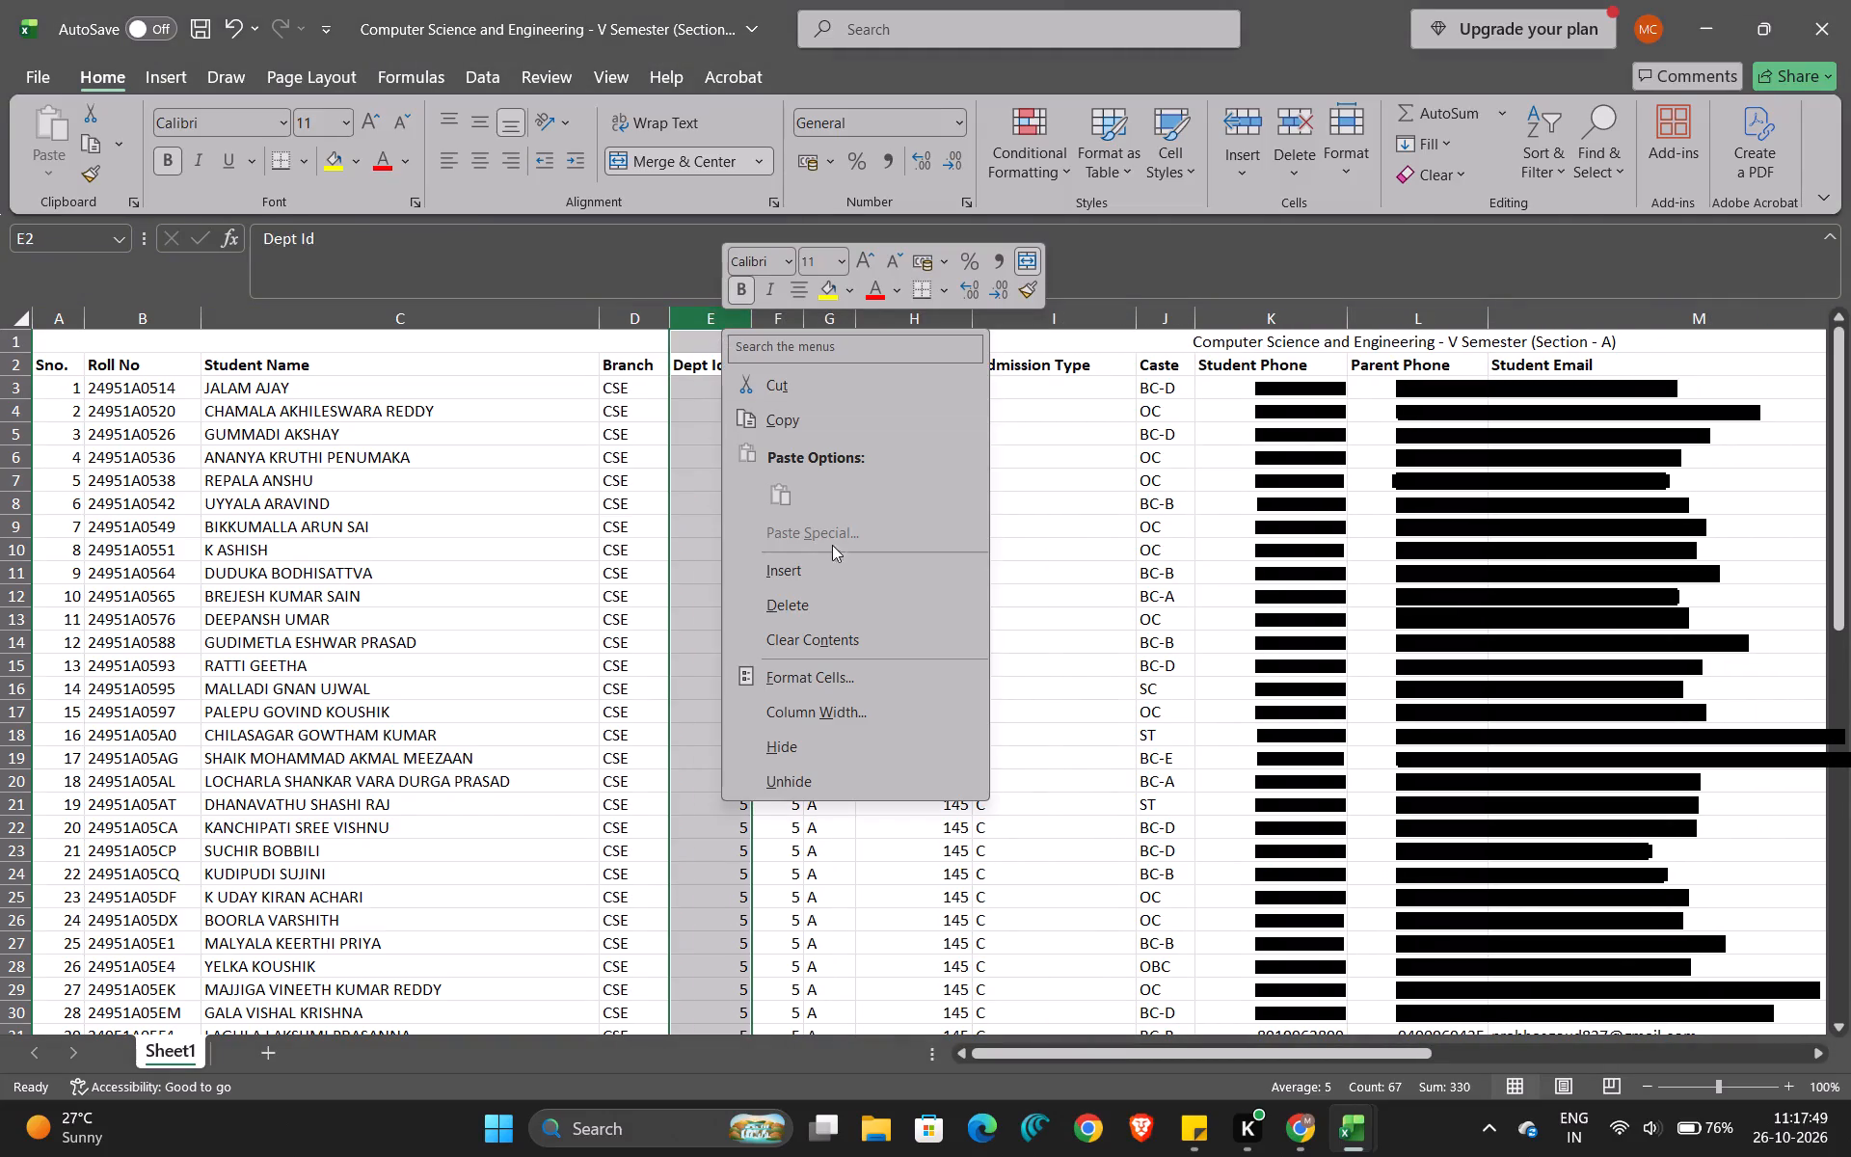
{"action": "left_click", "coordinate": [826, 606]}
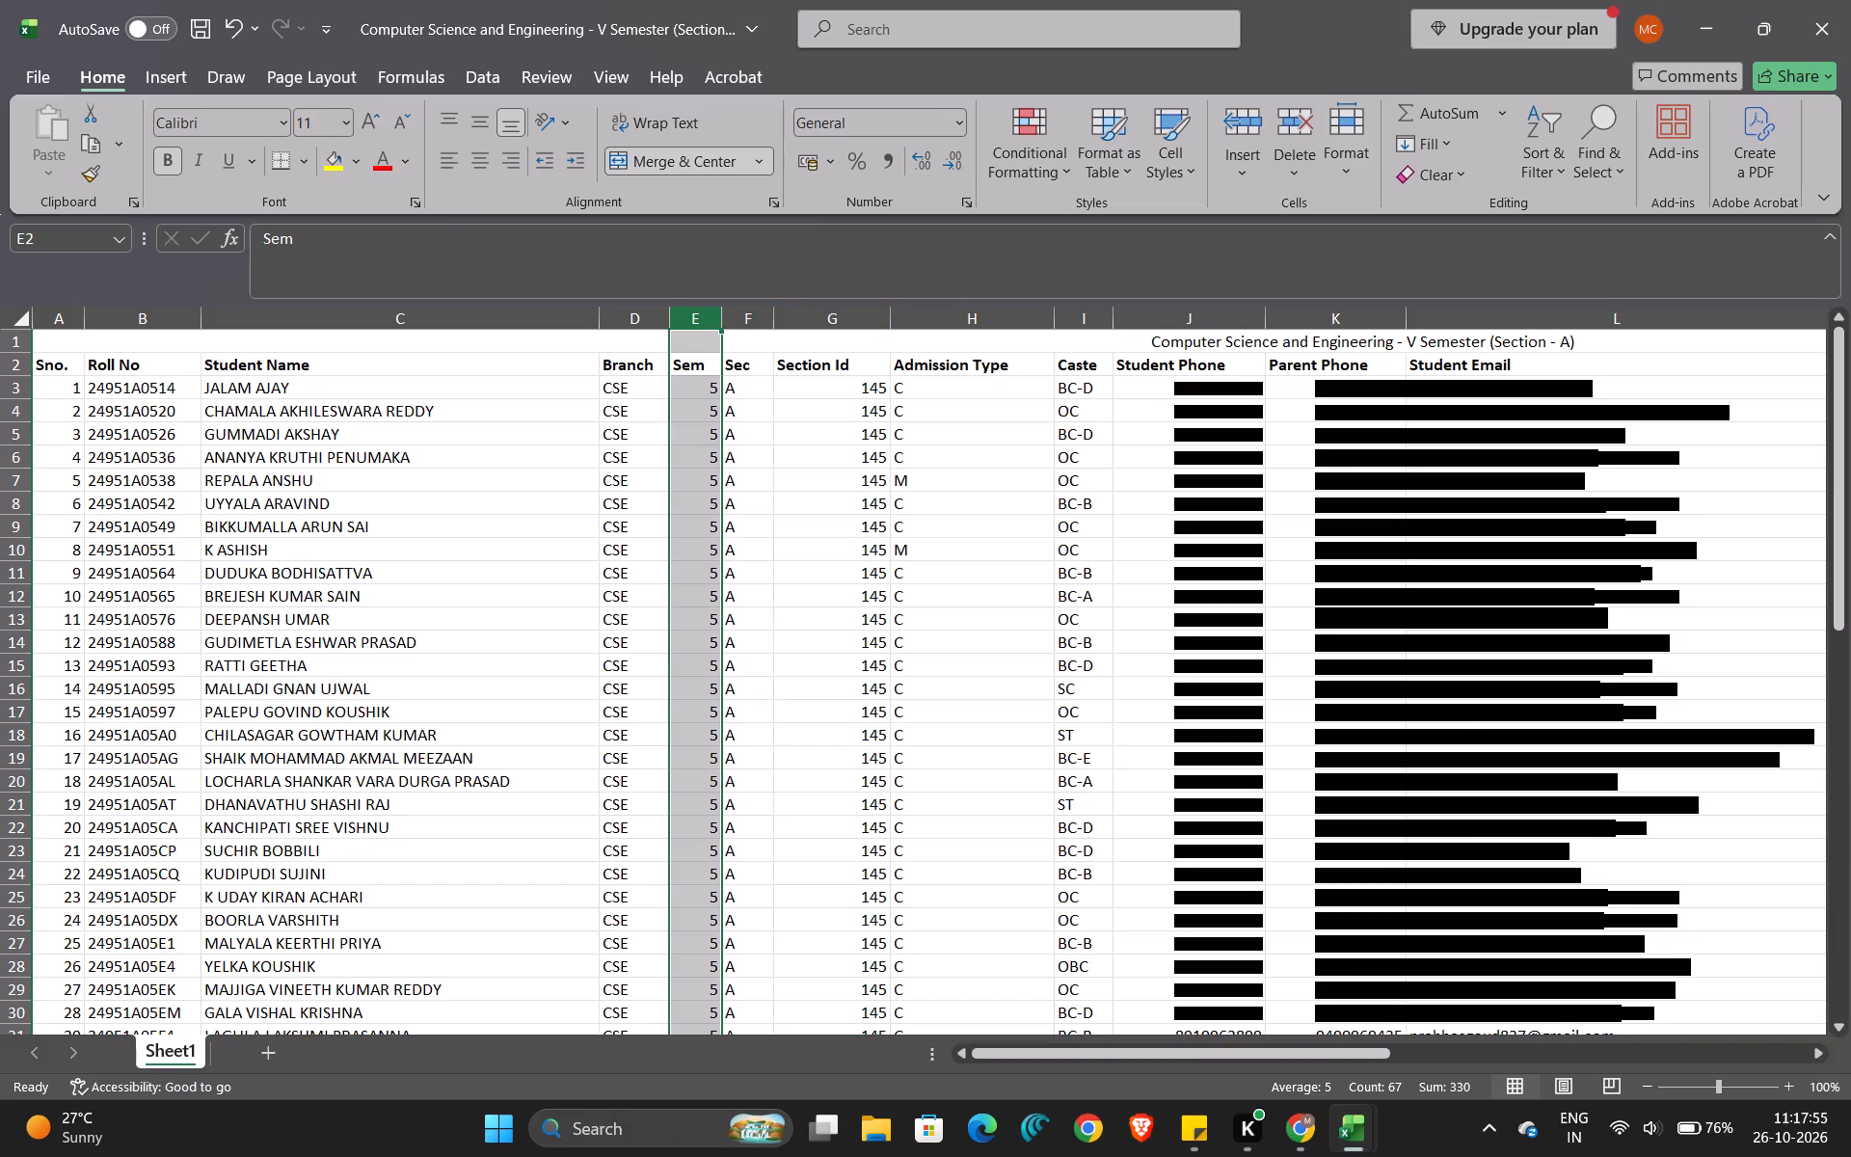
{"action": "left_click", "coordinate": [742, 320]}
{"action": "right_click", "coordinate": [742, 320]}
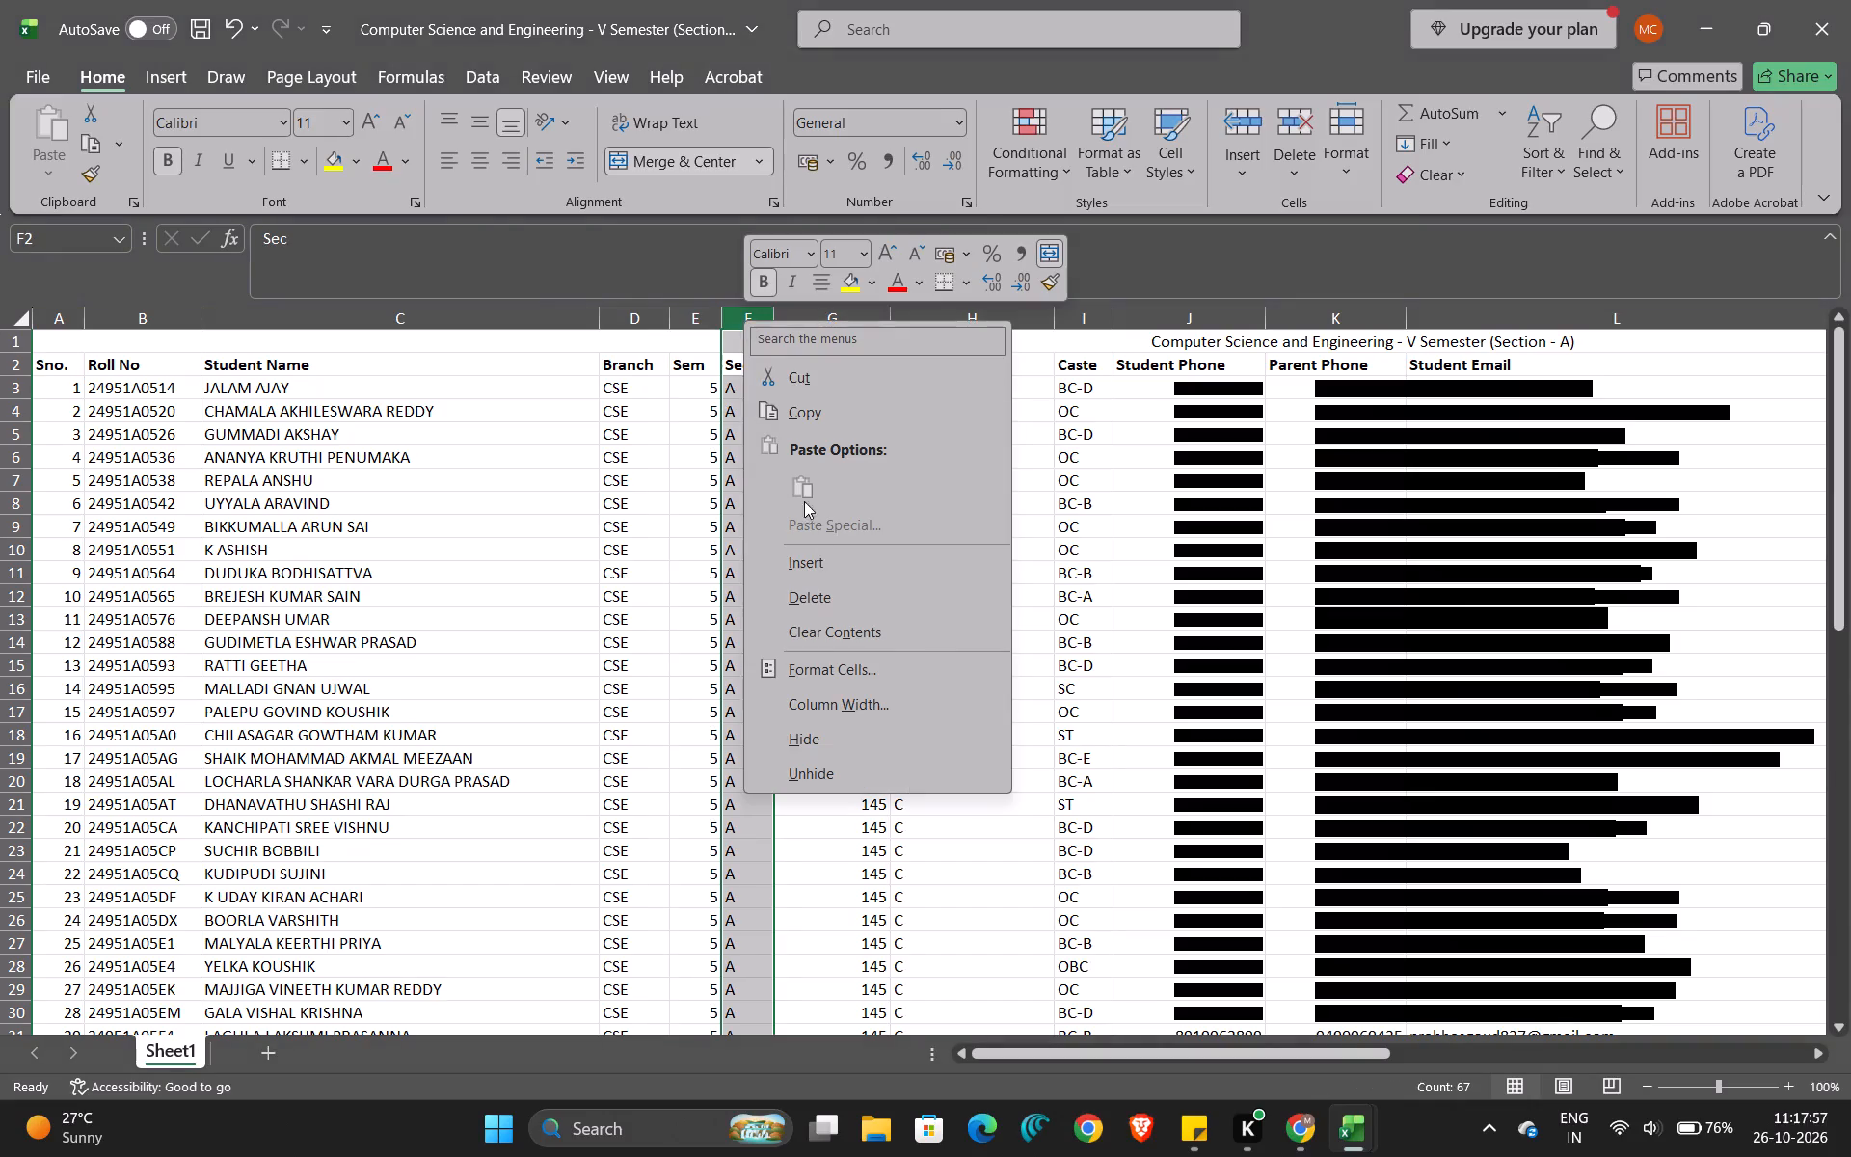
{"action": "left_click", "coordinate": [837, 605]}
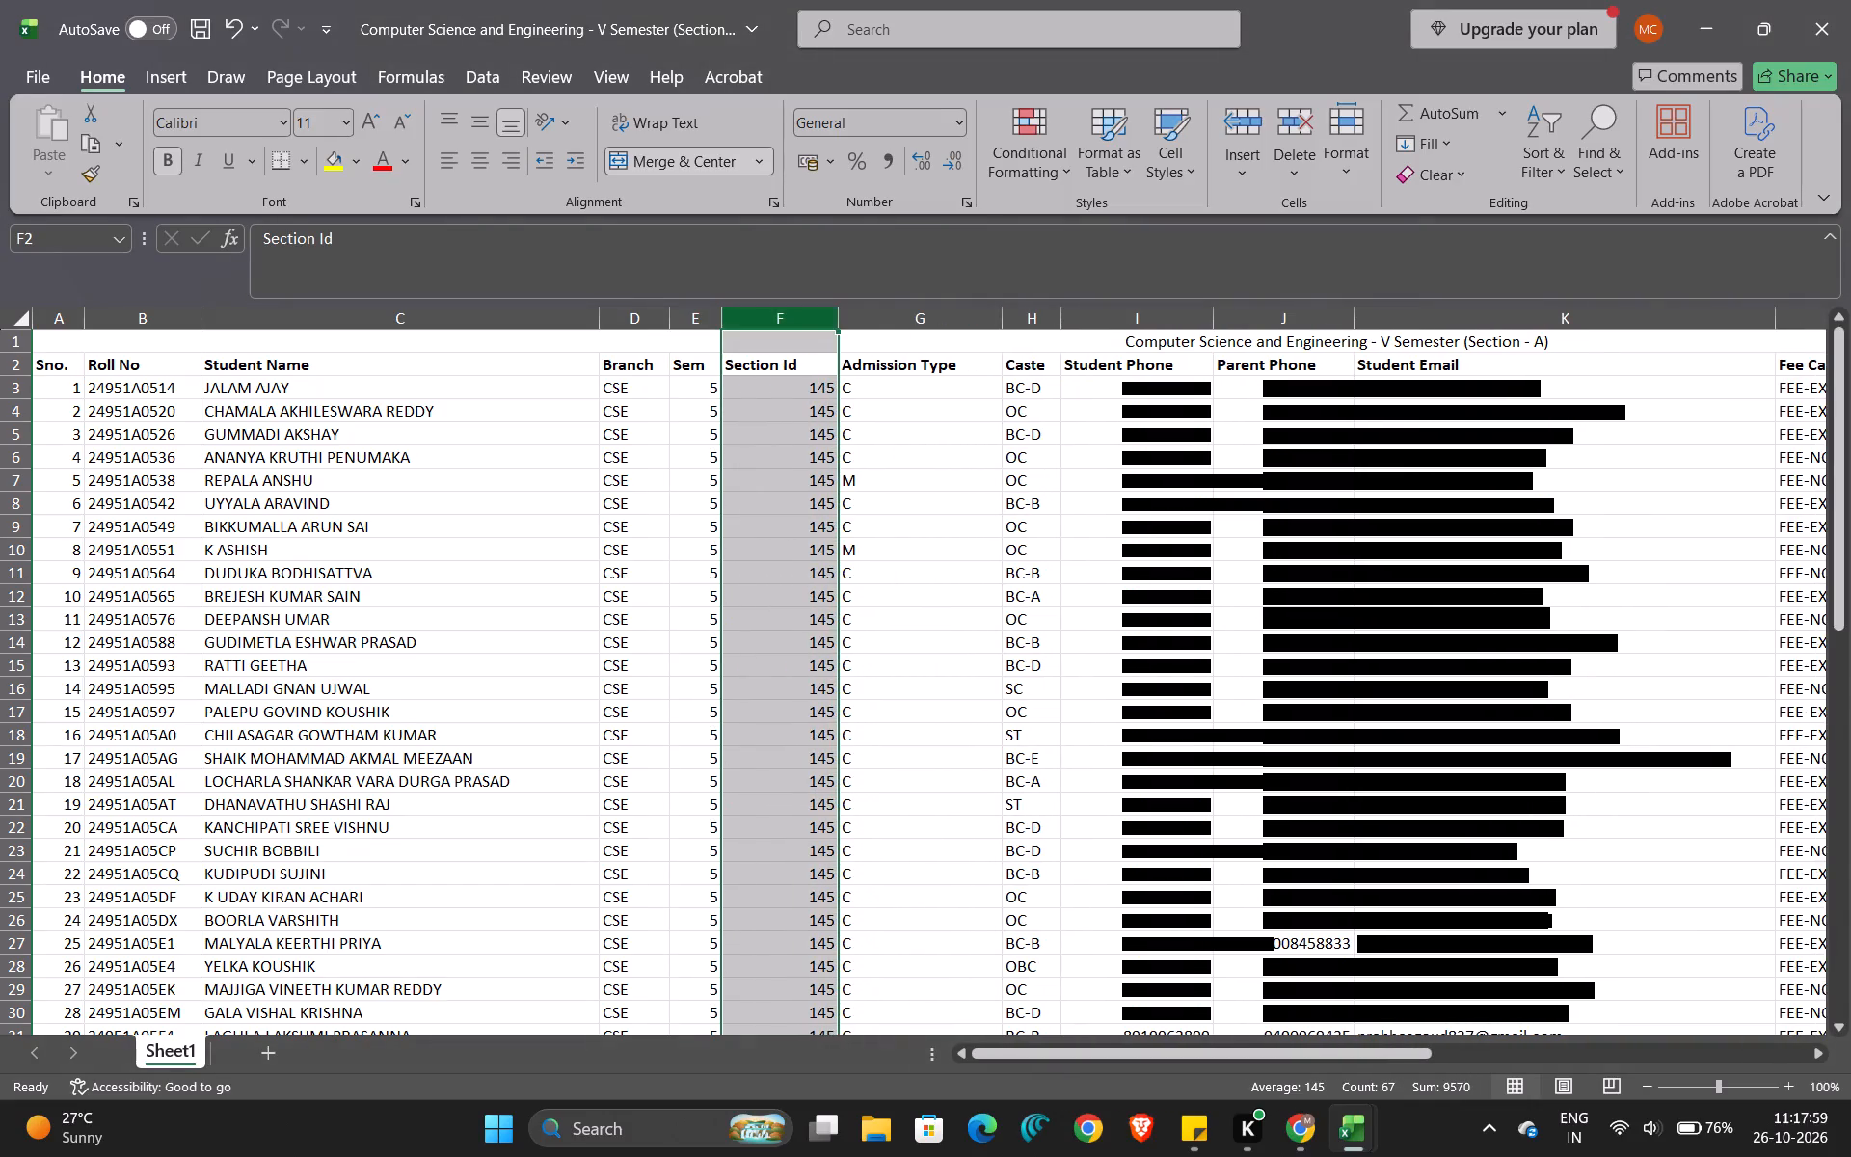
{"action": "right_click", "coordinate": [794, 314]}
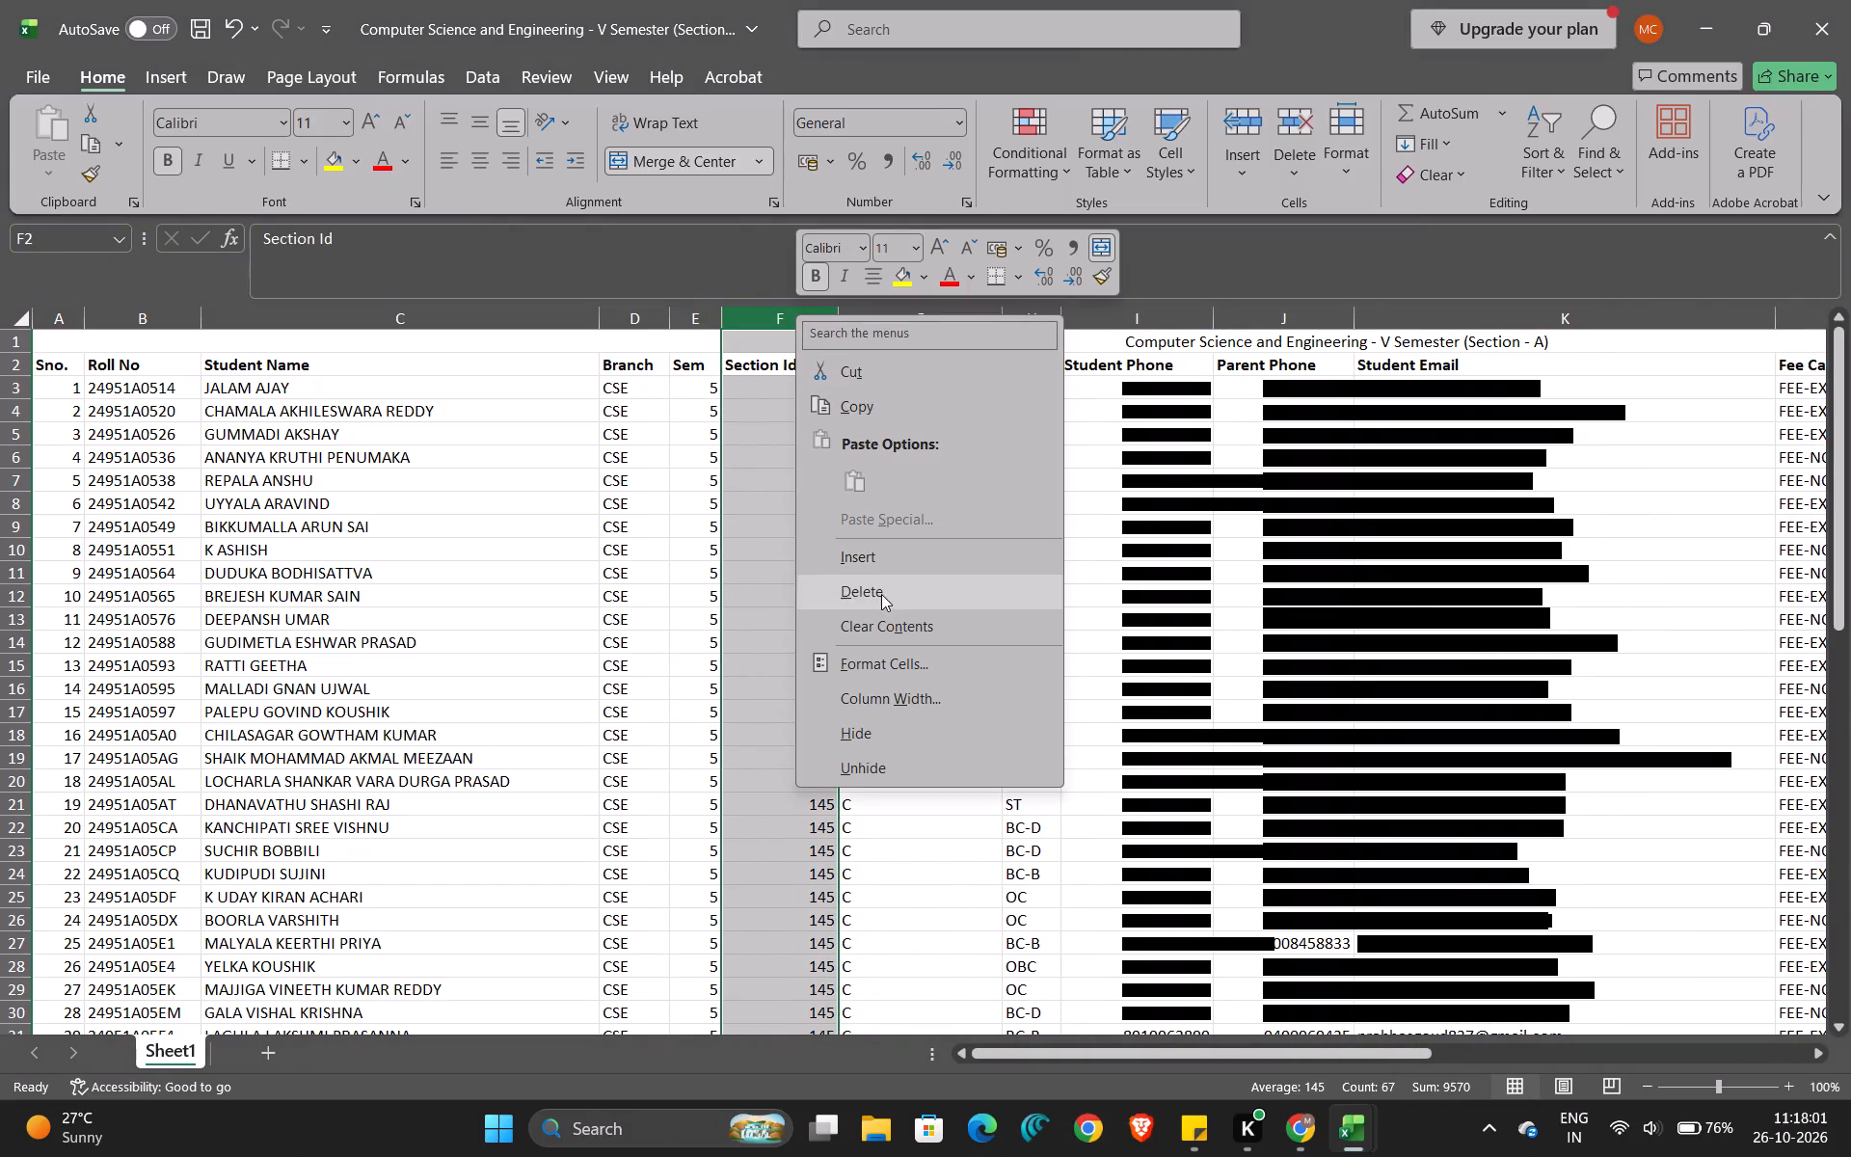
{"action": "left_click", "coordinate": [881, 594]}
{"action": "right_click", "coordinate": [799, 314]}
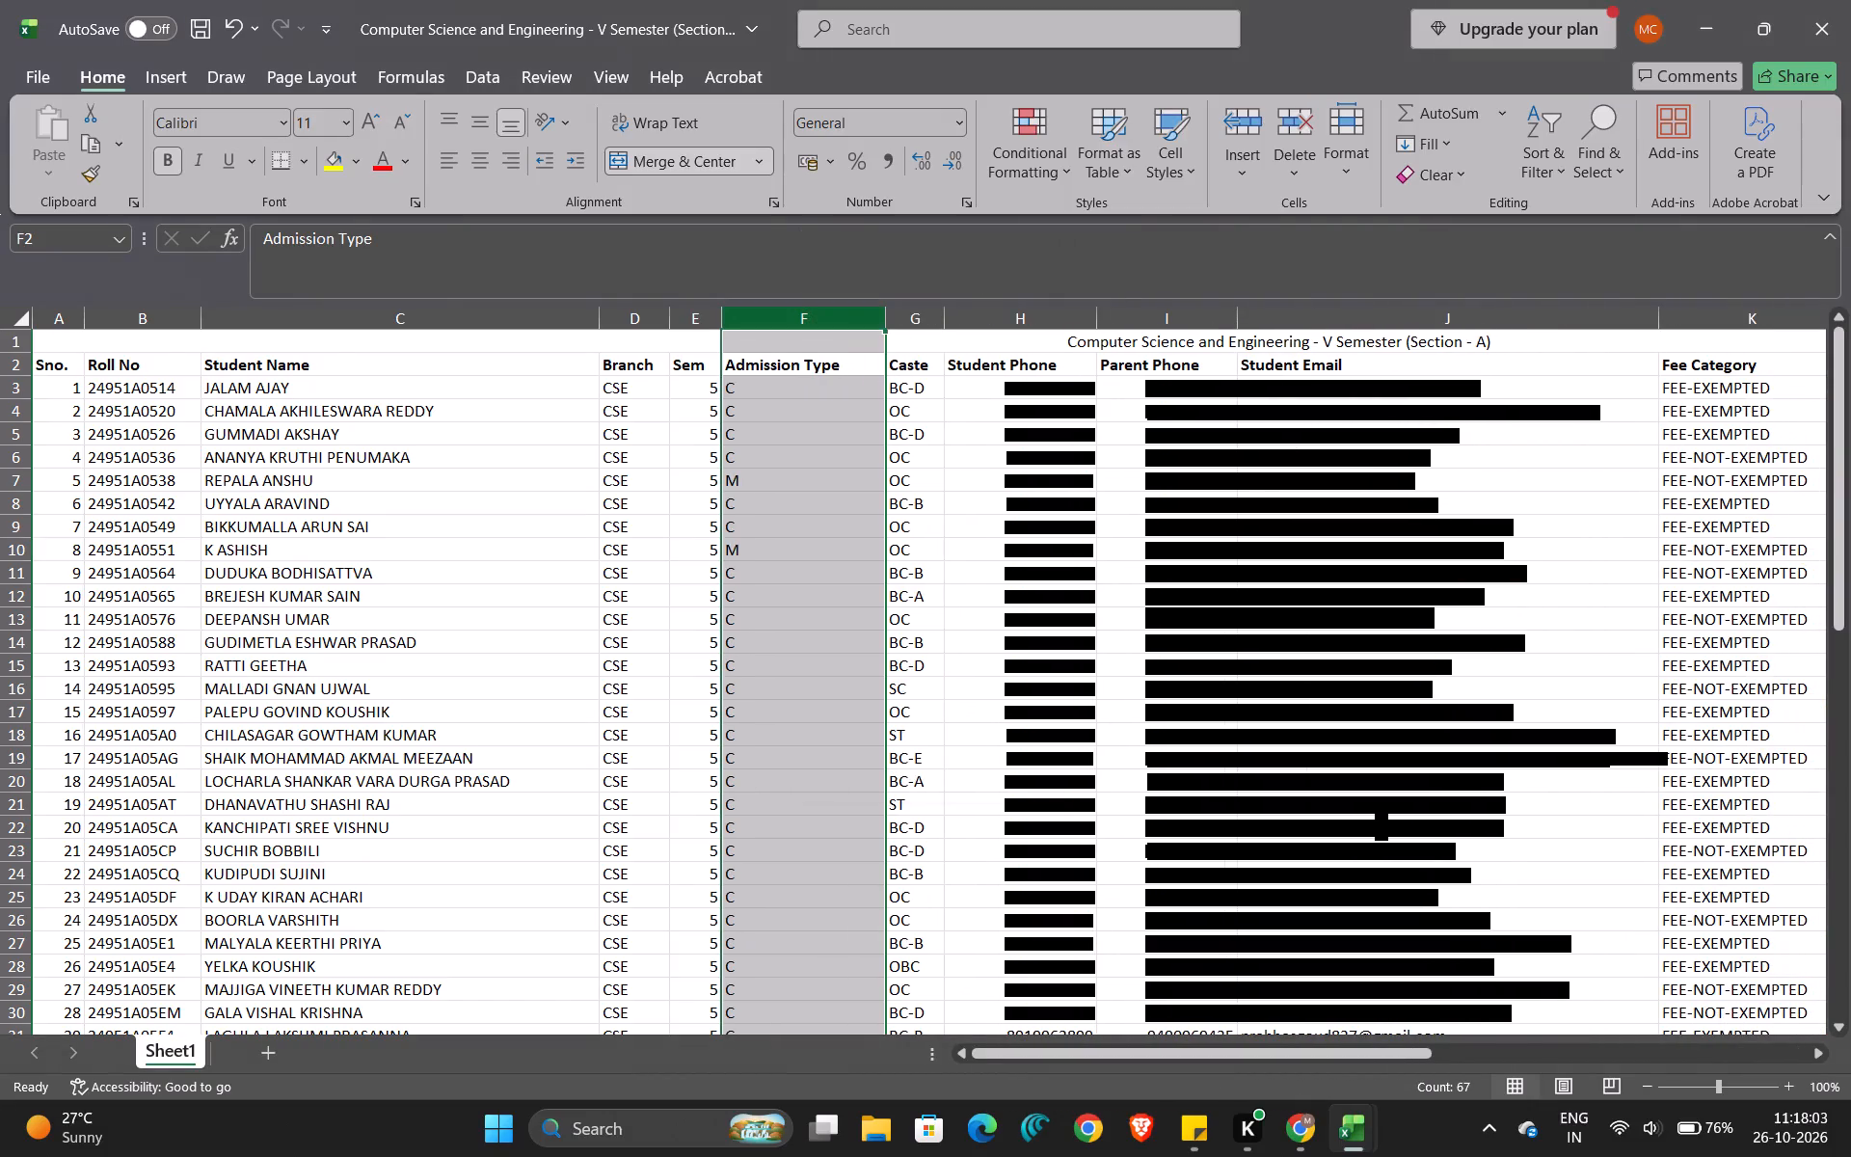
{"action": "left_click", "coordinate": [908, 600]}
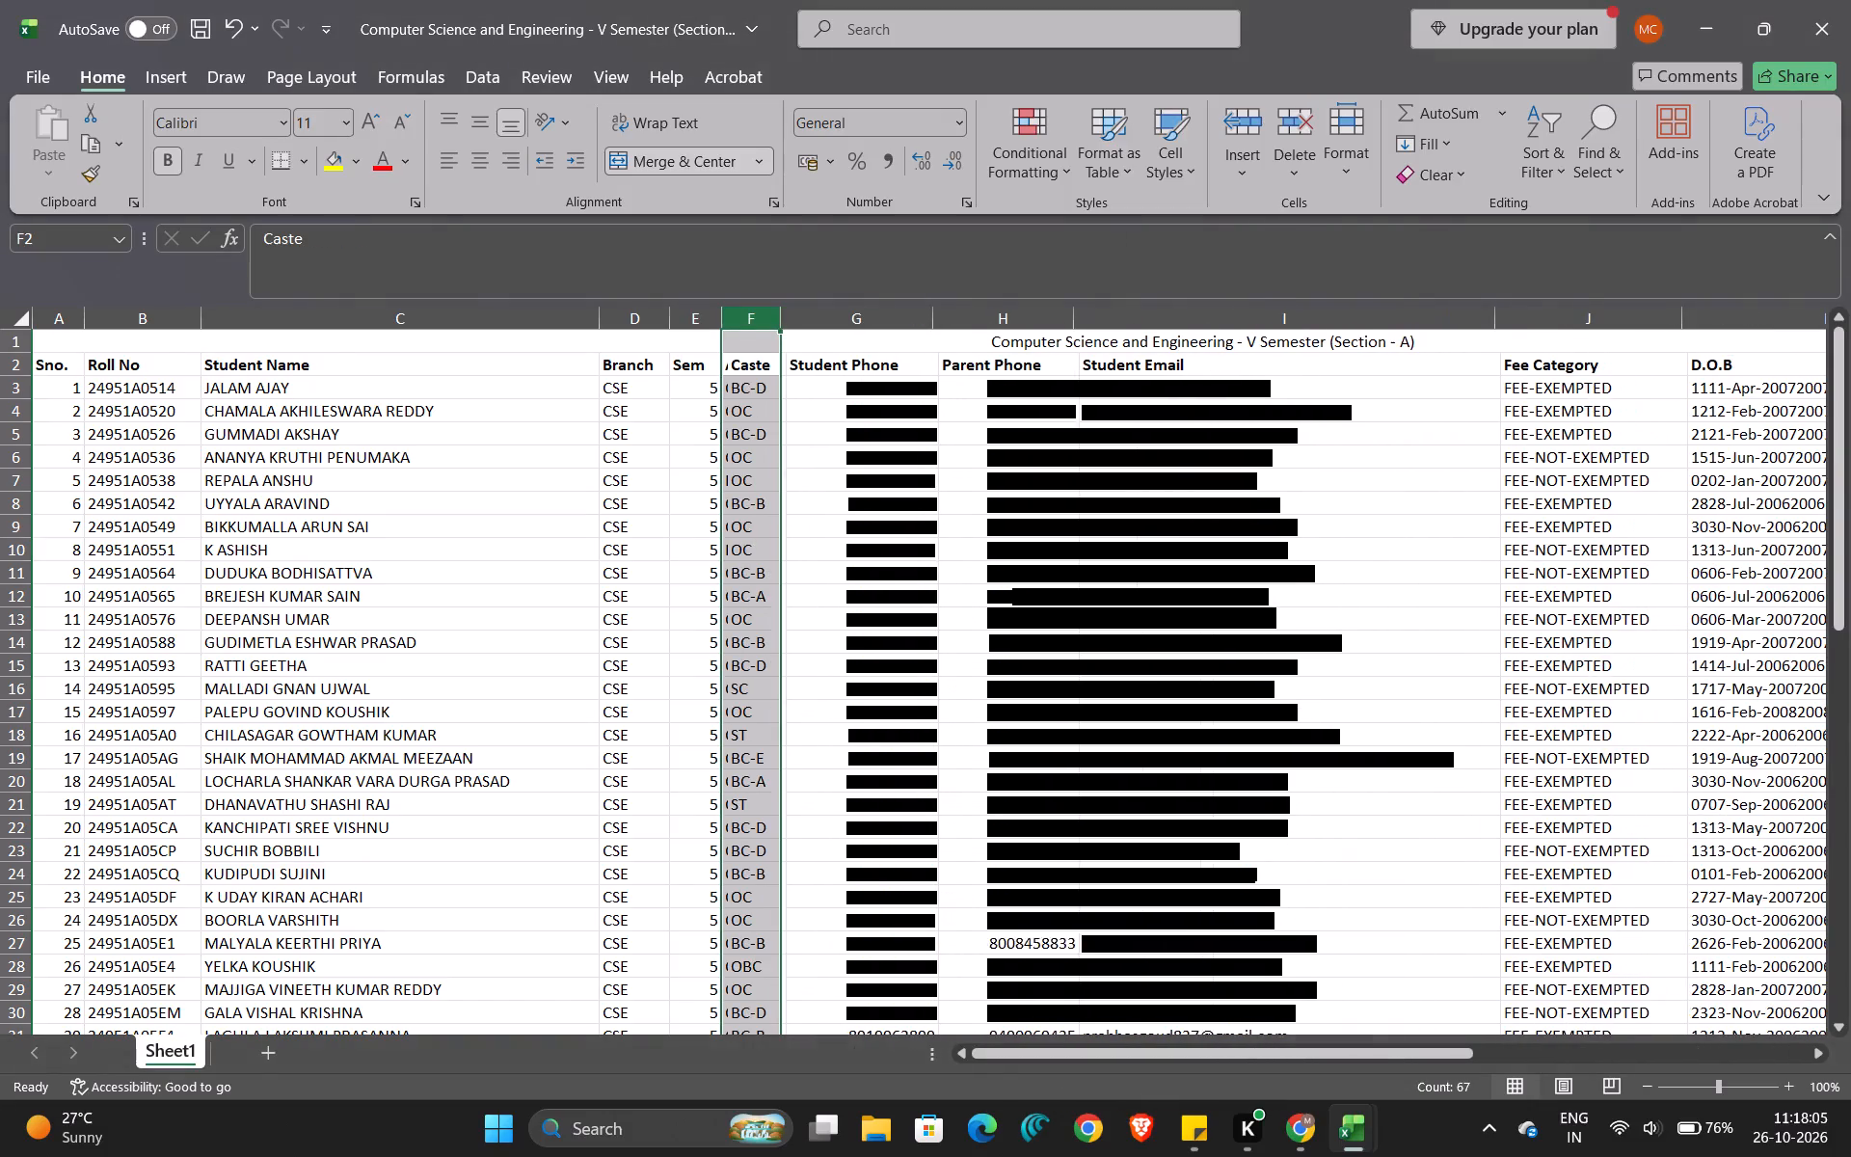
Delete the Caste, Student Phone, Parent Phone and Student Email columns from the student list.
{"action": "right_click", "coordinate": [747, 323]}
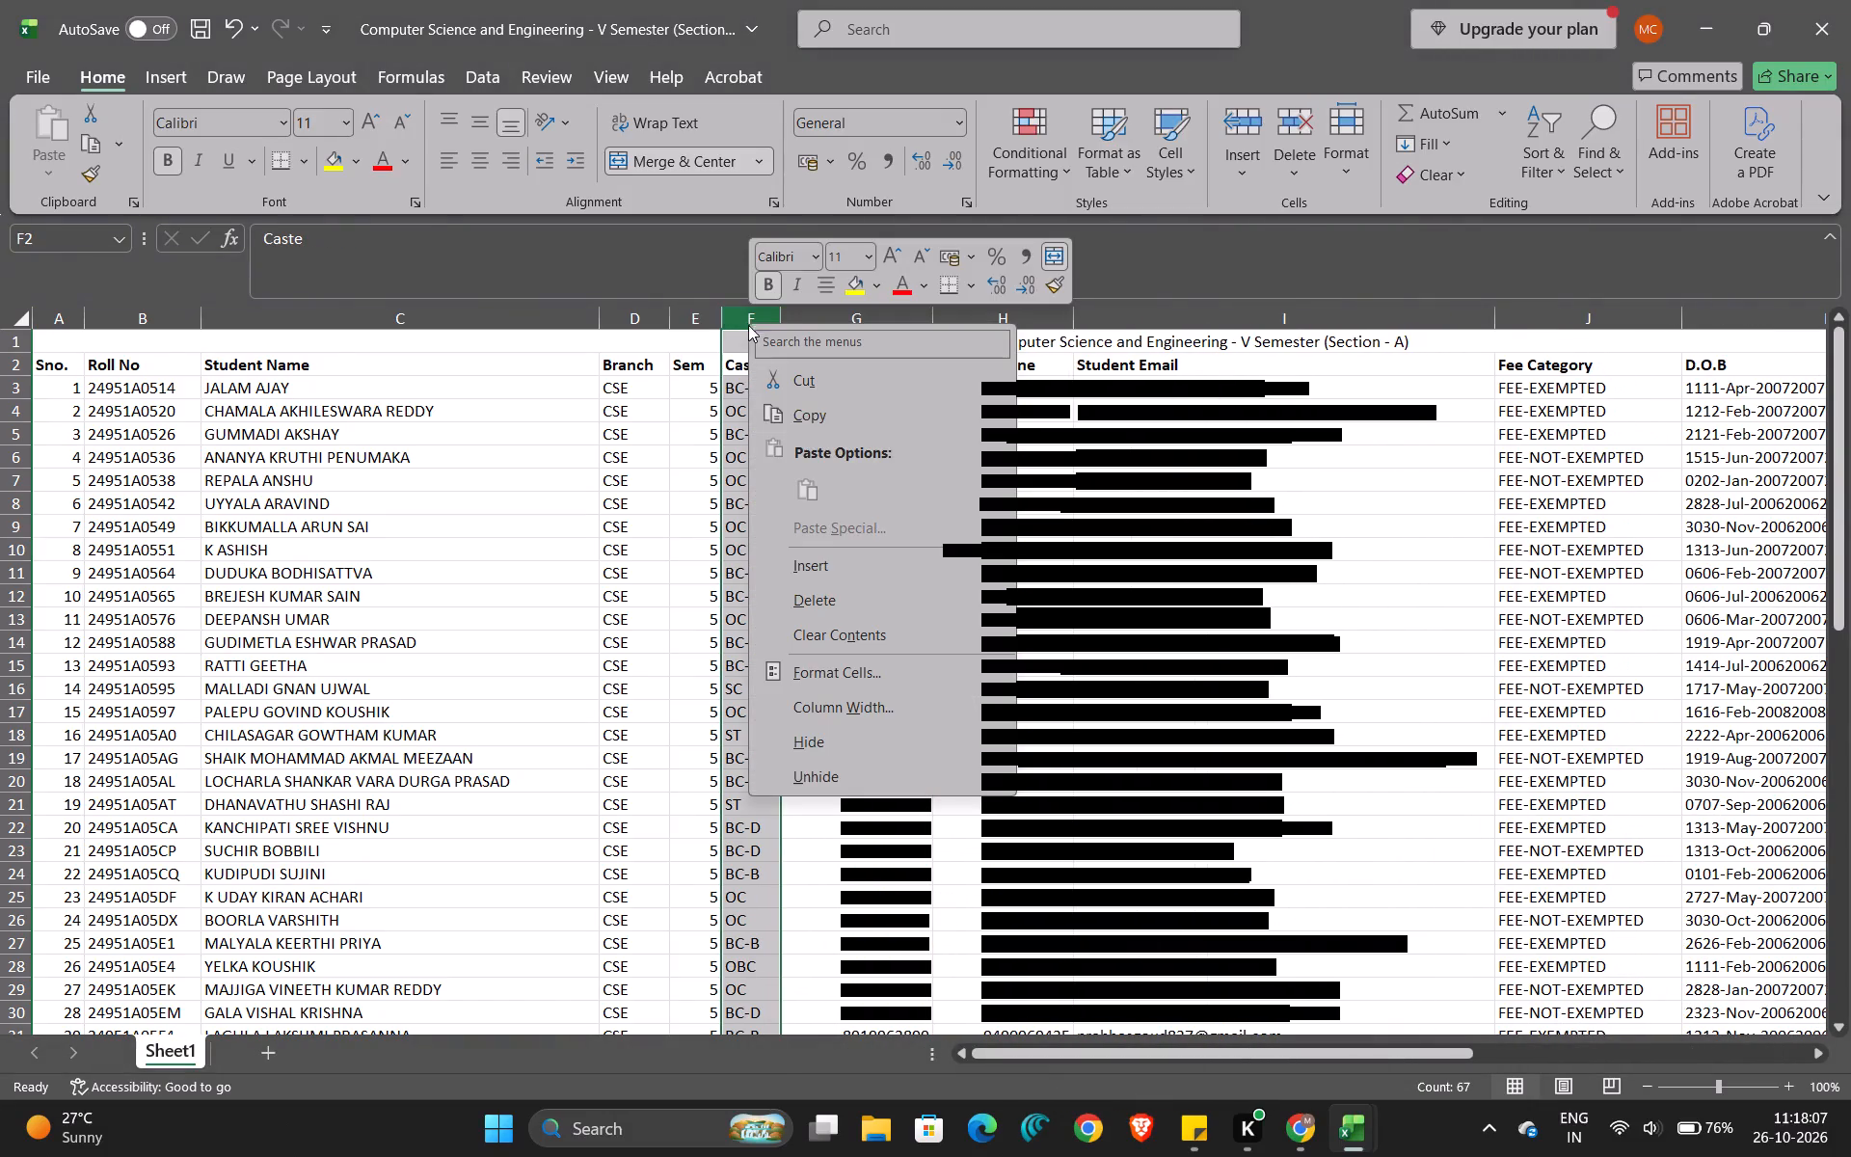
{"action": "left_click", "coordinate": [850, 615]}
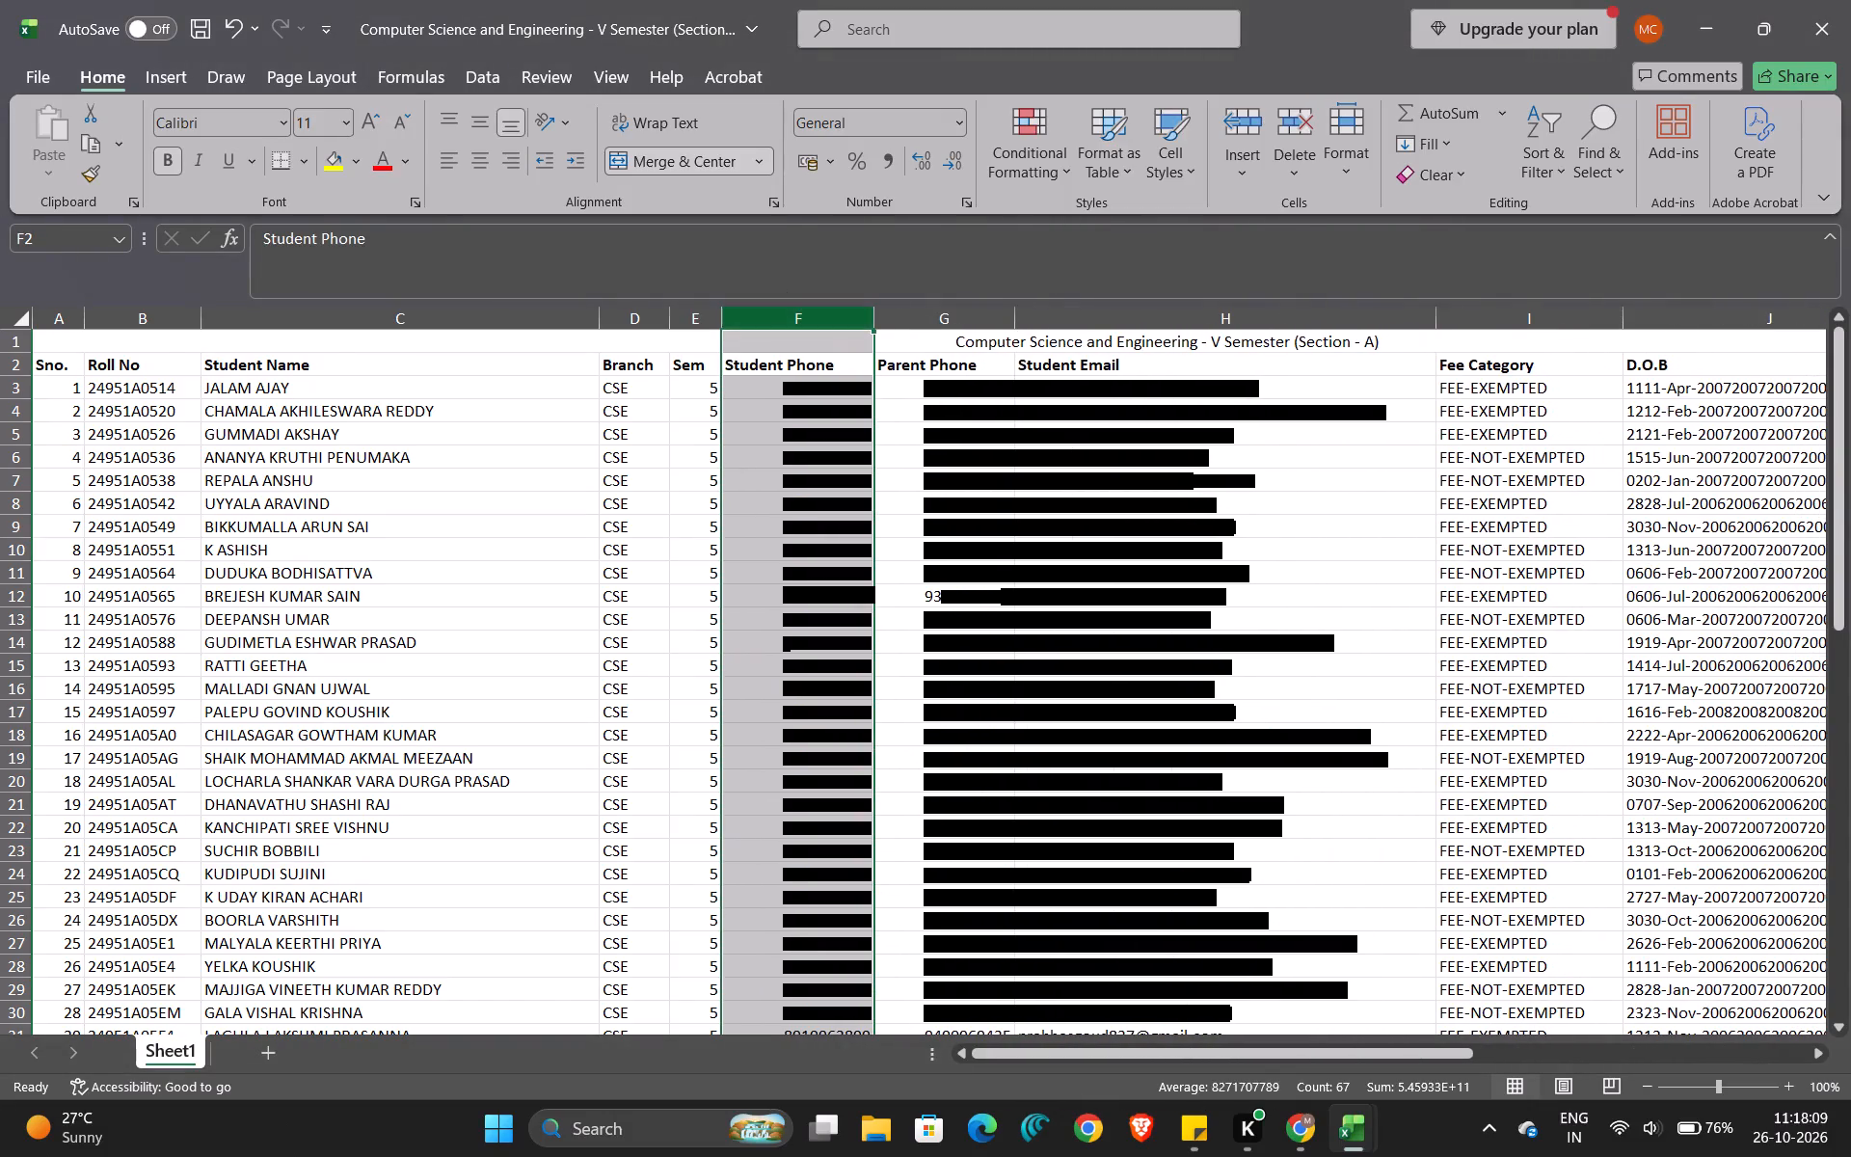
{"action": "right_click", "coordinate": [791, 322]}
{"action": "left_click", "coordinate": [872, 599]}
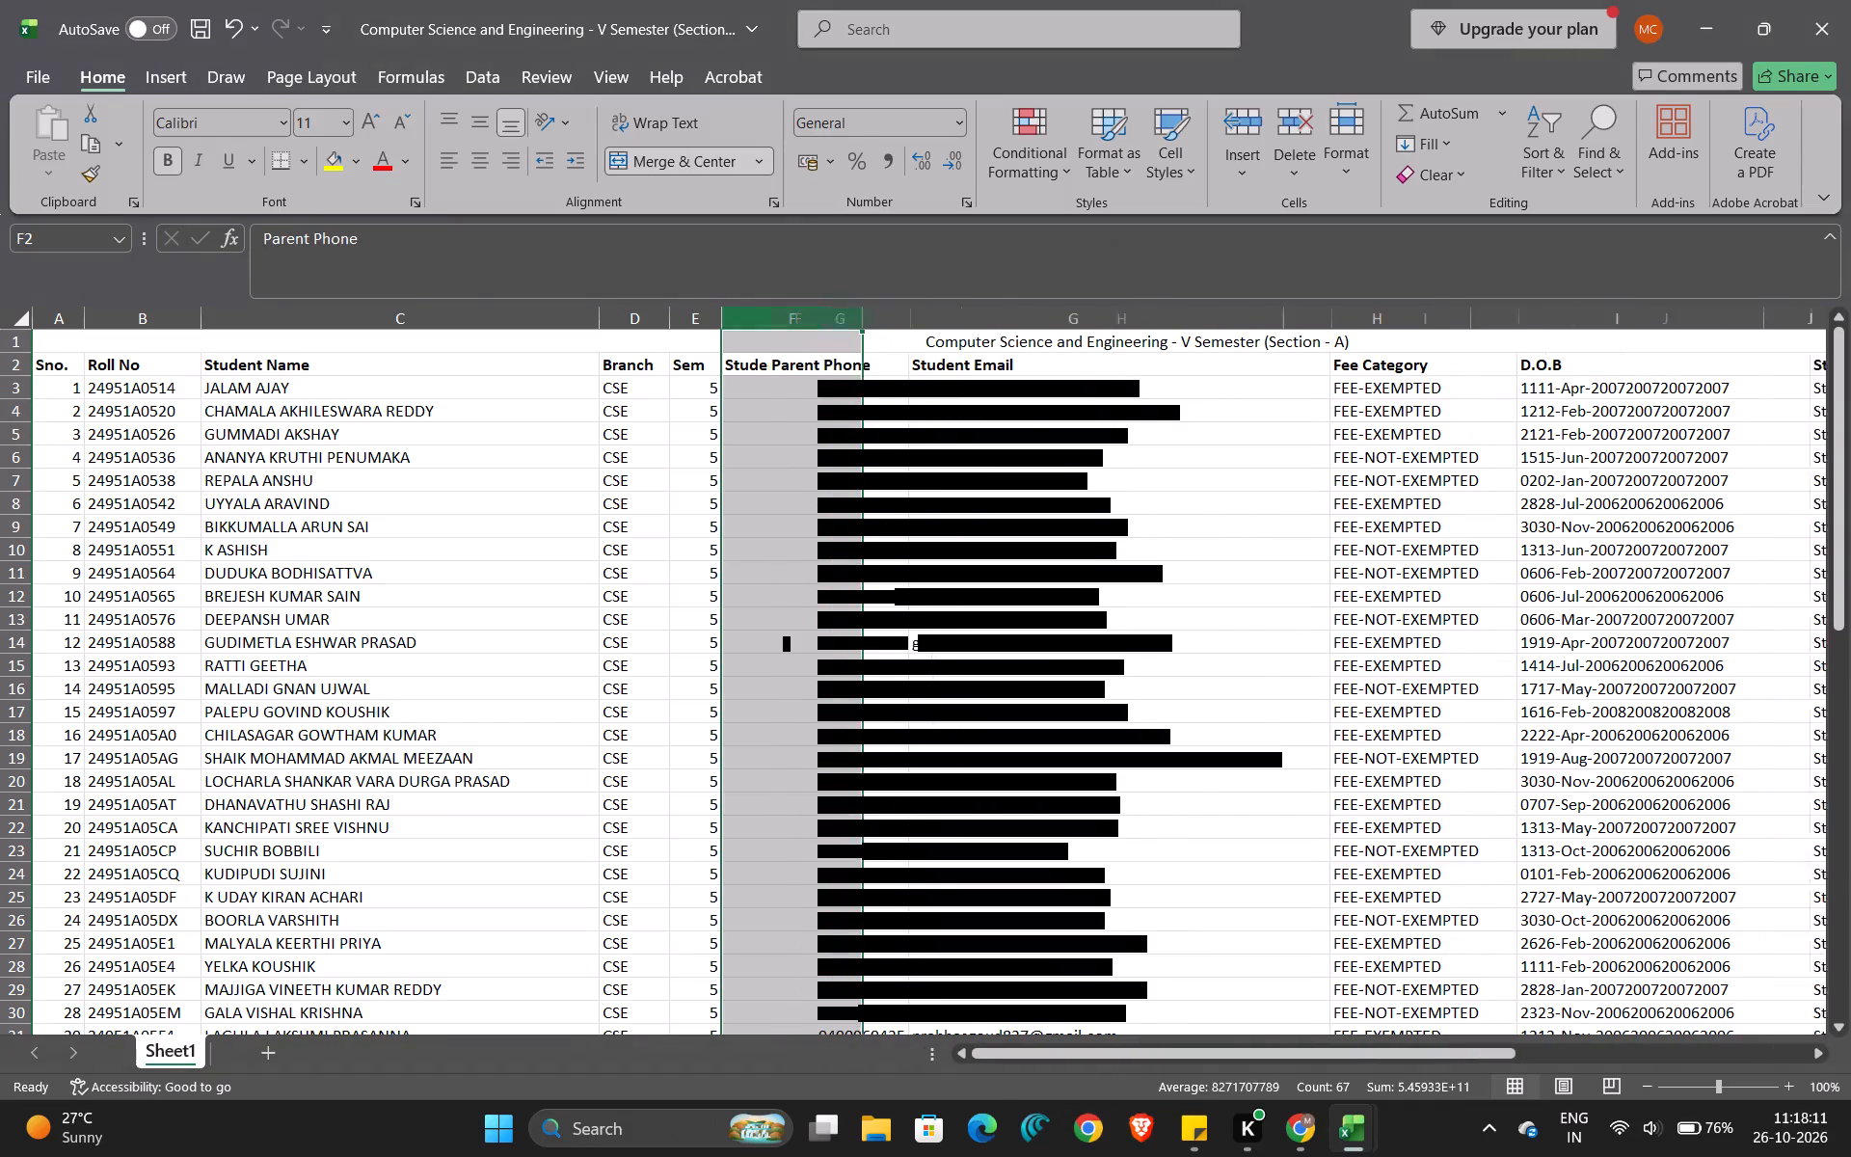
{"action": "right_click", "coordinate": [777, 327]}
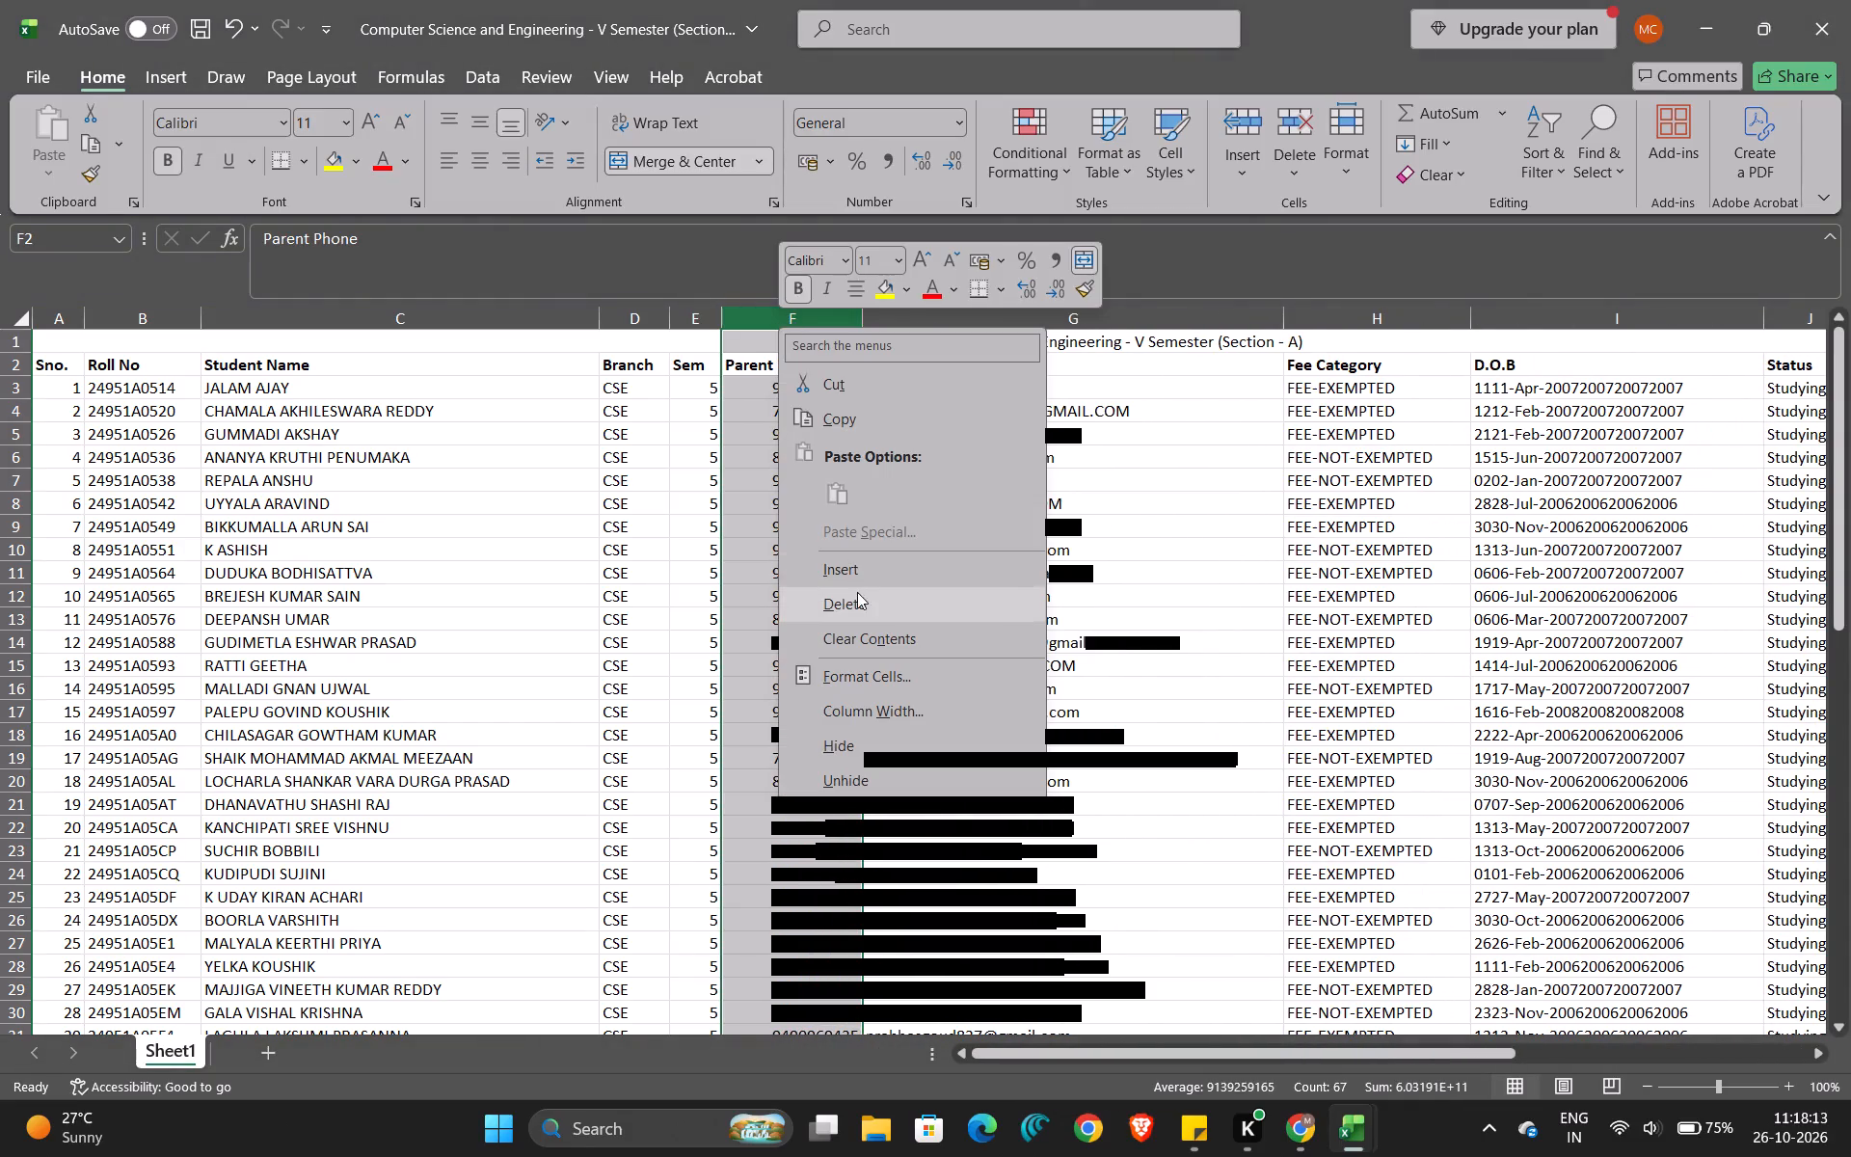
{"action": "left_click", "coordinate": [859, 606]}
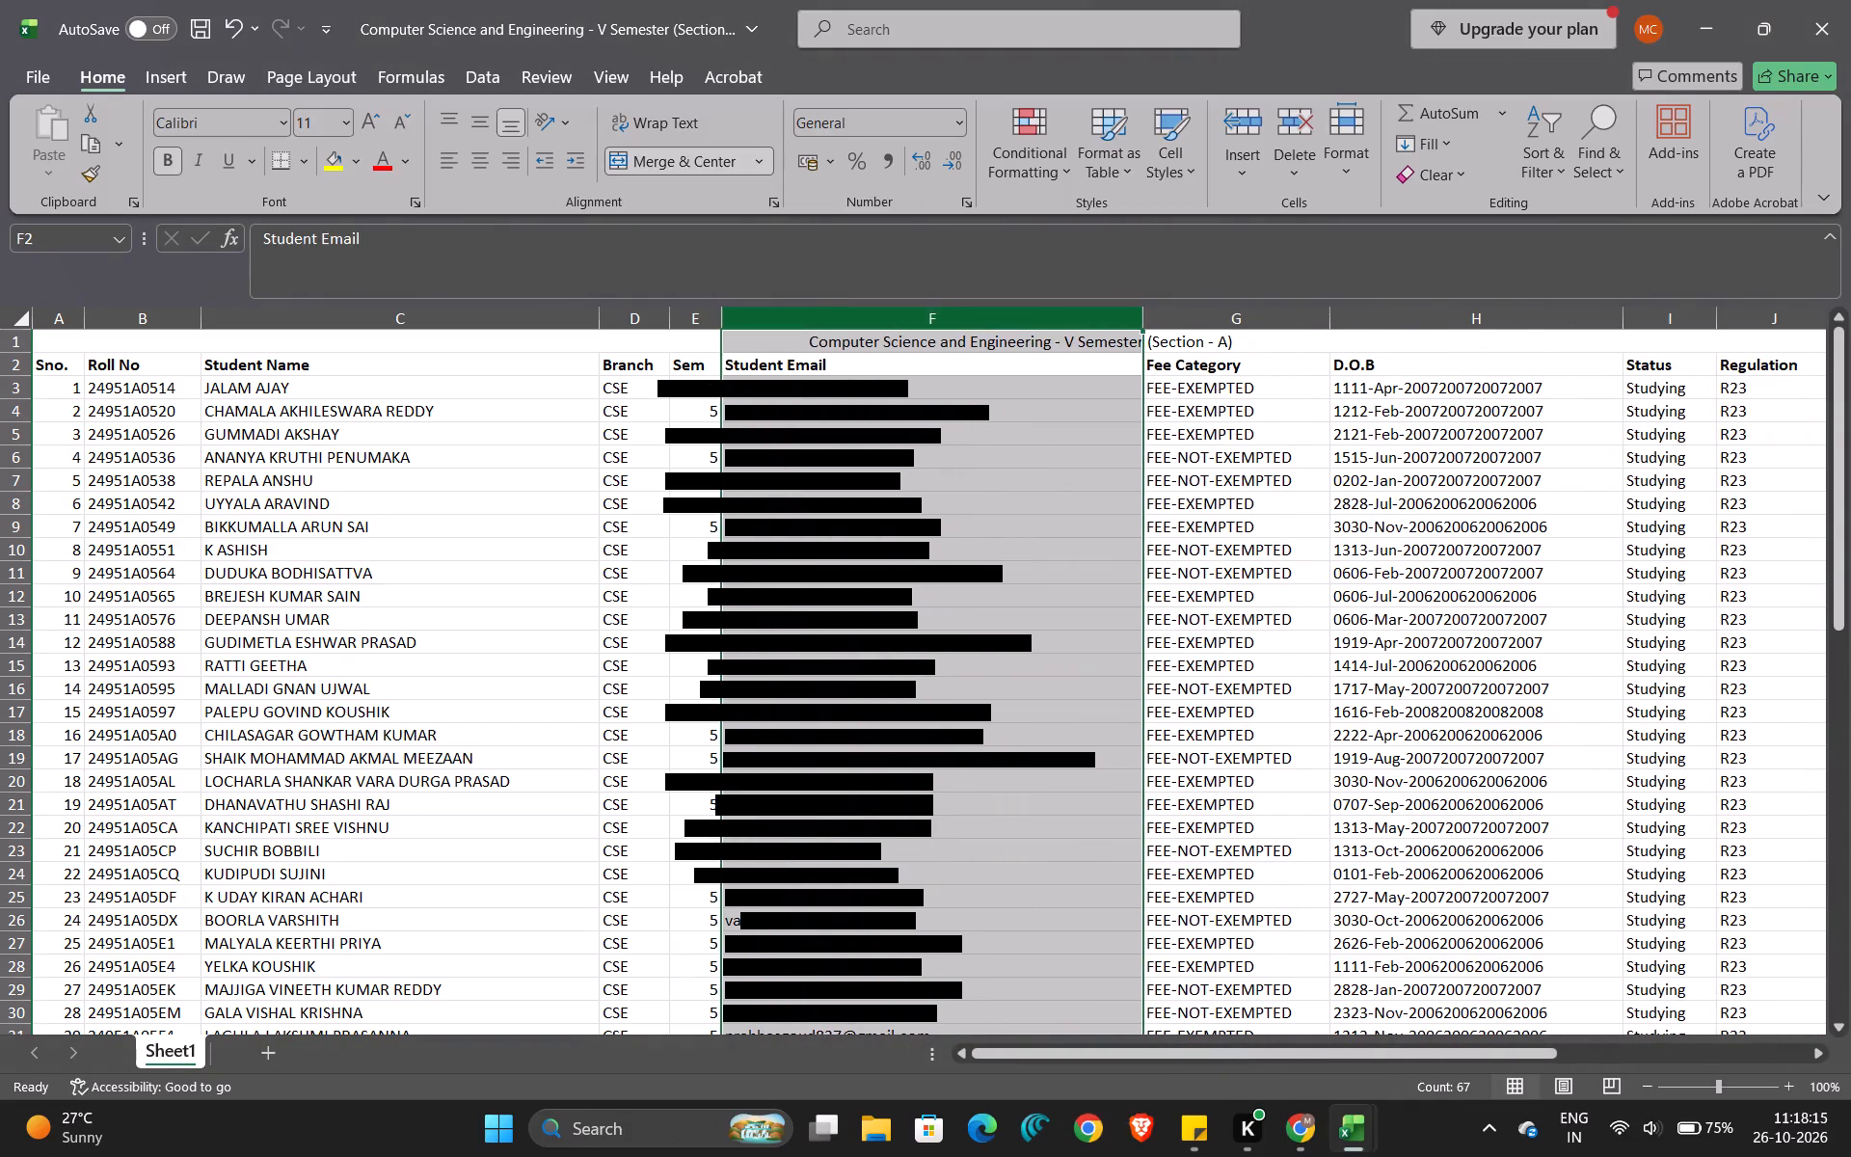
{"action": "right_click", "coordinate": [900, 325]}
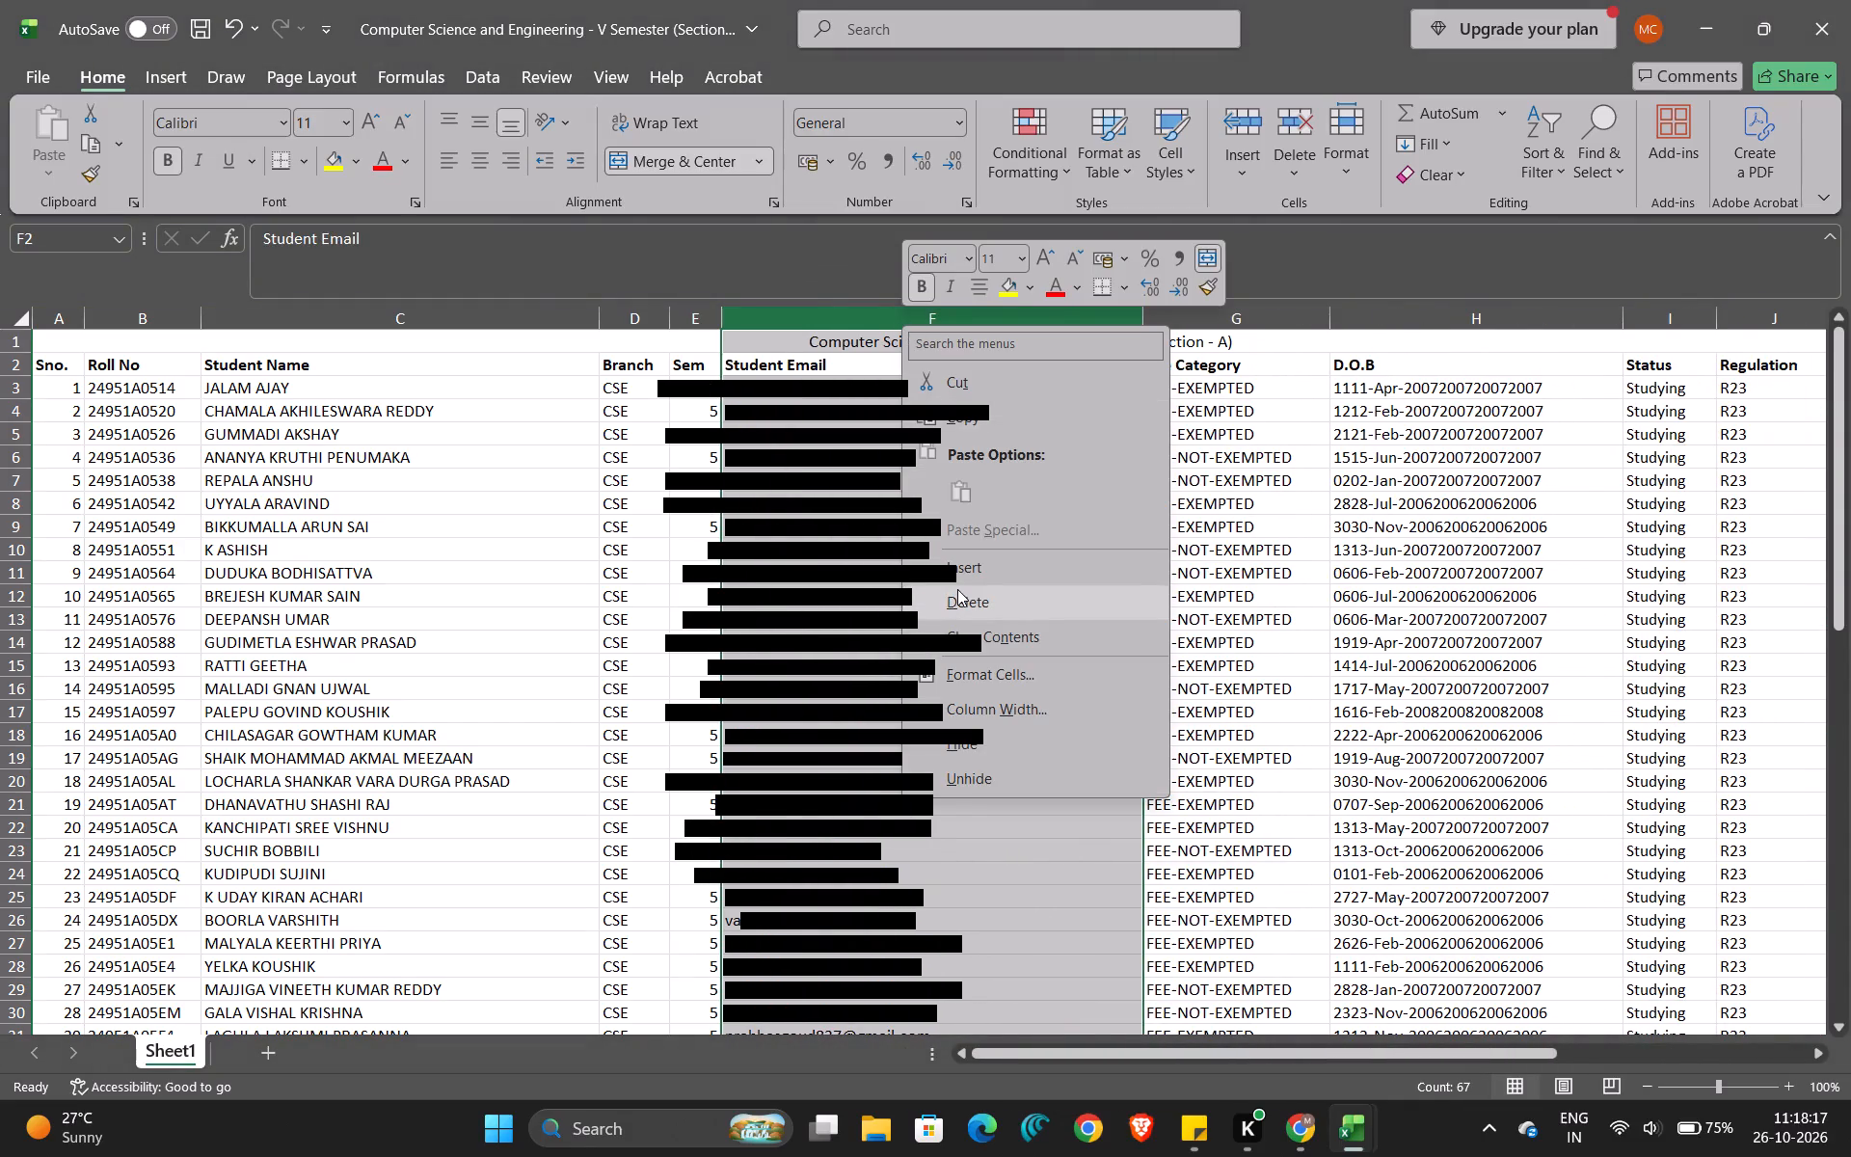
{"action": "left_click", "coordinate": [957, 589]}
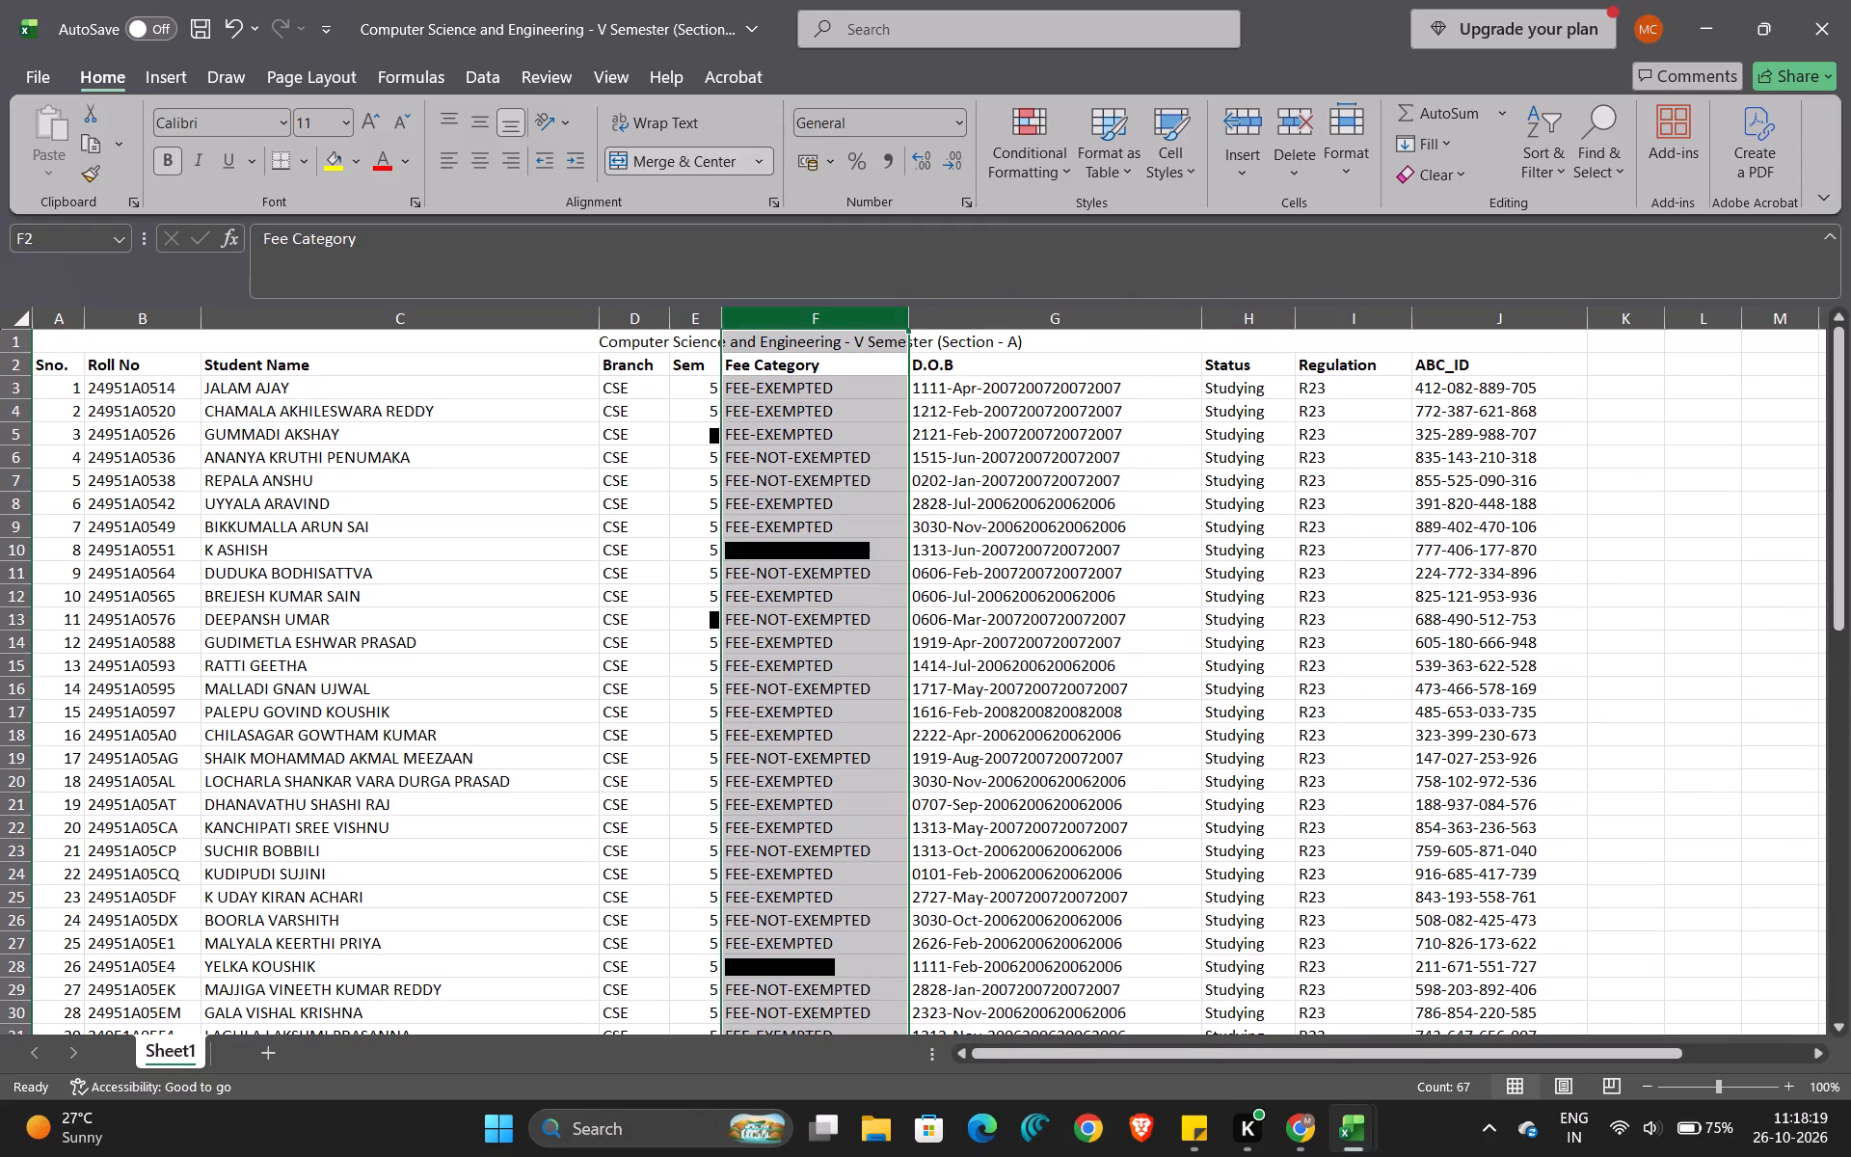
Delete the Fee Category, D.O.B, Status, Regulation and ABC_ID columns from the student list.
{"action": "right_click", "coordinate": [847, 317]}
{"action": "left_click", "coordinate": [957, 582]}
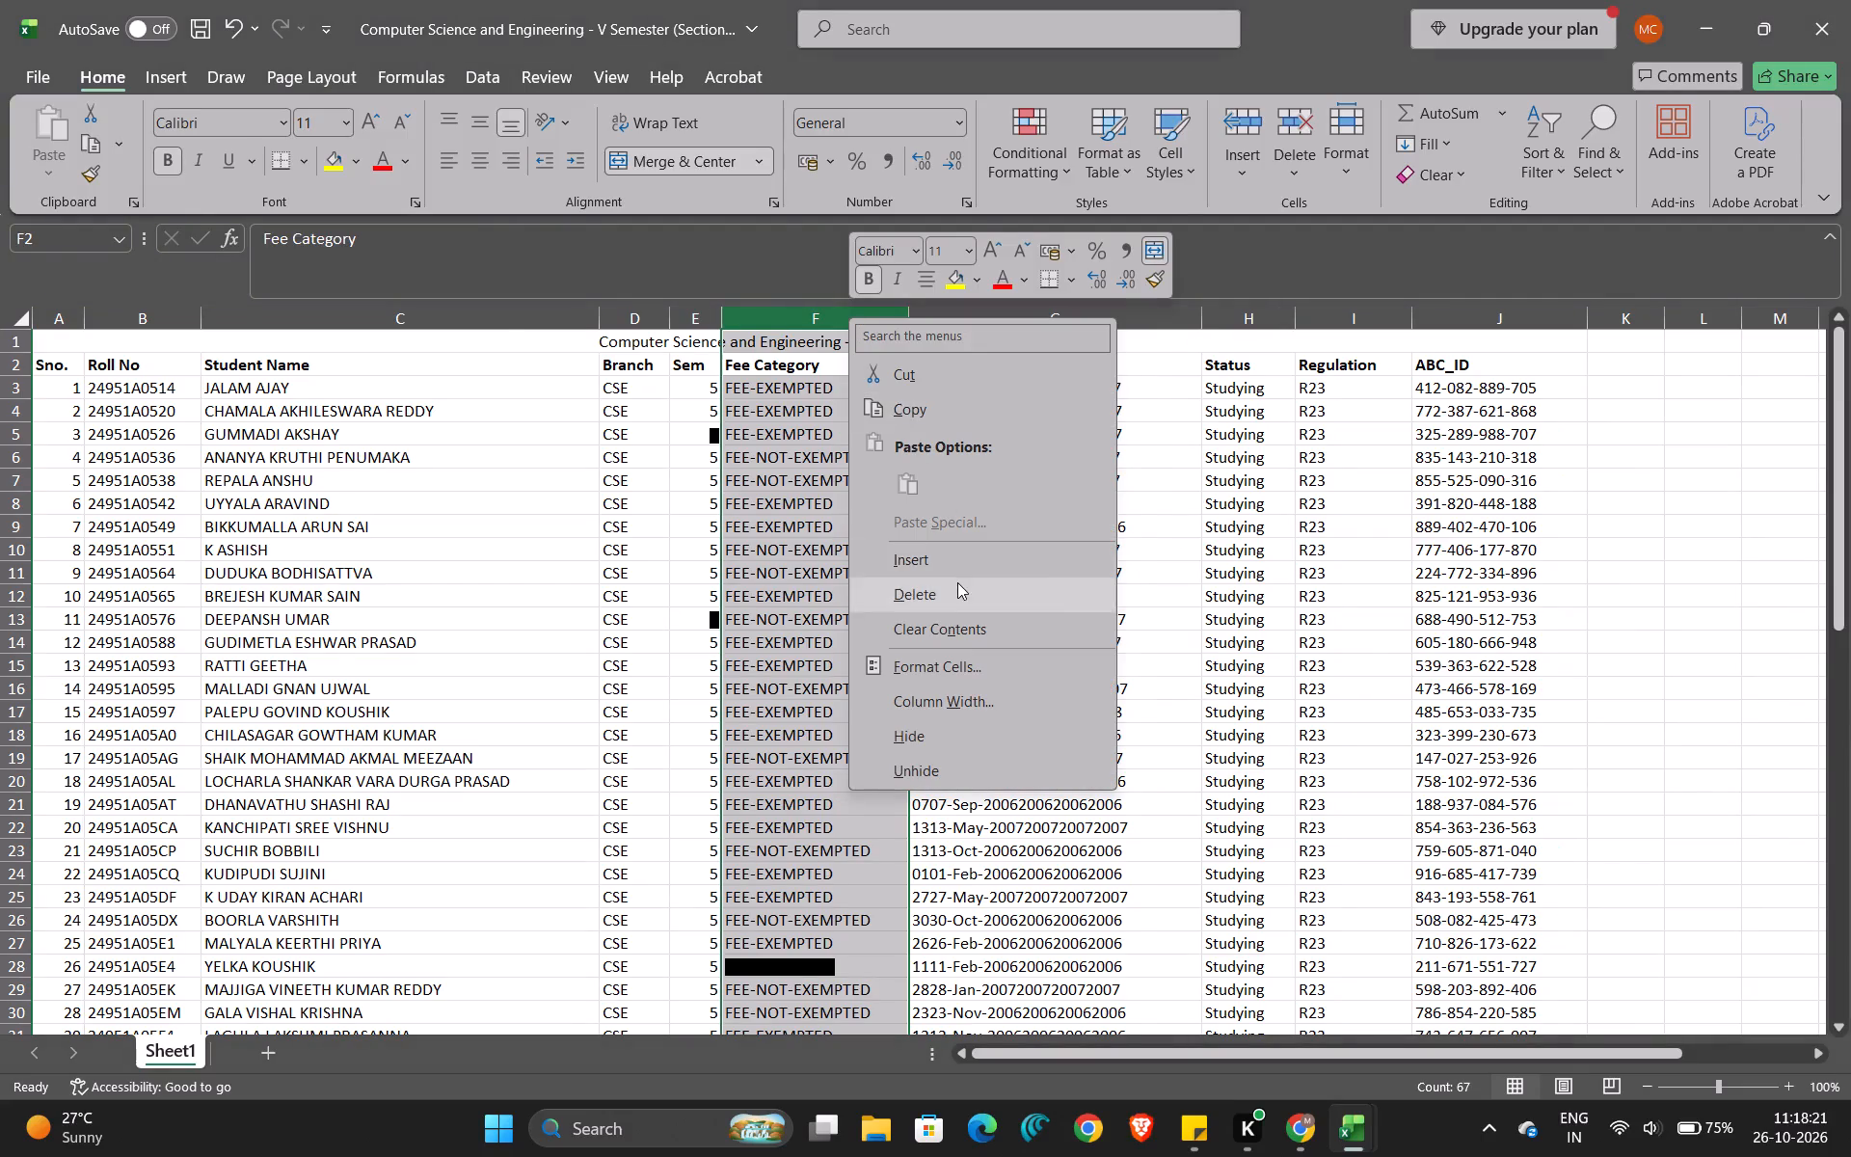
{"action": "right_click", "coordinate": [833, 323]}
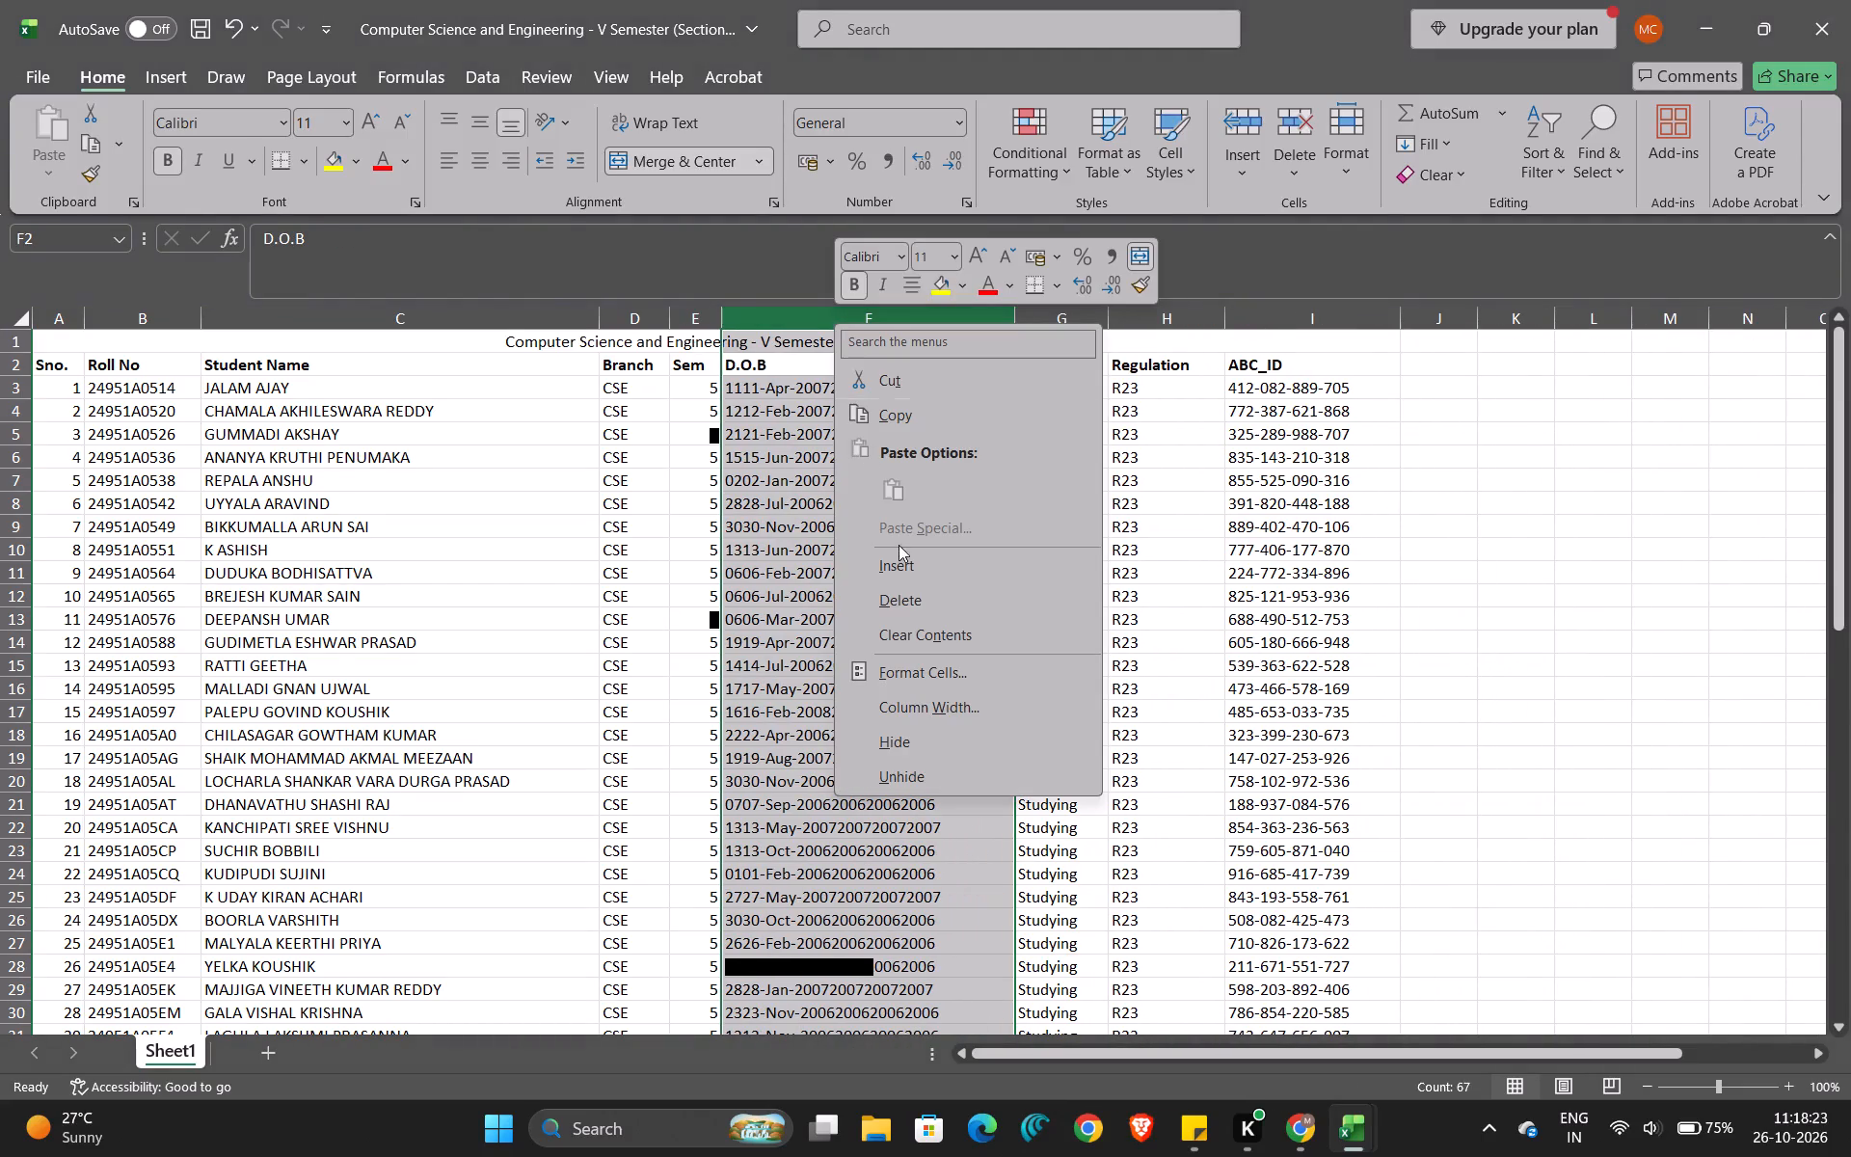
{"action": "left_click", "coordinate": [956, 602]}
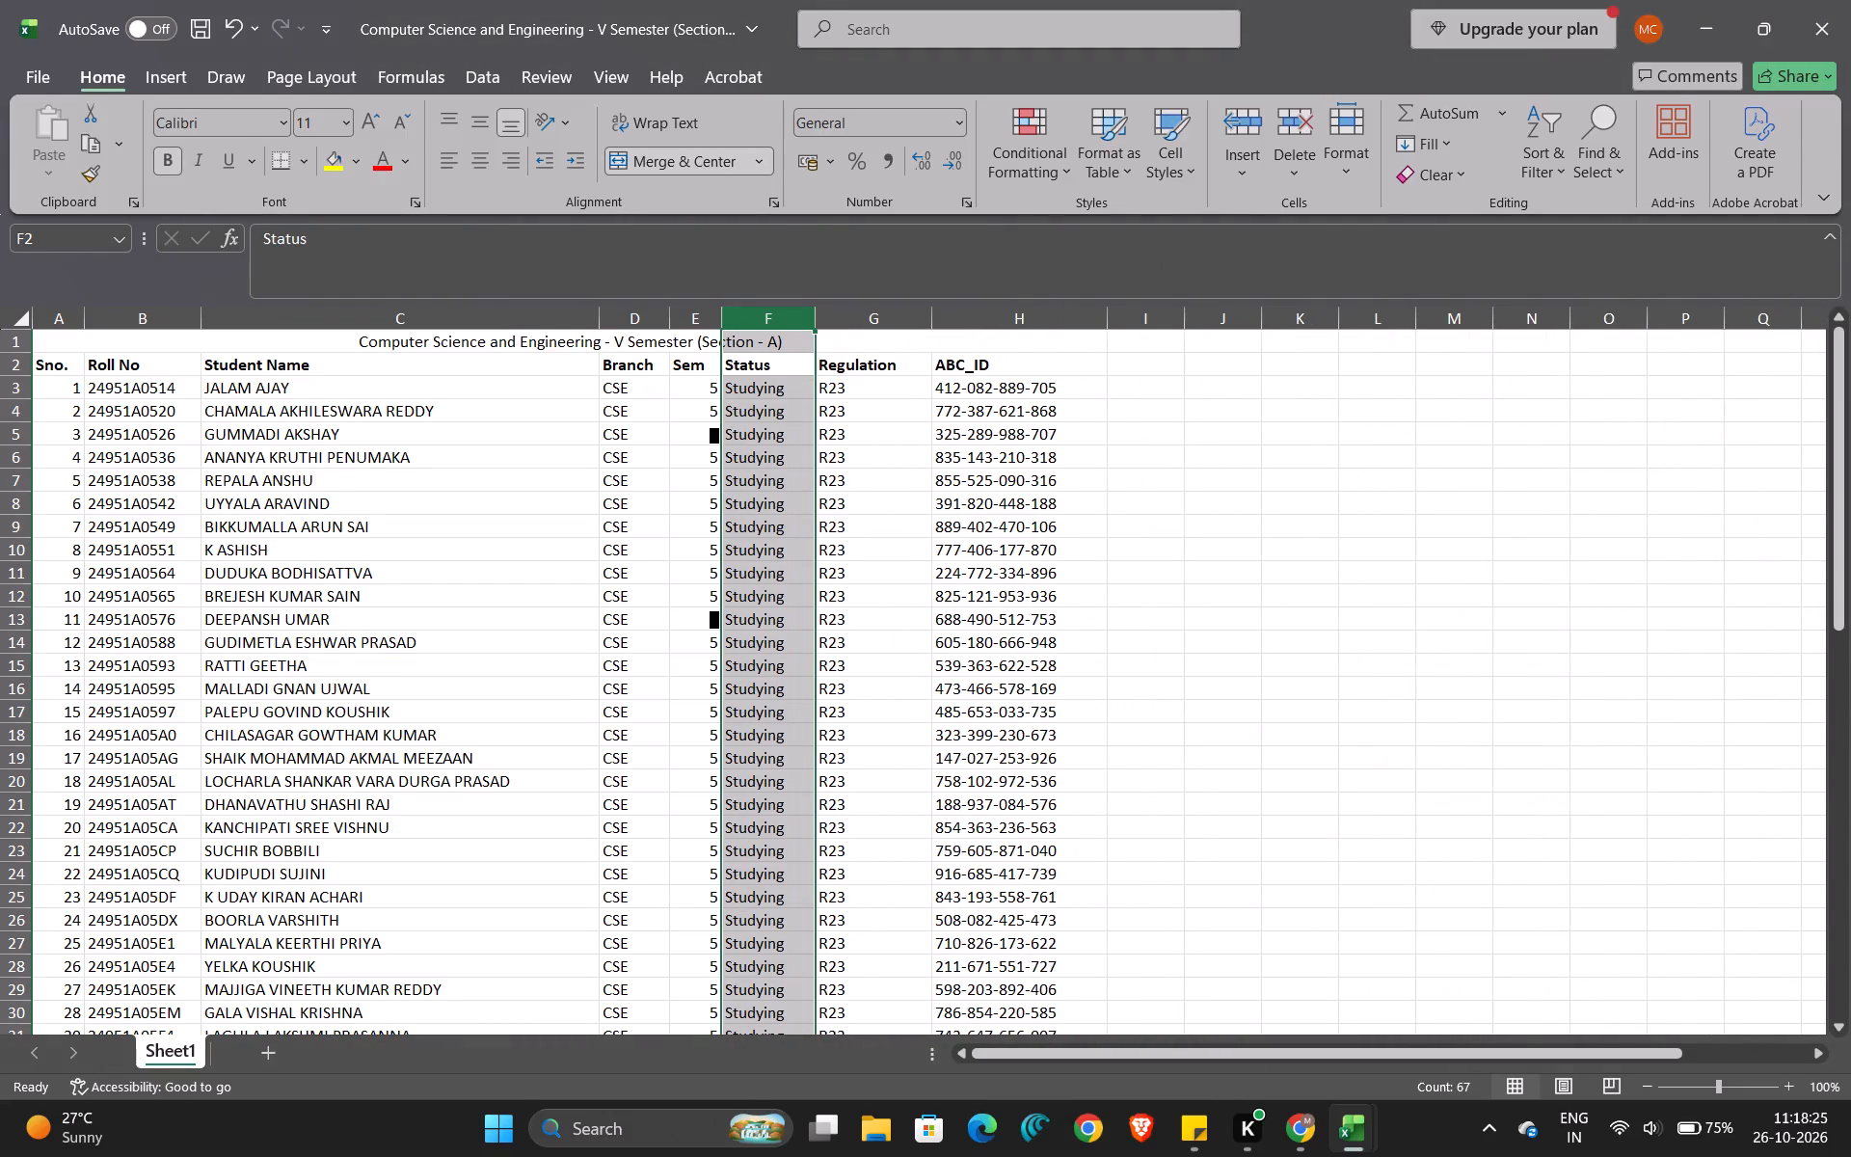
{"action": "right_click", "coordinate": [796, 314]}
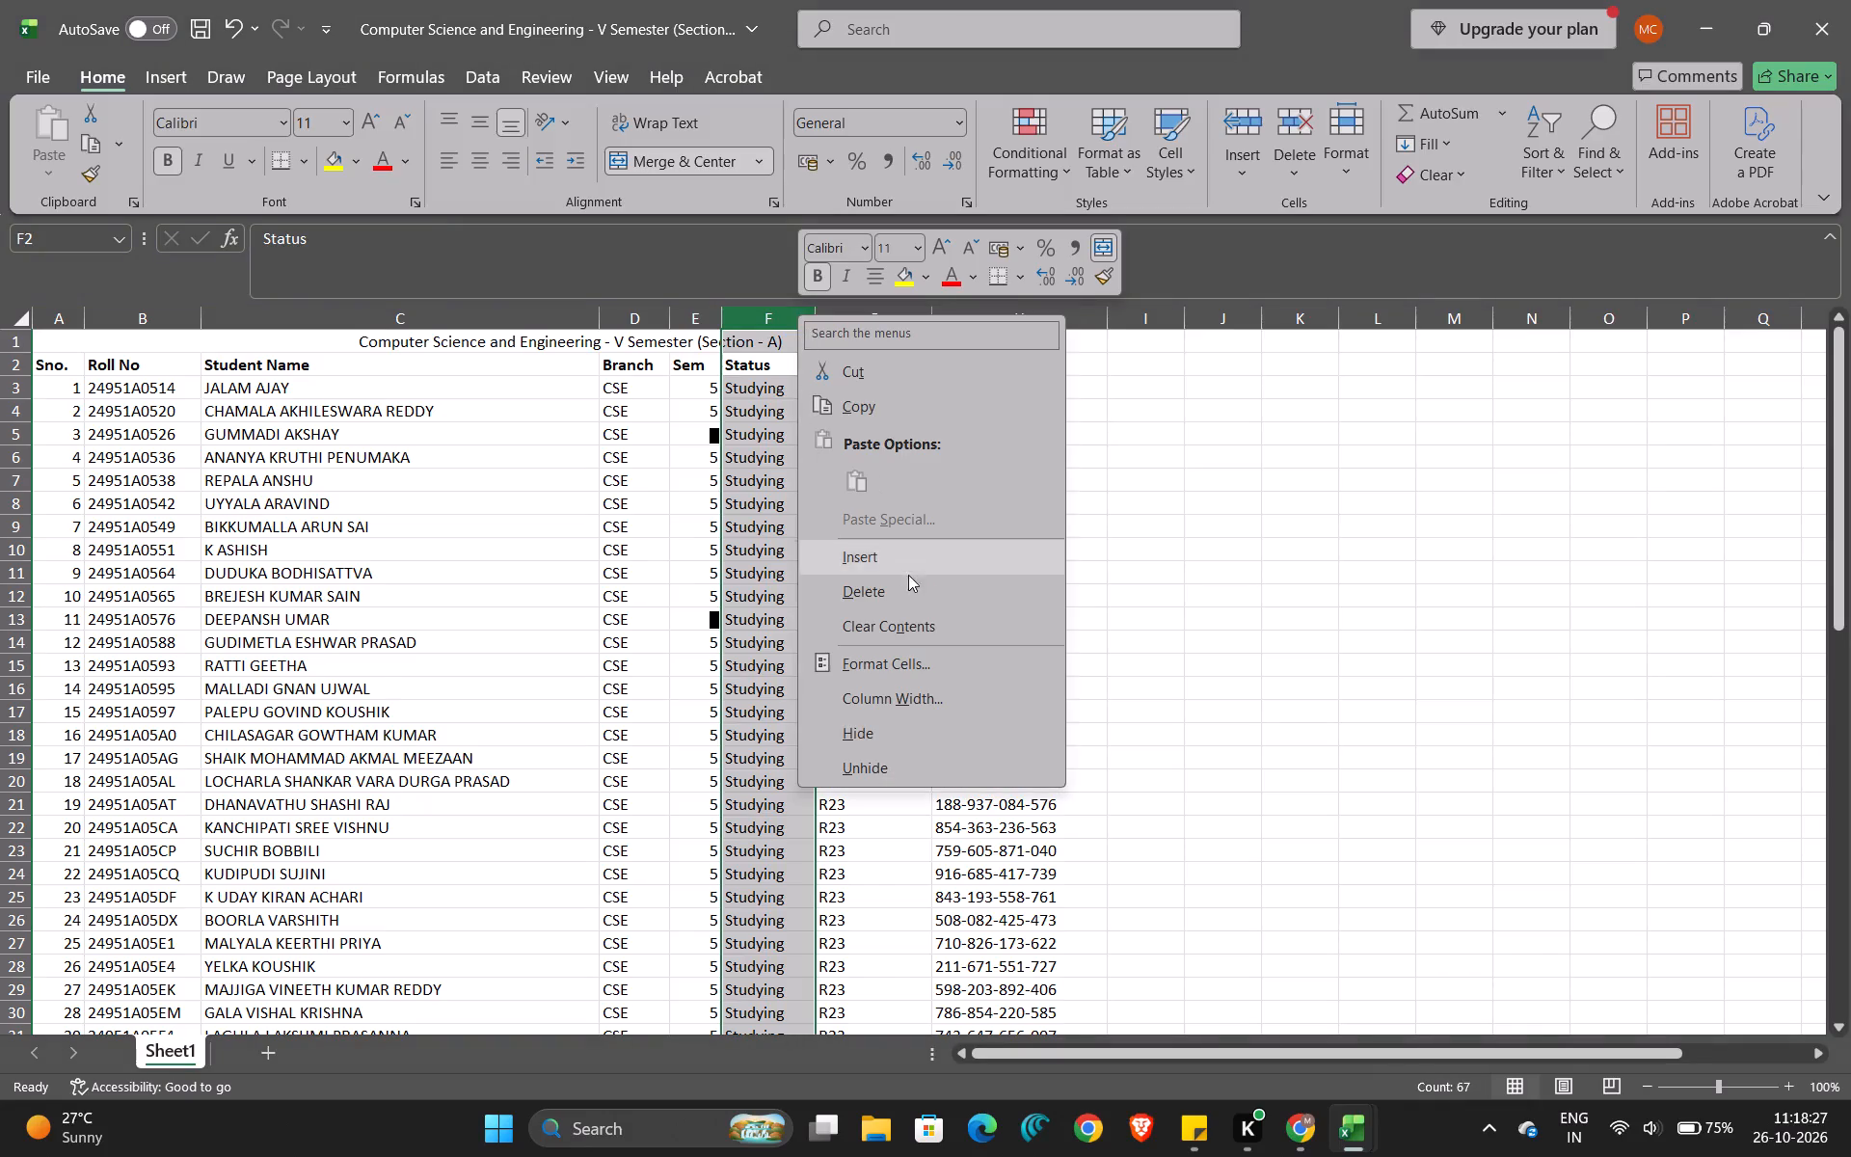
{"action": "left_click", "coordinate": [905, 587]}
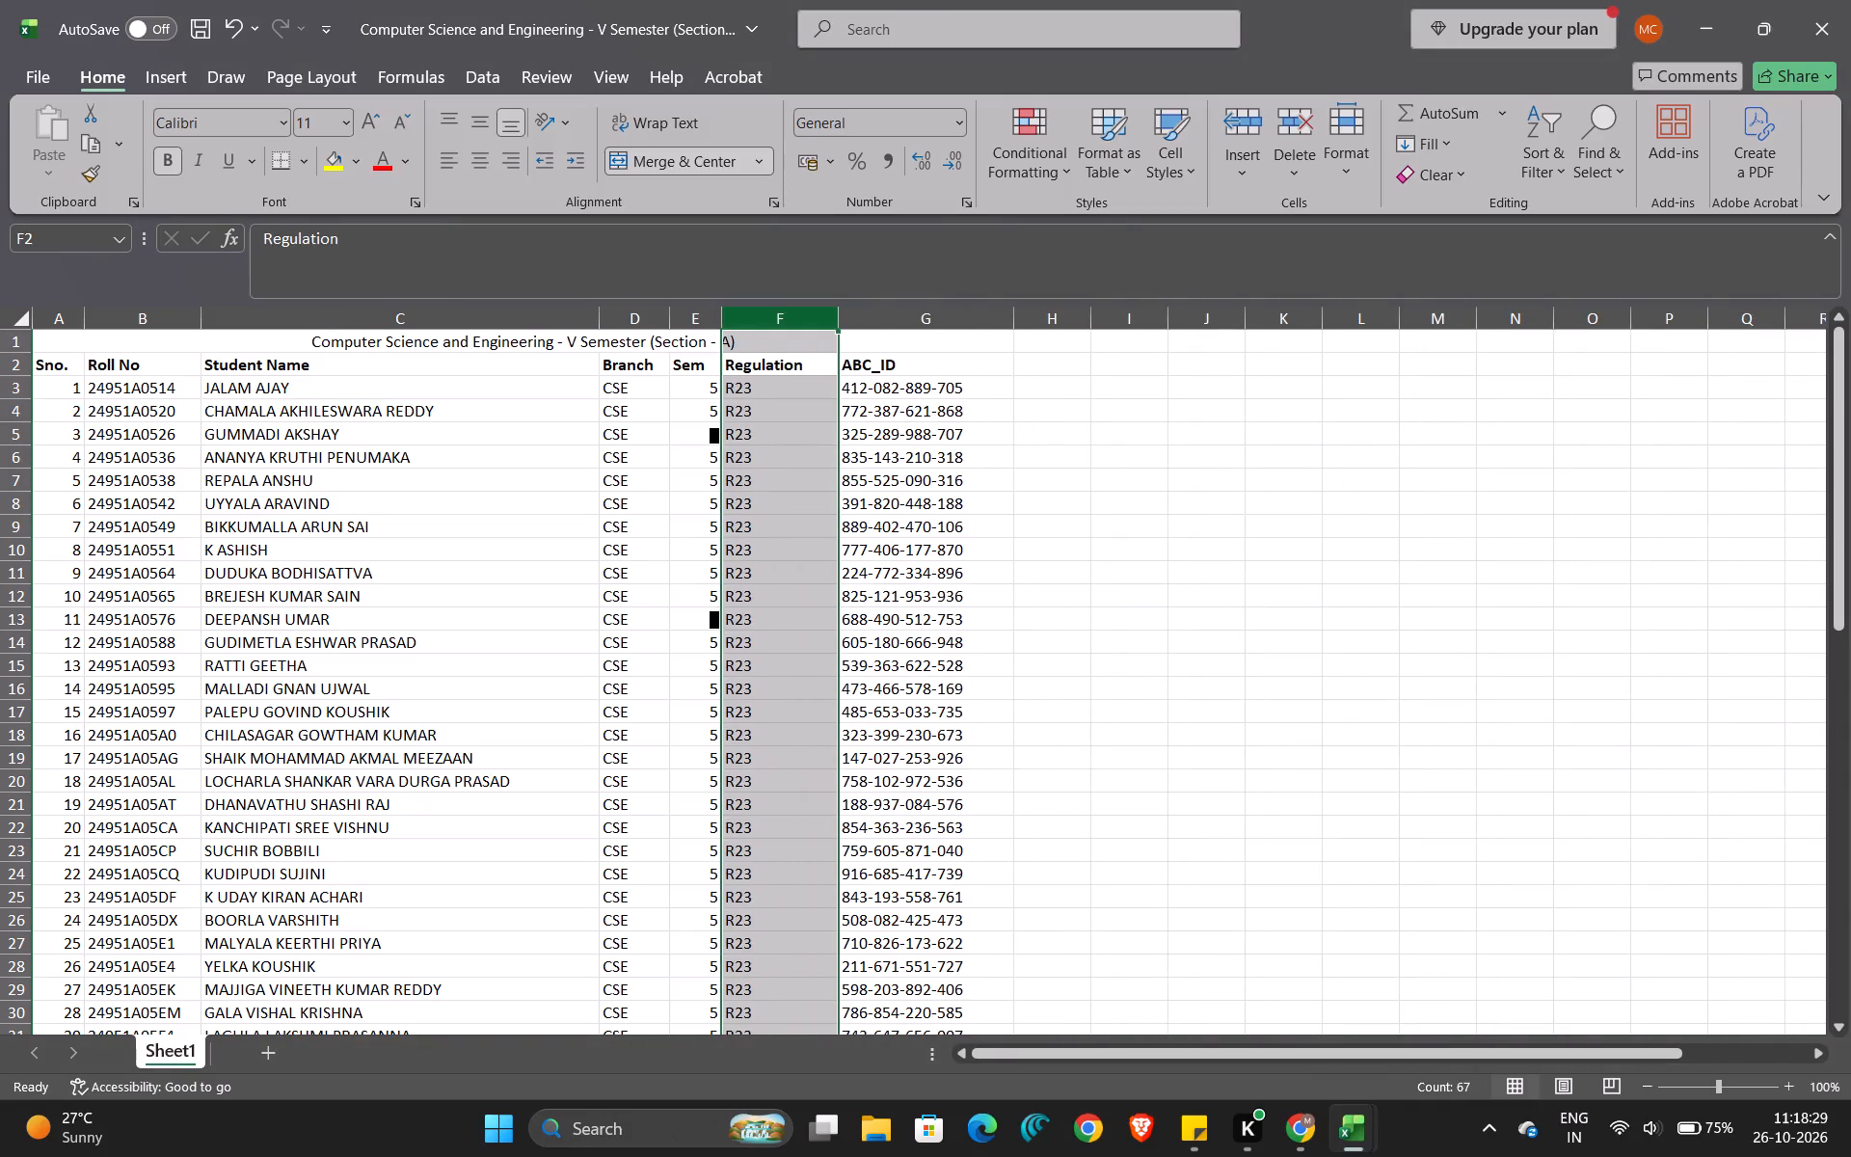
{"action": "right_click", "coordinate": [774, 316]}
{"action": "left_click", "coordinate": [878, 588]}
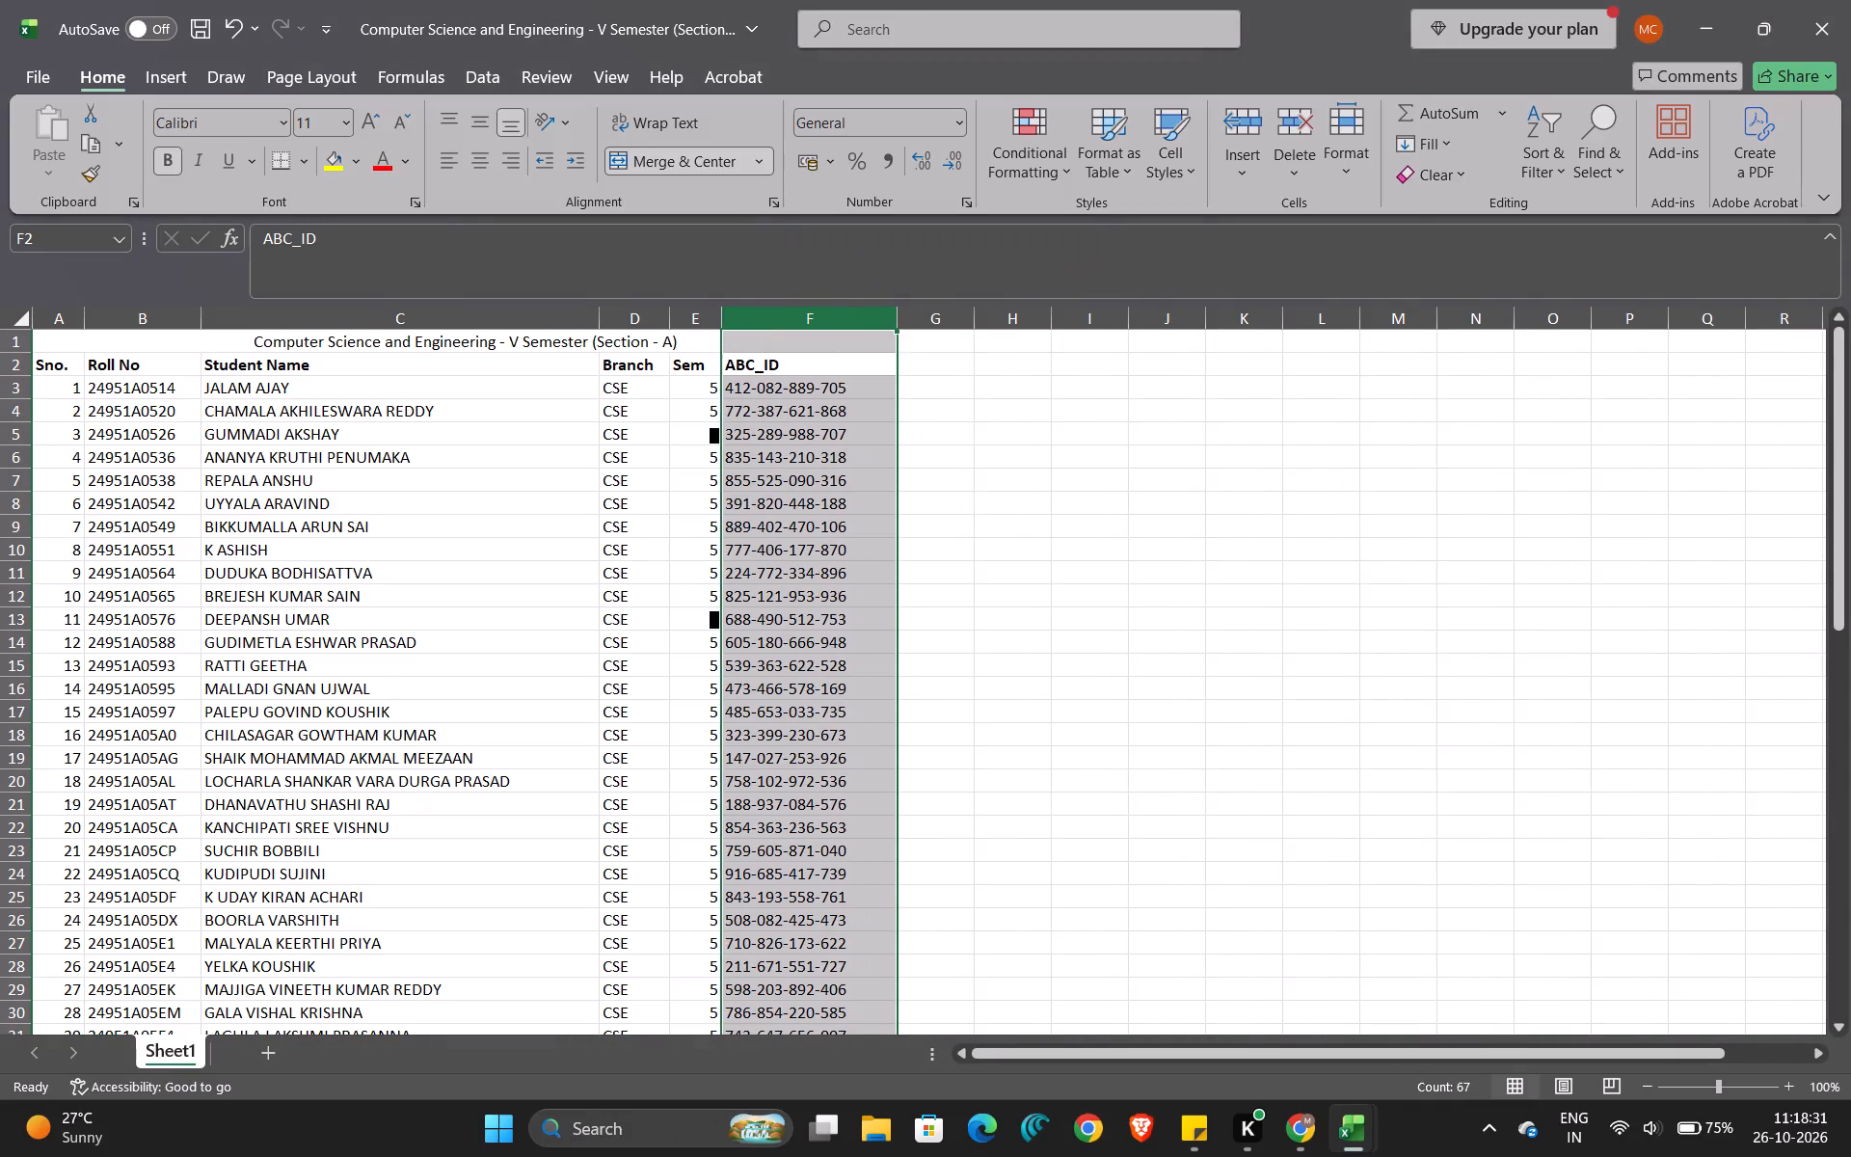
{"action": "right_click", "coordinate": [809, 323]}
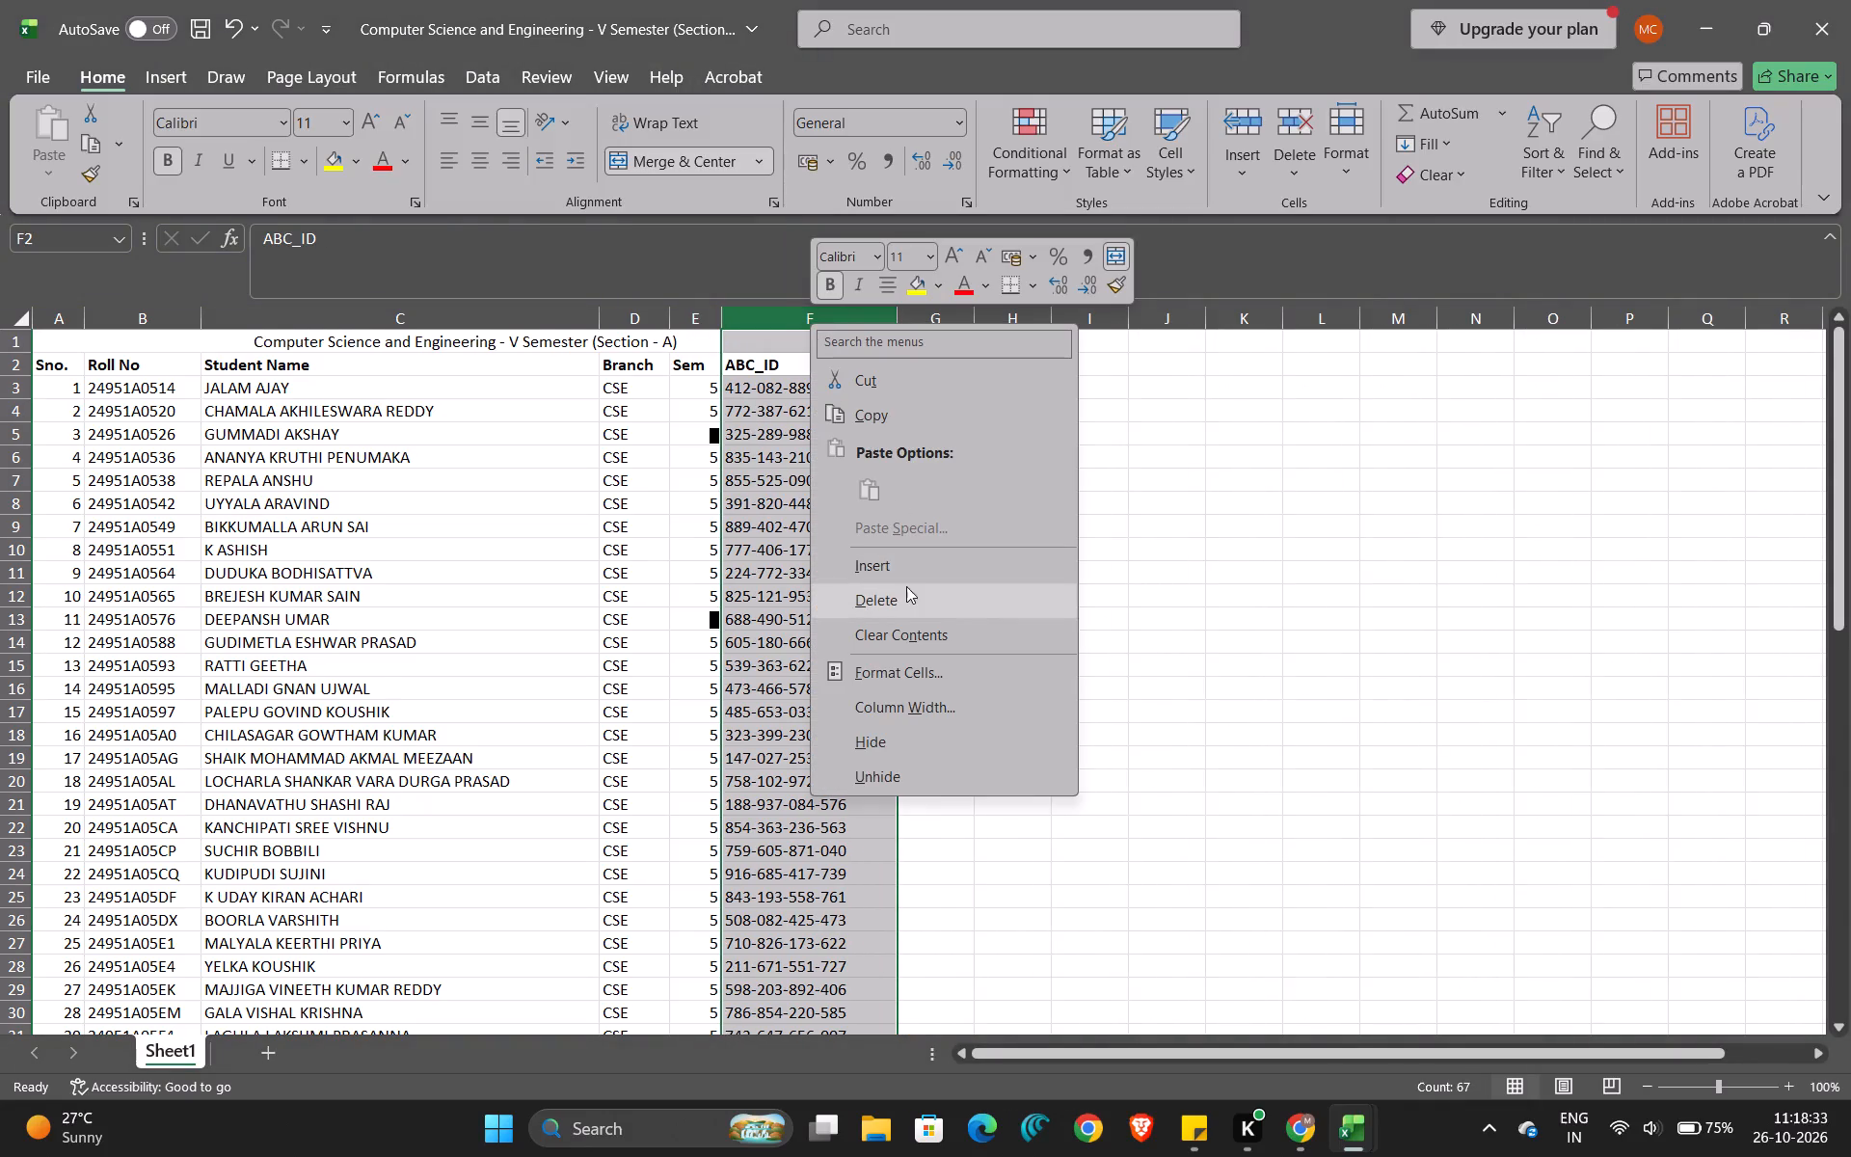
{"action": "left_click", "coordinate": [902, 593]}
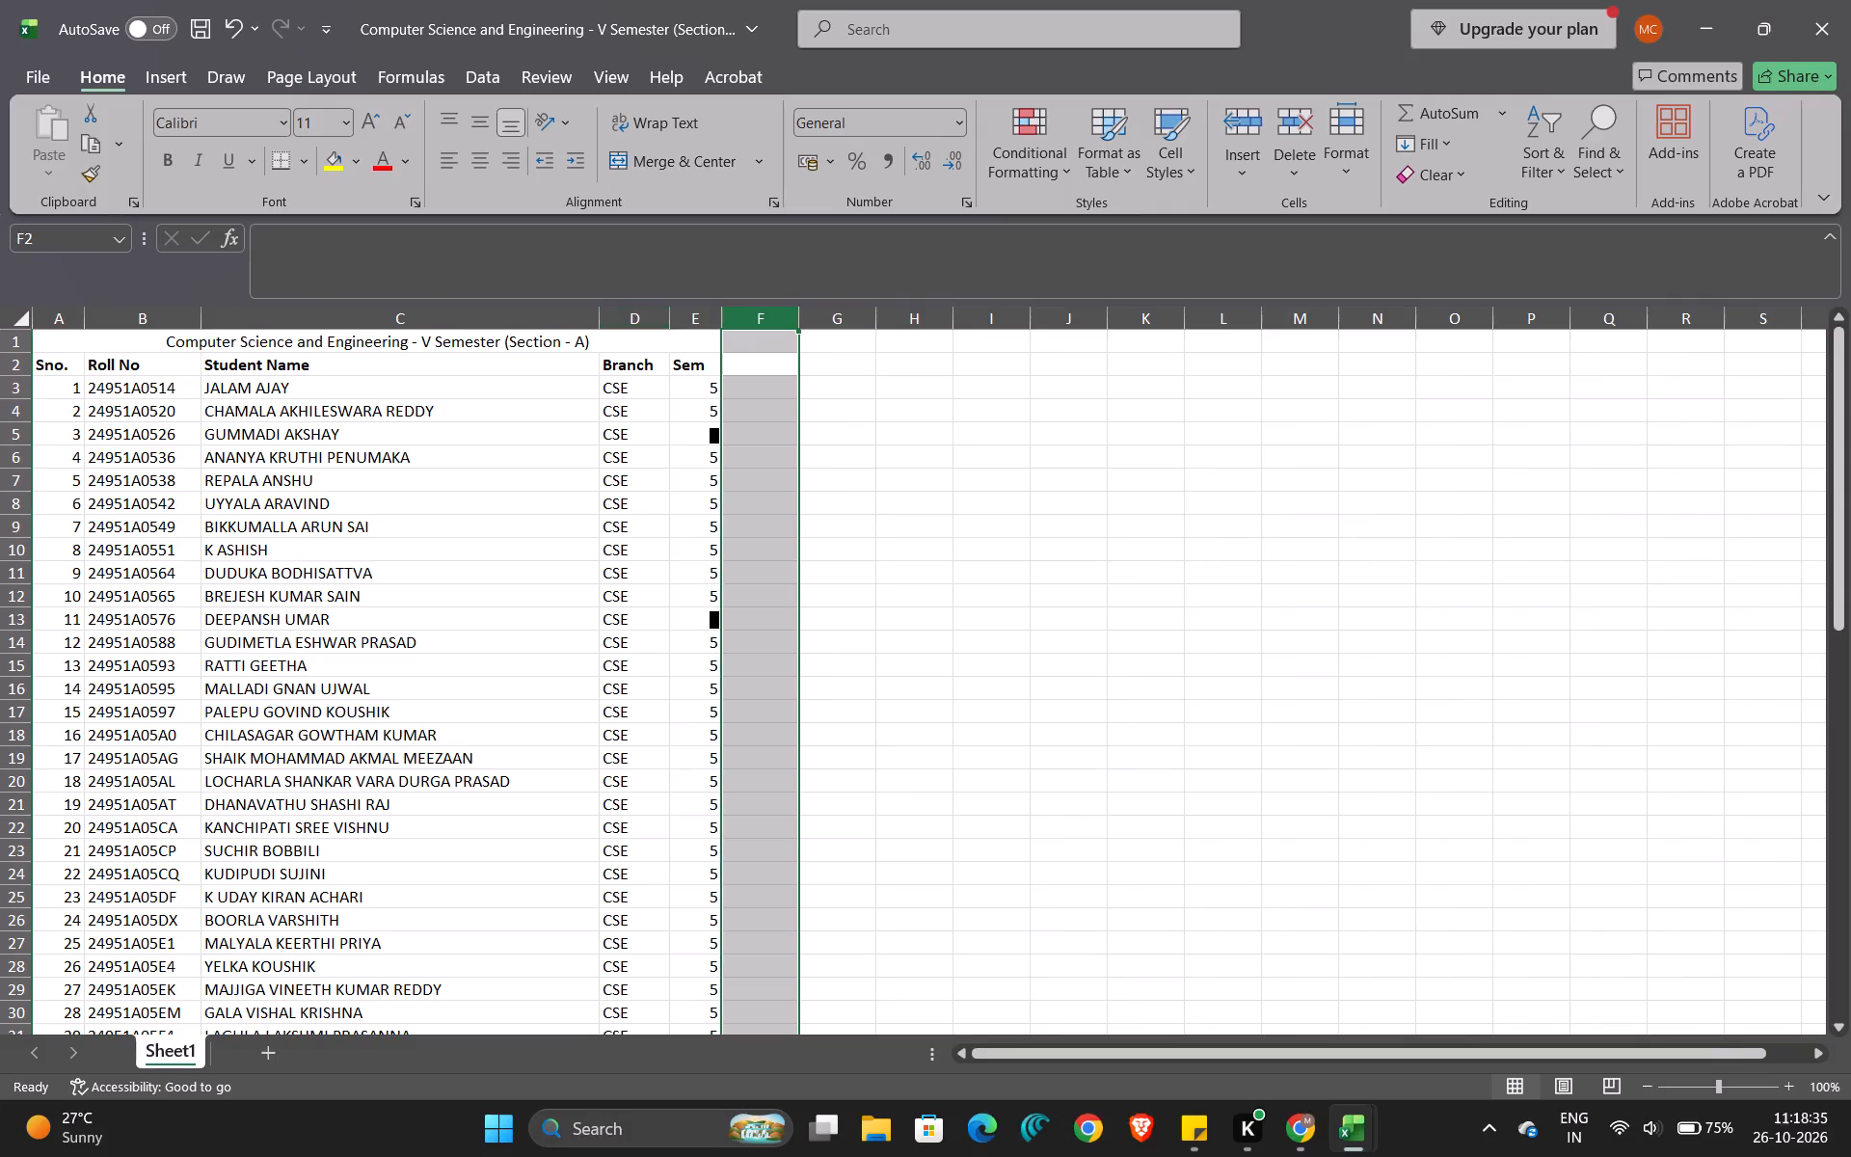
Delete the Branch and Sem columns, leaving only Sno., Roll No and Student Name.
{"action": "right_click", "coordinate": [640, 317]}
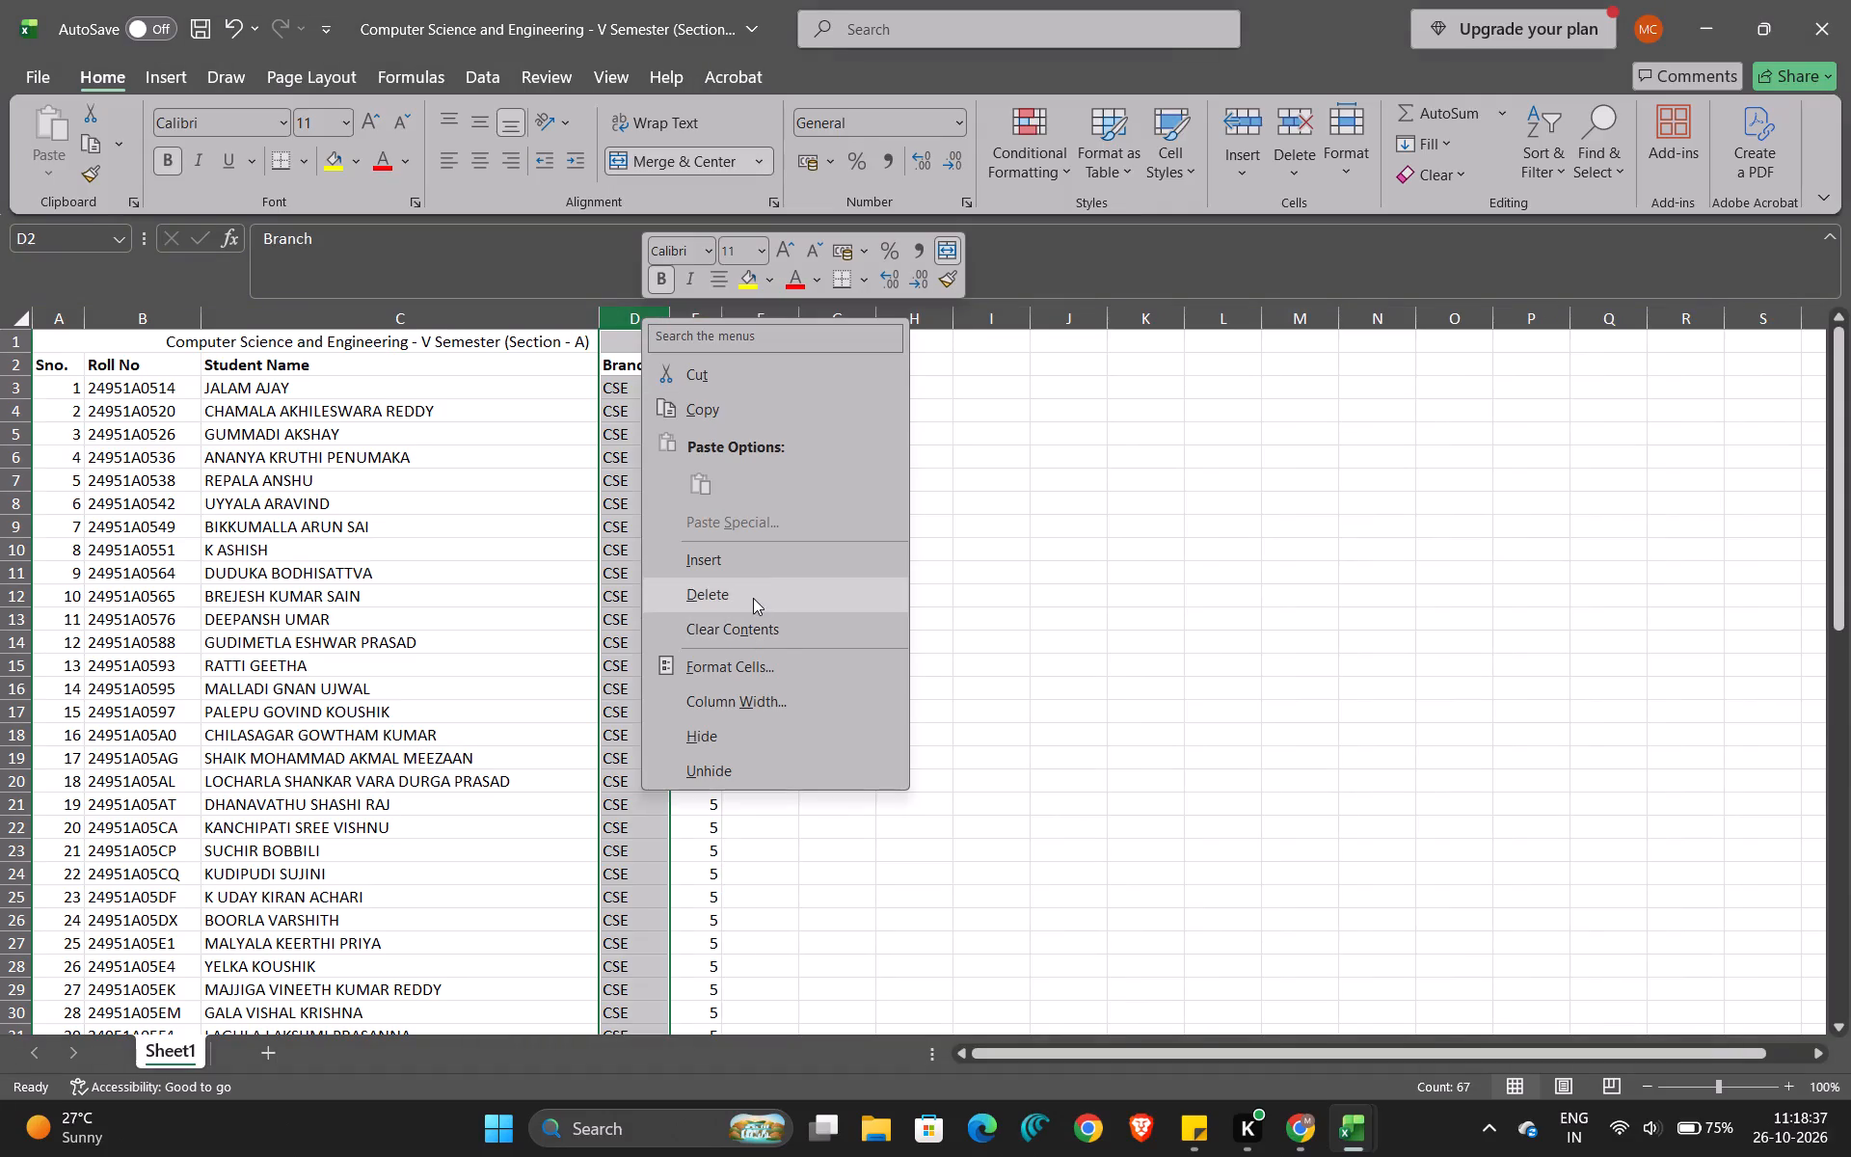
{"action": "left_click", "coordinate": [753, 598]}
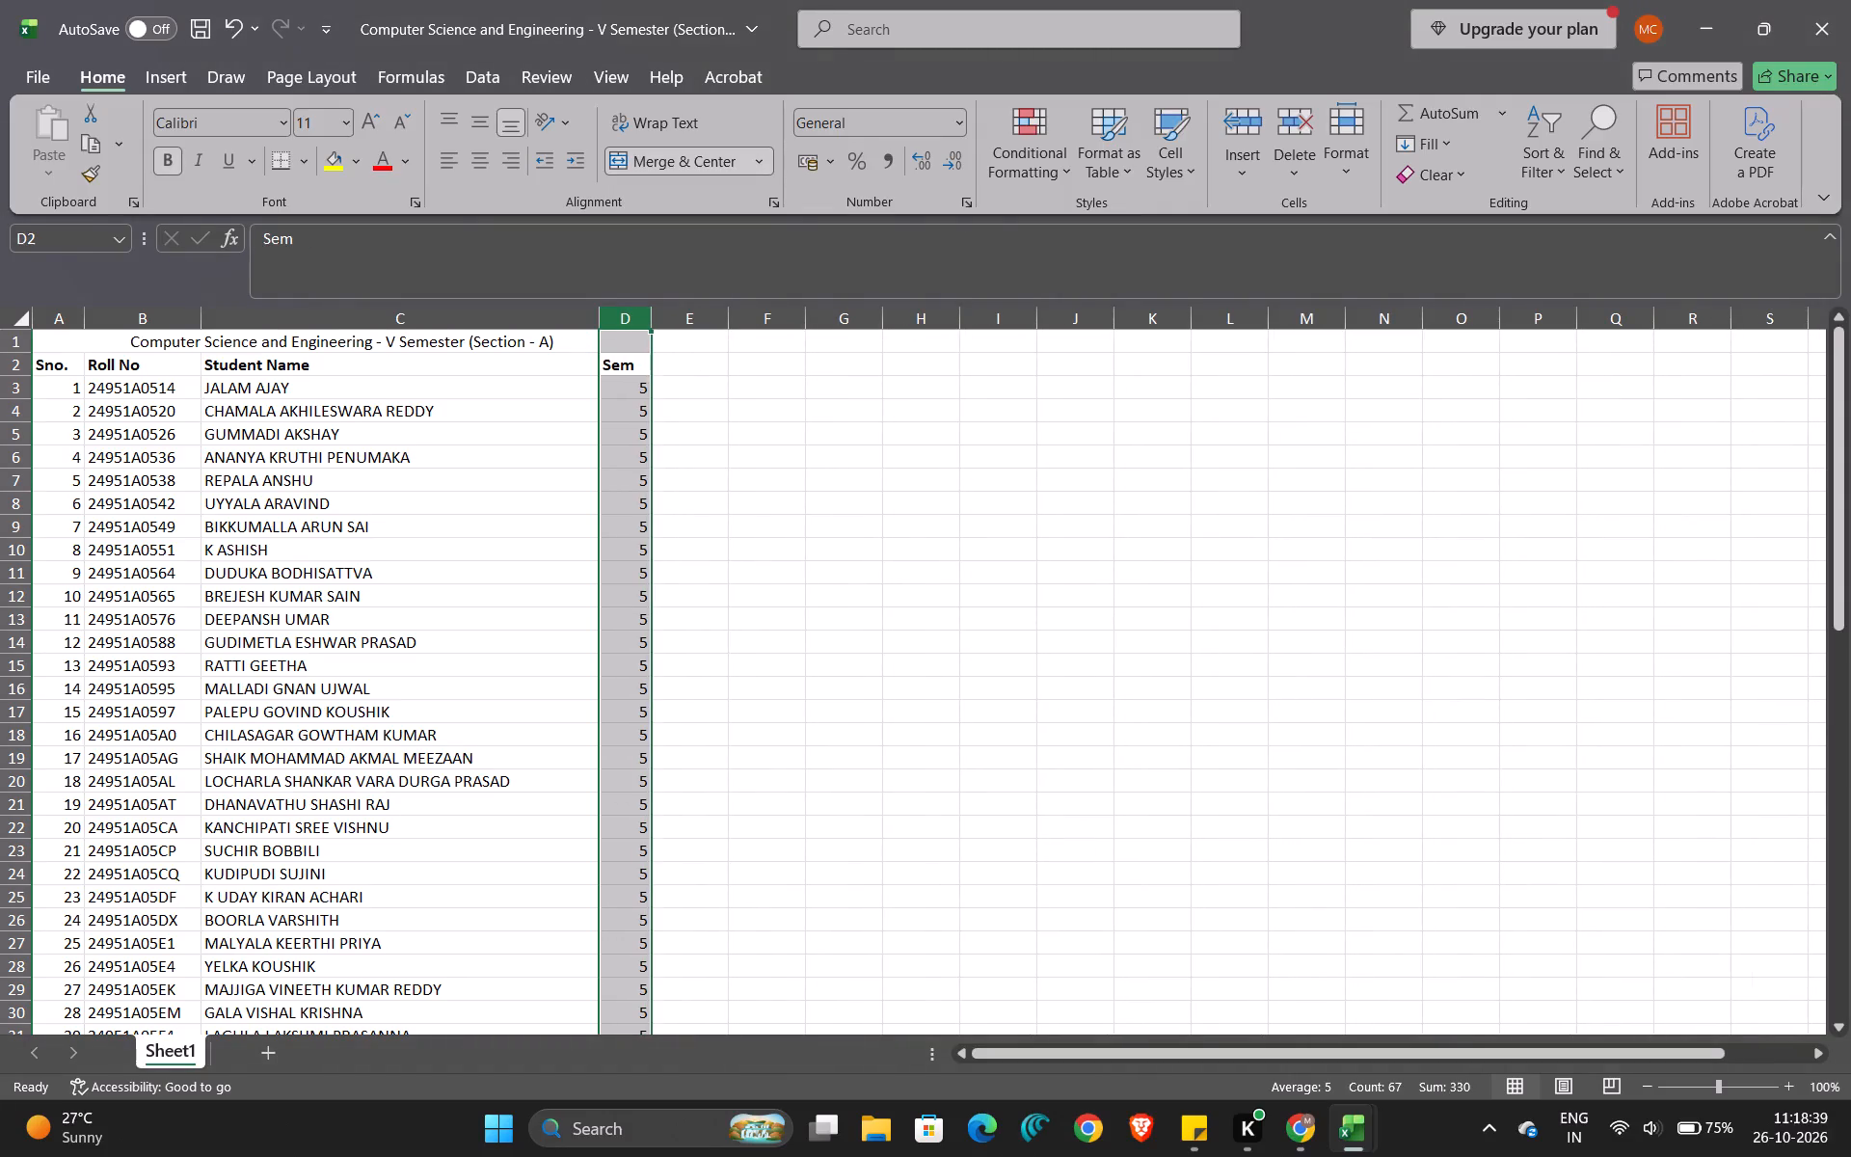
{"action": "left_click", "coordinate": [753, 598]}
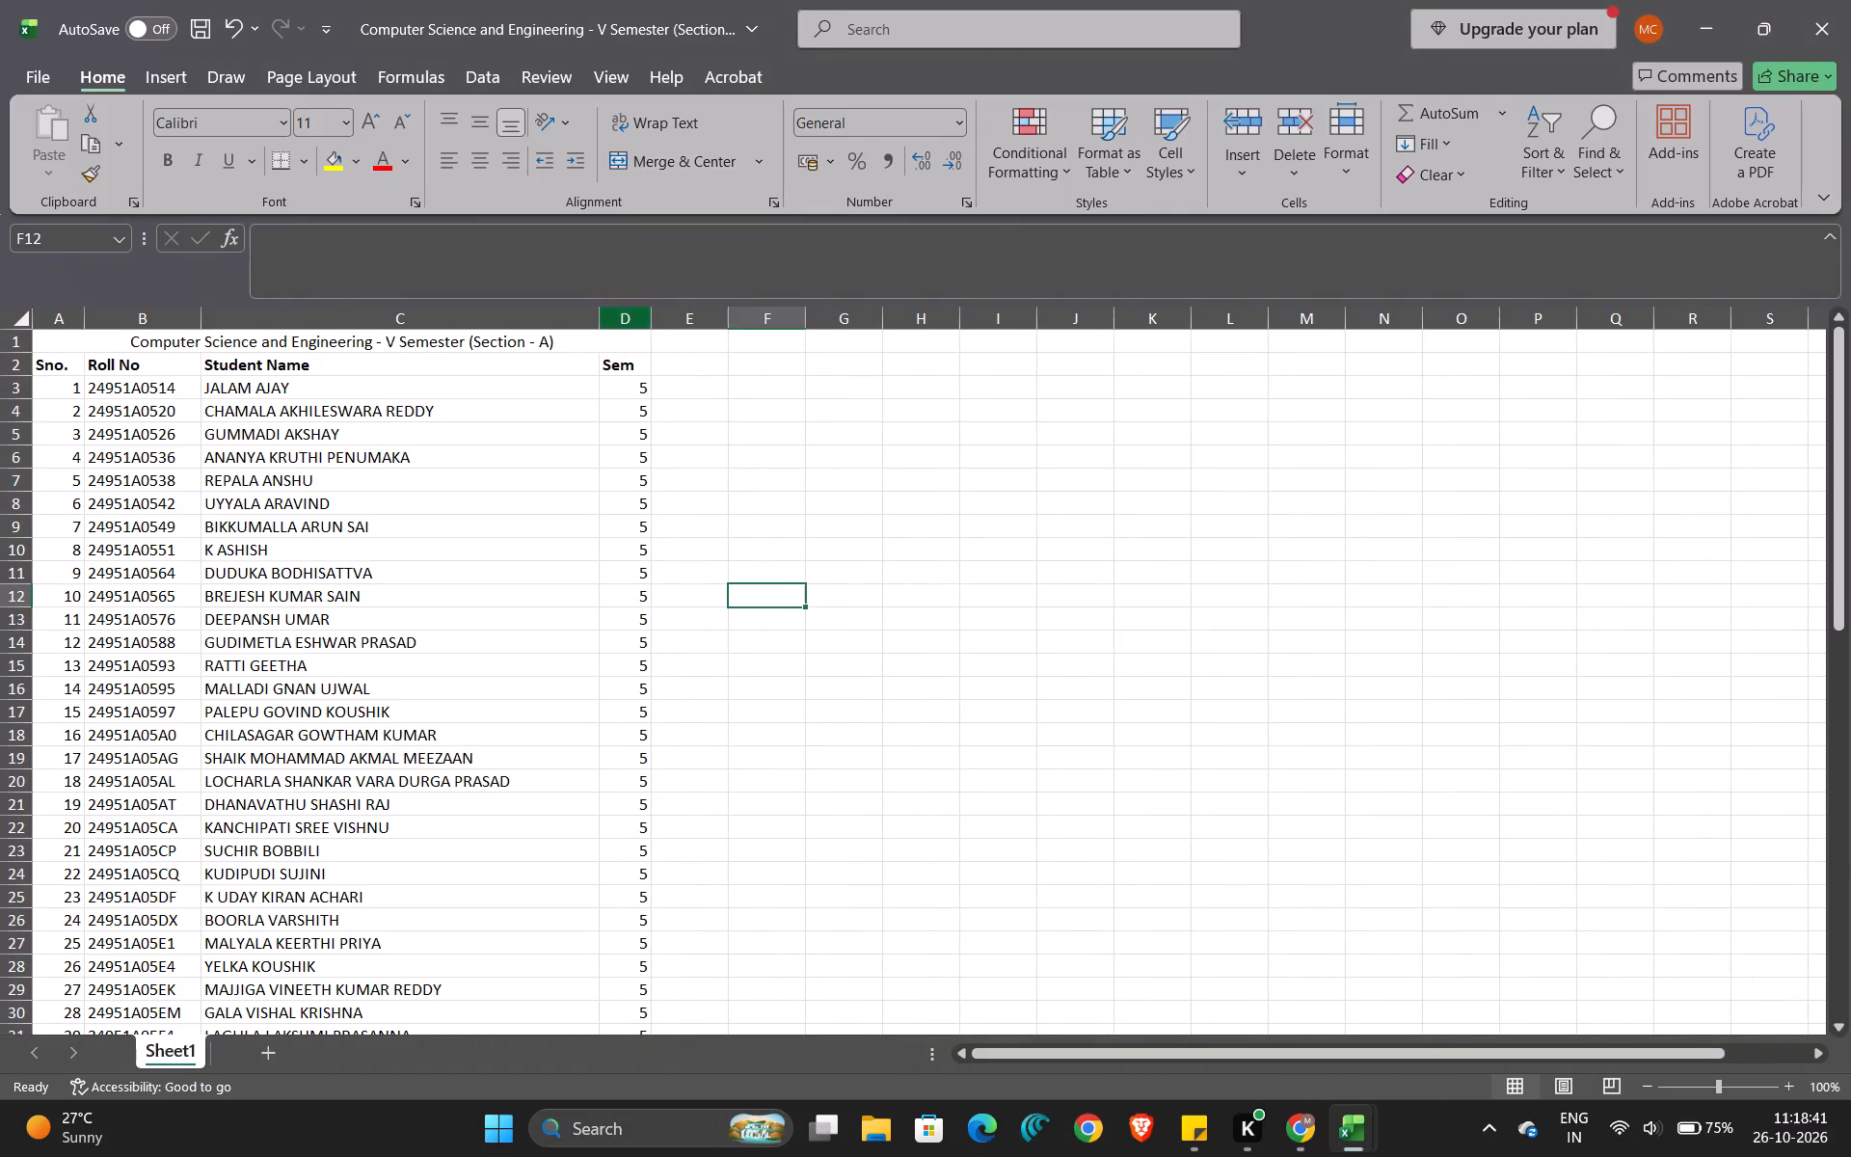
{"action": "right_click", "coordinate": [628, 324]}
{"action": "left_click", "coordinate": [714, 596]}
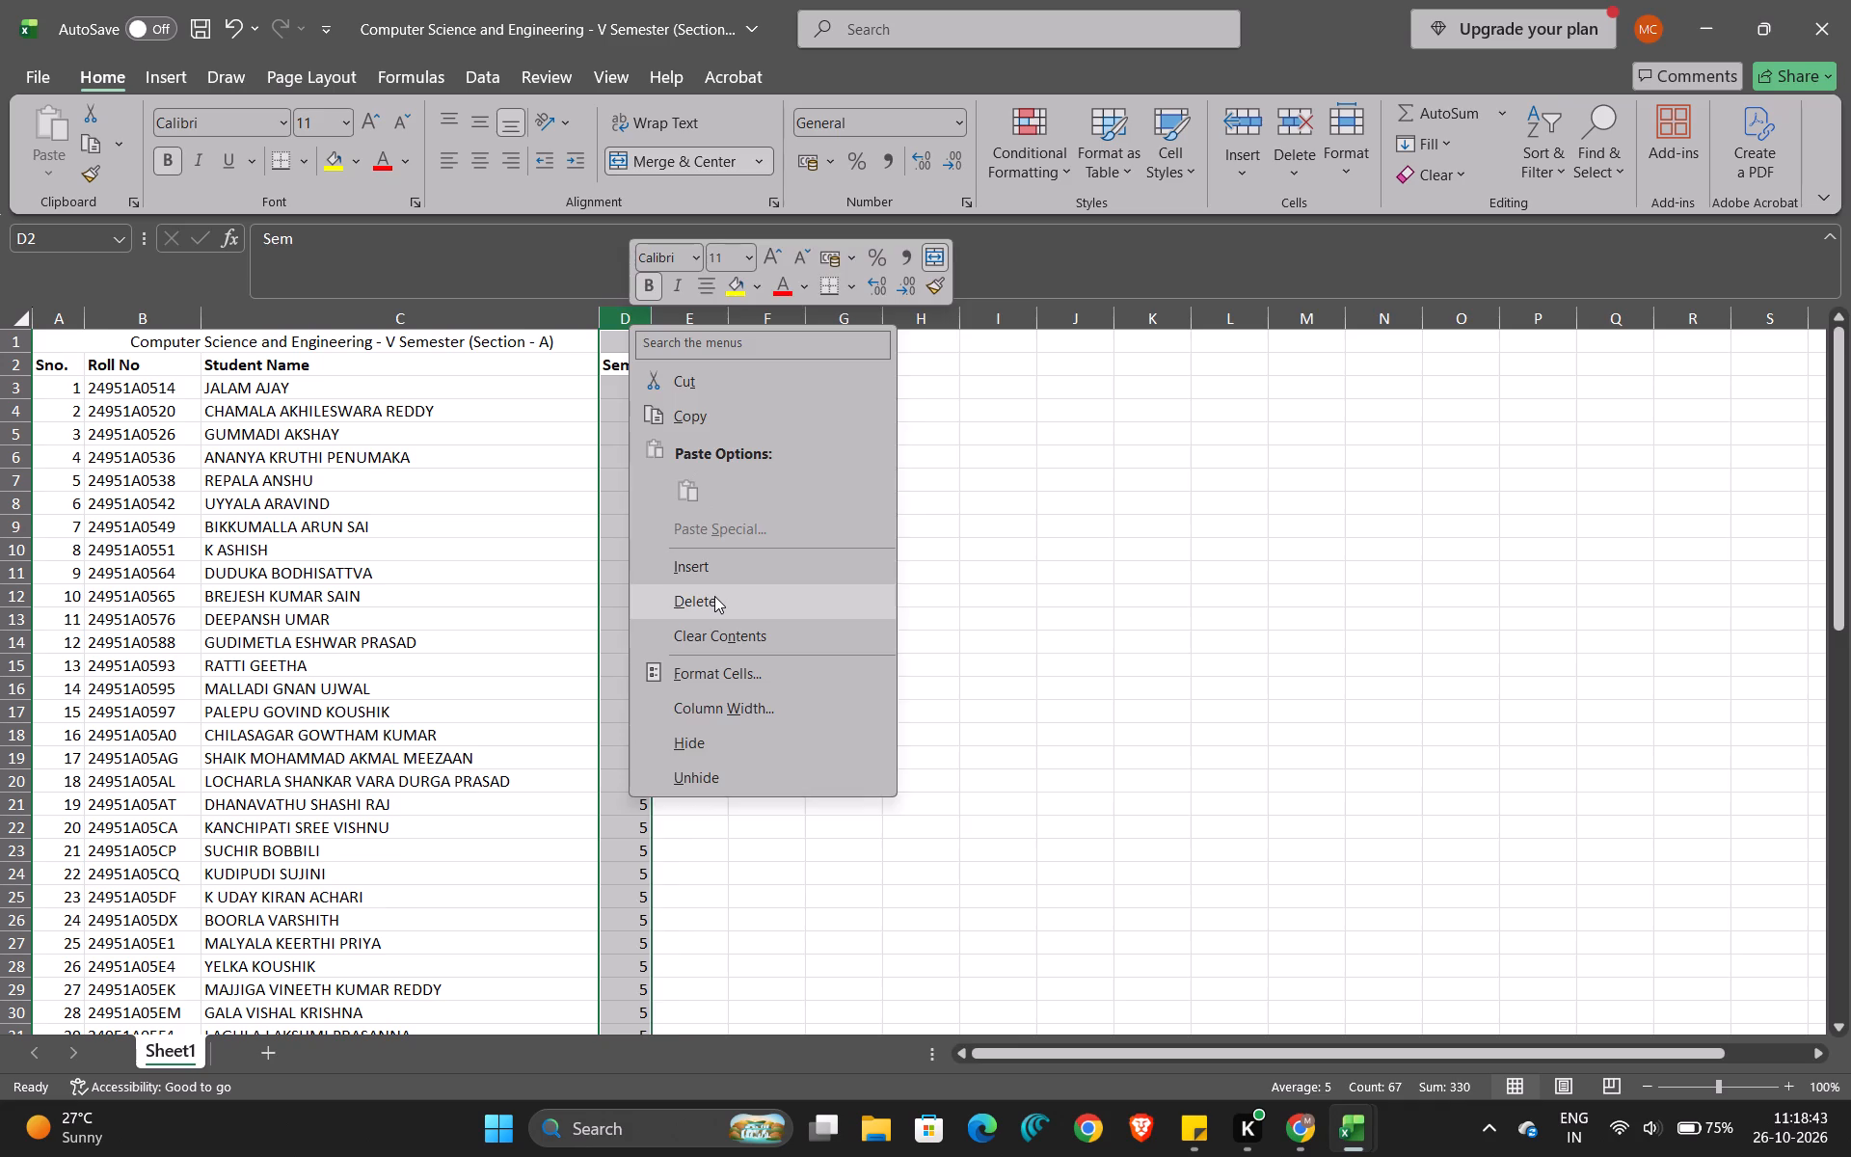
Enter the heading Marks in cell D2, beside the Student Name heading.
{"action": "left_click", "coordinate": [638, 364]}
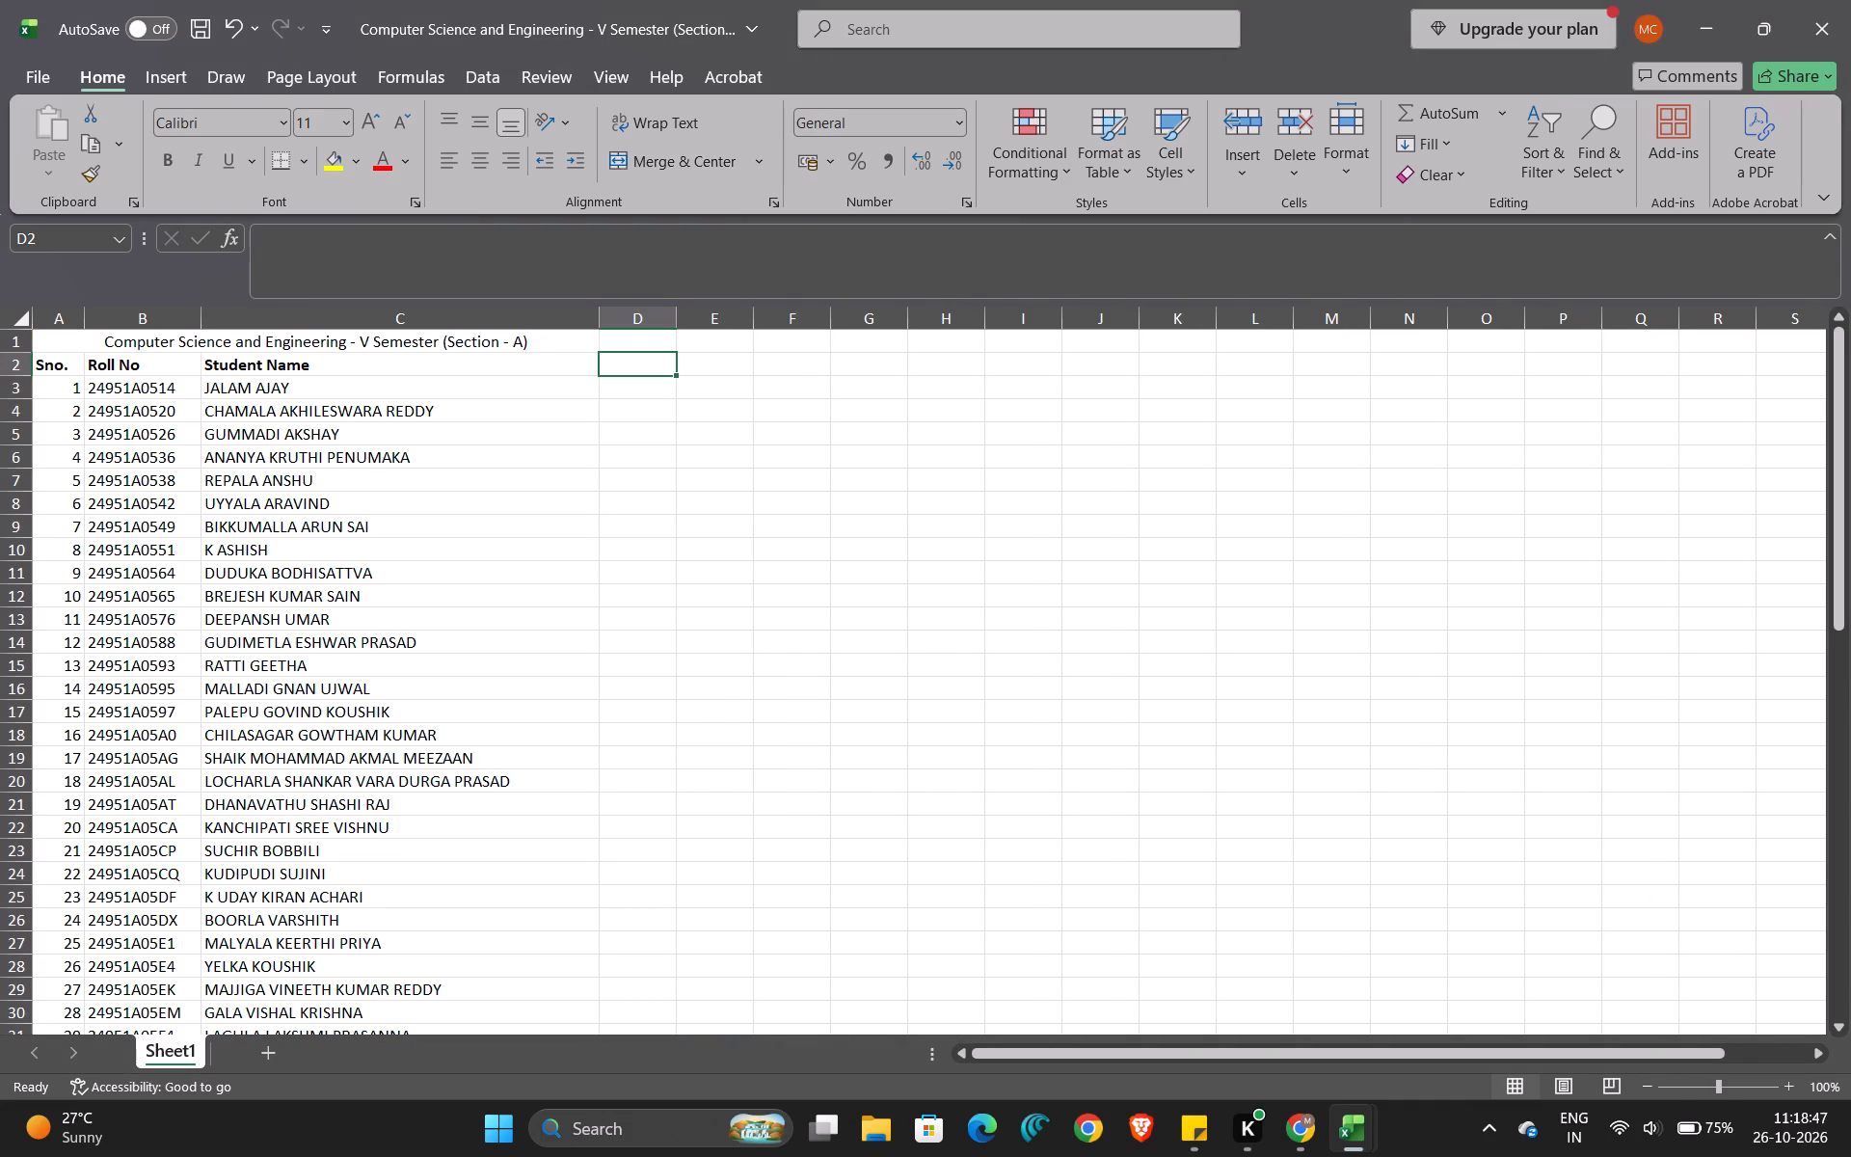
{"action": "type", "text": "MArks"}
{"action": "key", "text": "BackSpace"}
{"action": "key", "text": "BackSpace"}
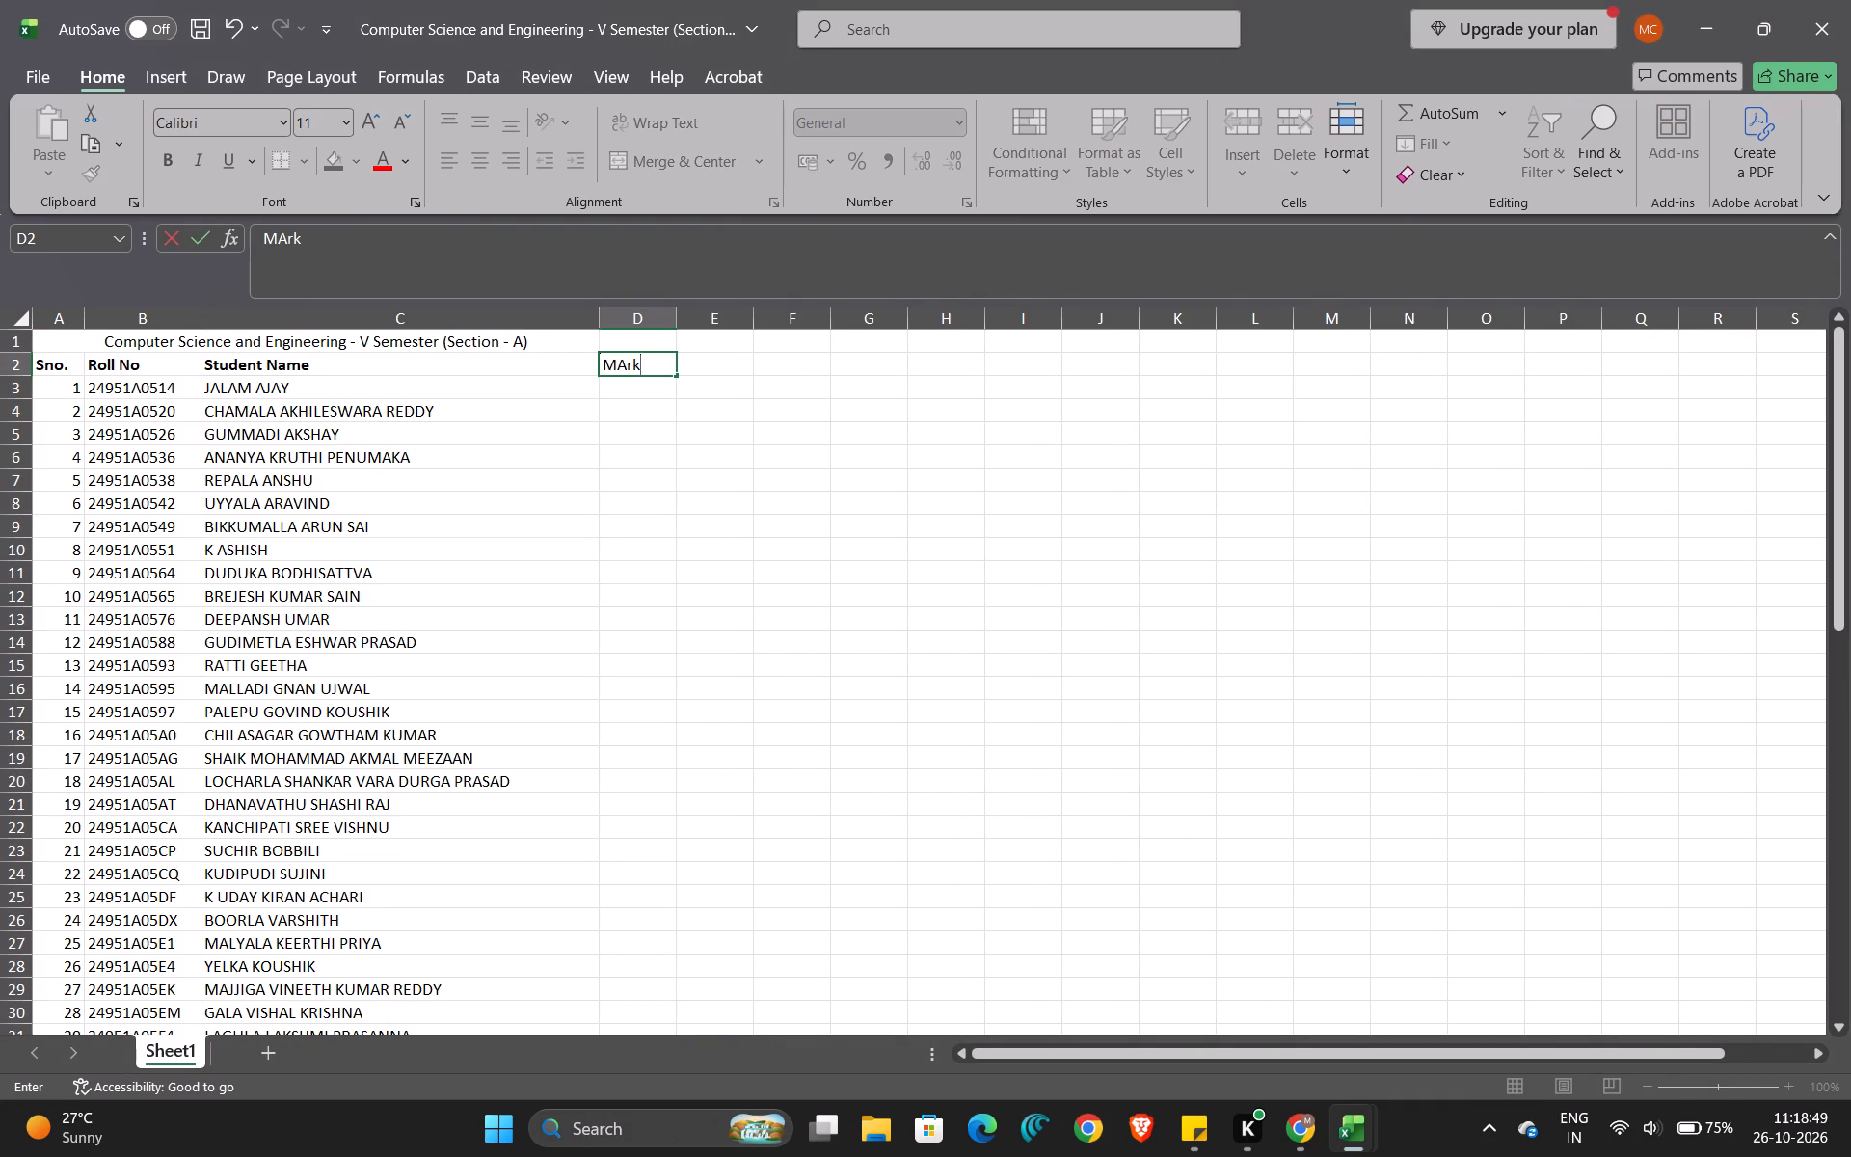
{"action": "key", "text": "BackSpace"}
{"action": "key", "text": "BackSpace"}
{"action": "type", "text": "arks"}
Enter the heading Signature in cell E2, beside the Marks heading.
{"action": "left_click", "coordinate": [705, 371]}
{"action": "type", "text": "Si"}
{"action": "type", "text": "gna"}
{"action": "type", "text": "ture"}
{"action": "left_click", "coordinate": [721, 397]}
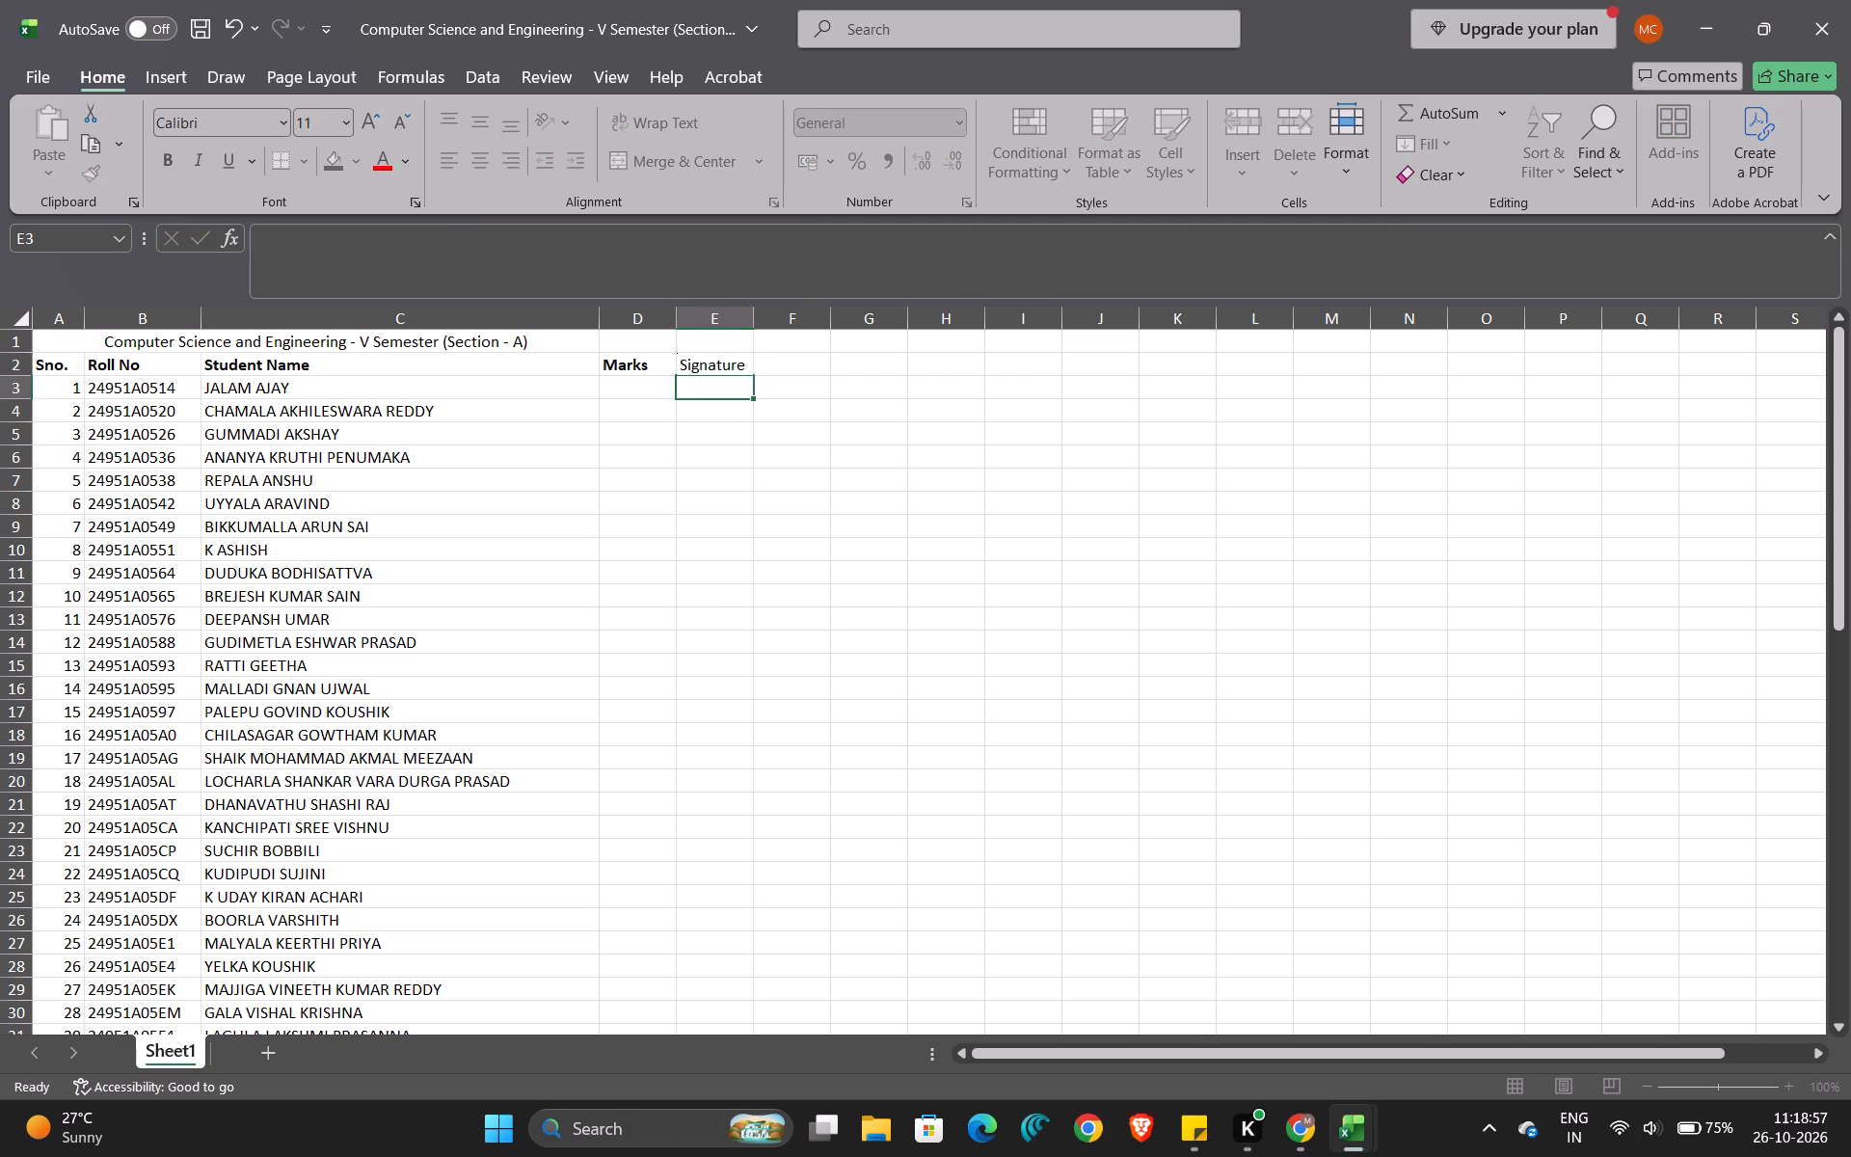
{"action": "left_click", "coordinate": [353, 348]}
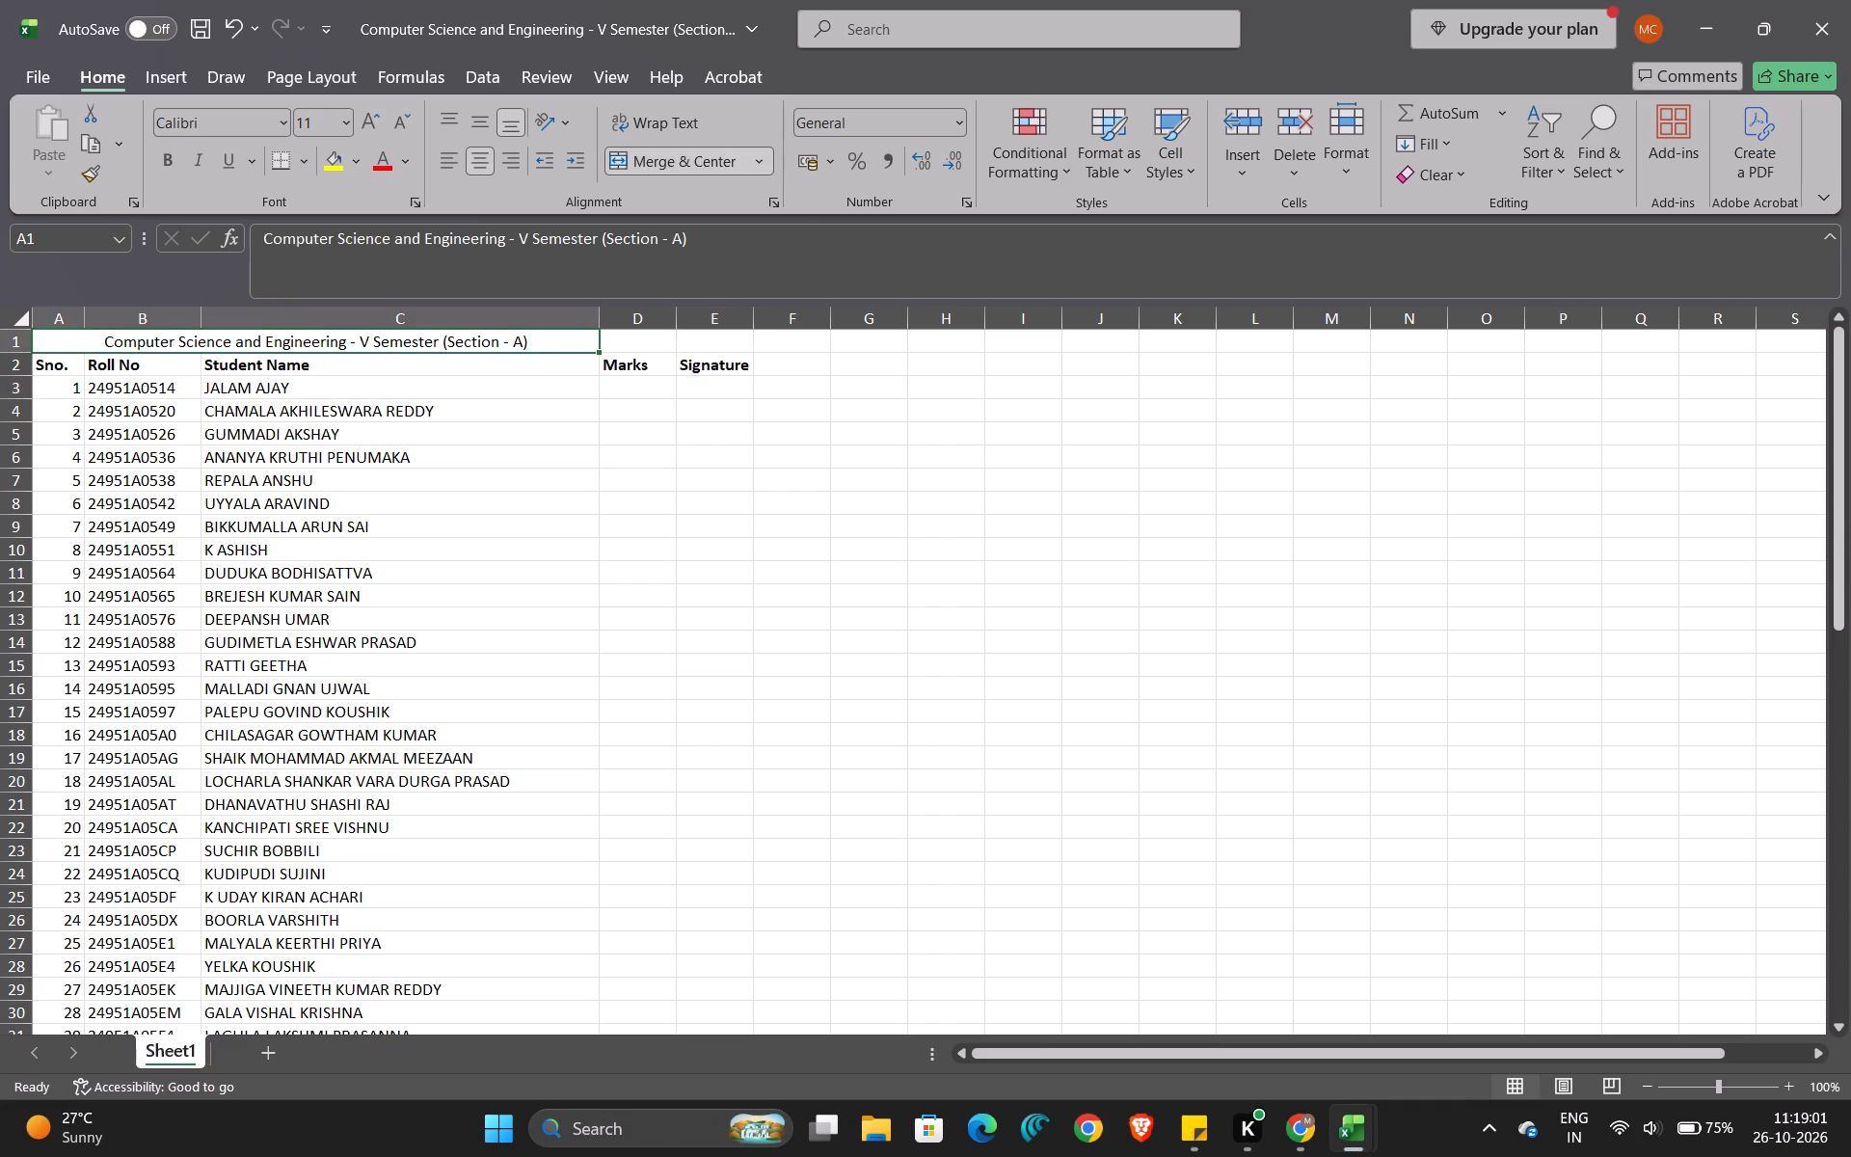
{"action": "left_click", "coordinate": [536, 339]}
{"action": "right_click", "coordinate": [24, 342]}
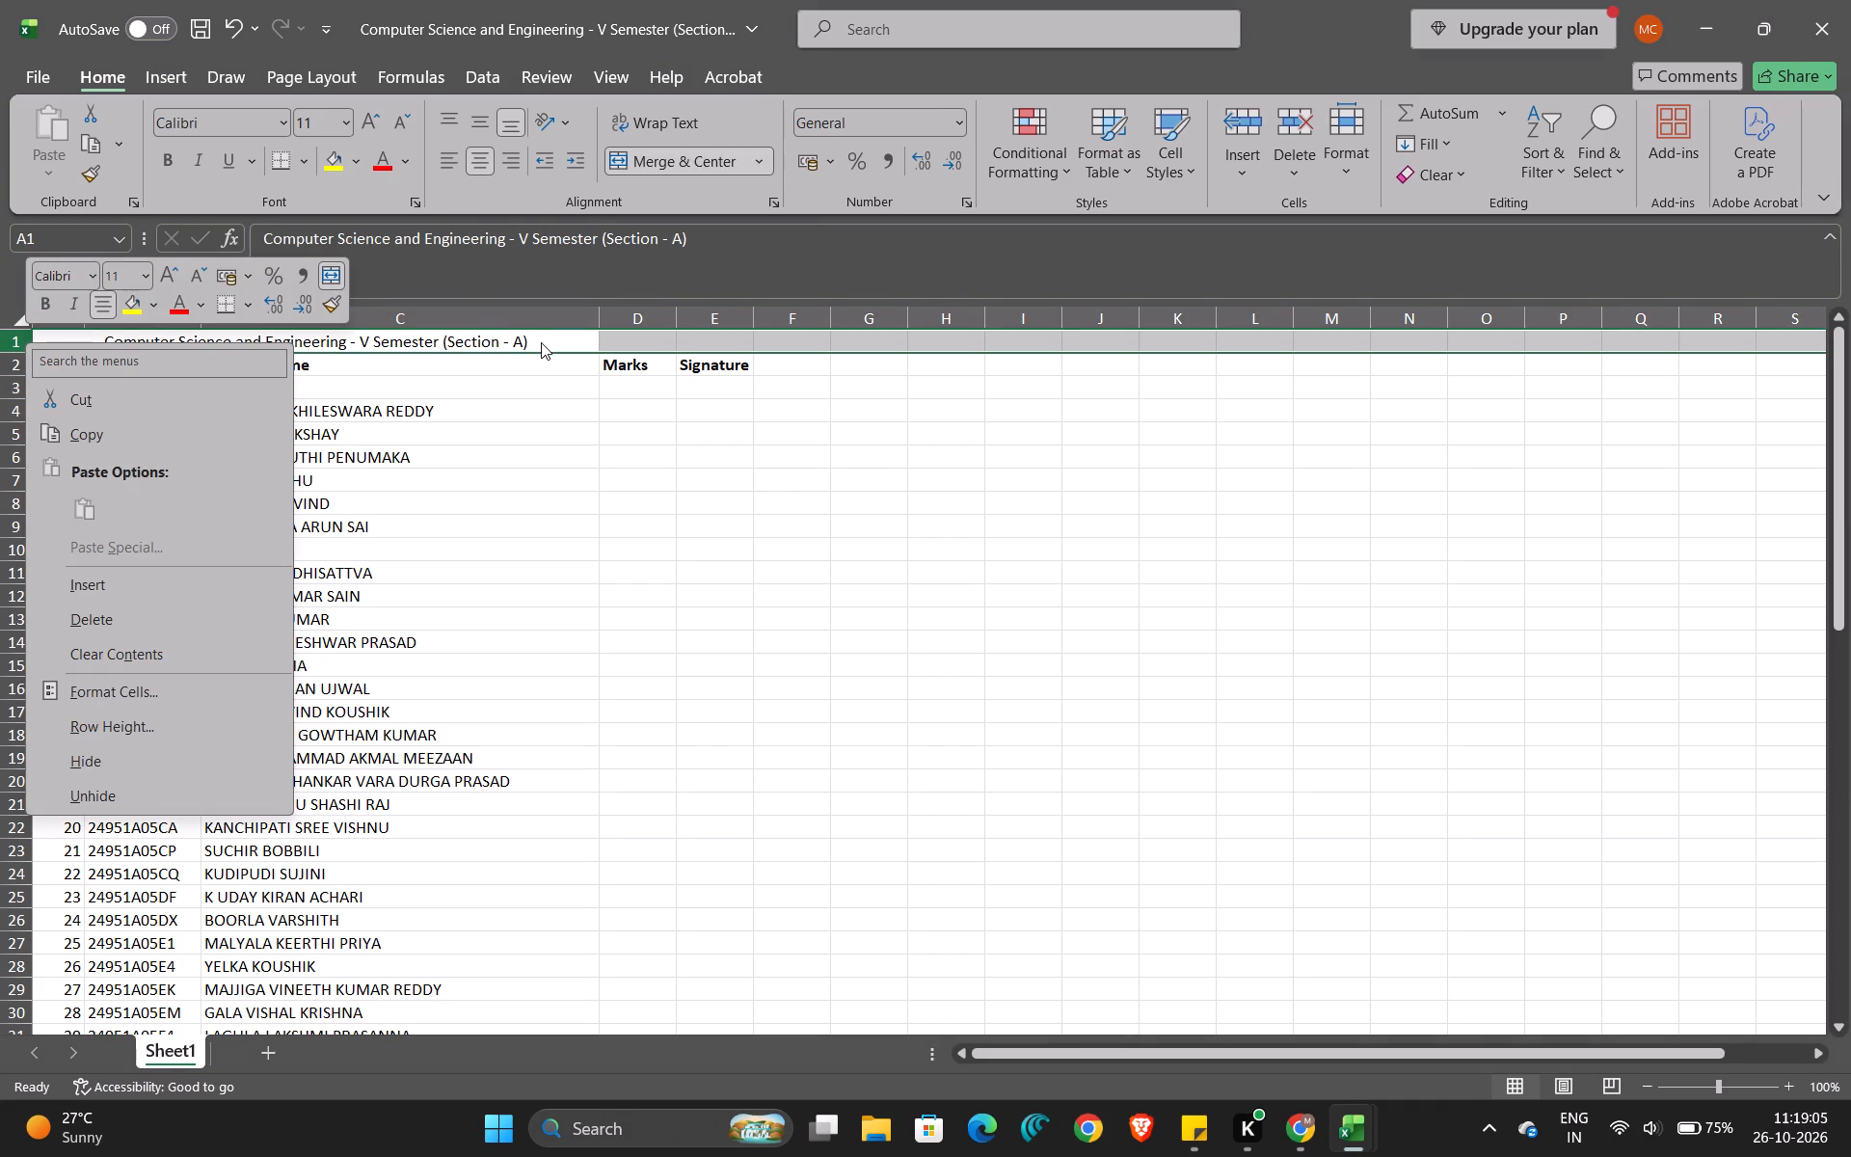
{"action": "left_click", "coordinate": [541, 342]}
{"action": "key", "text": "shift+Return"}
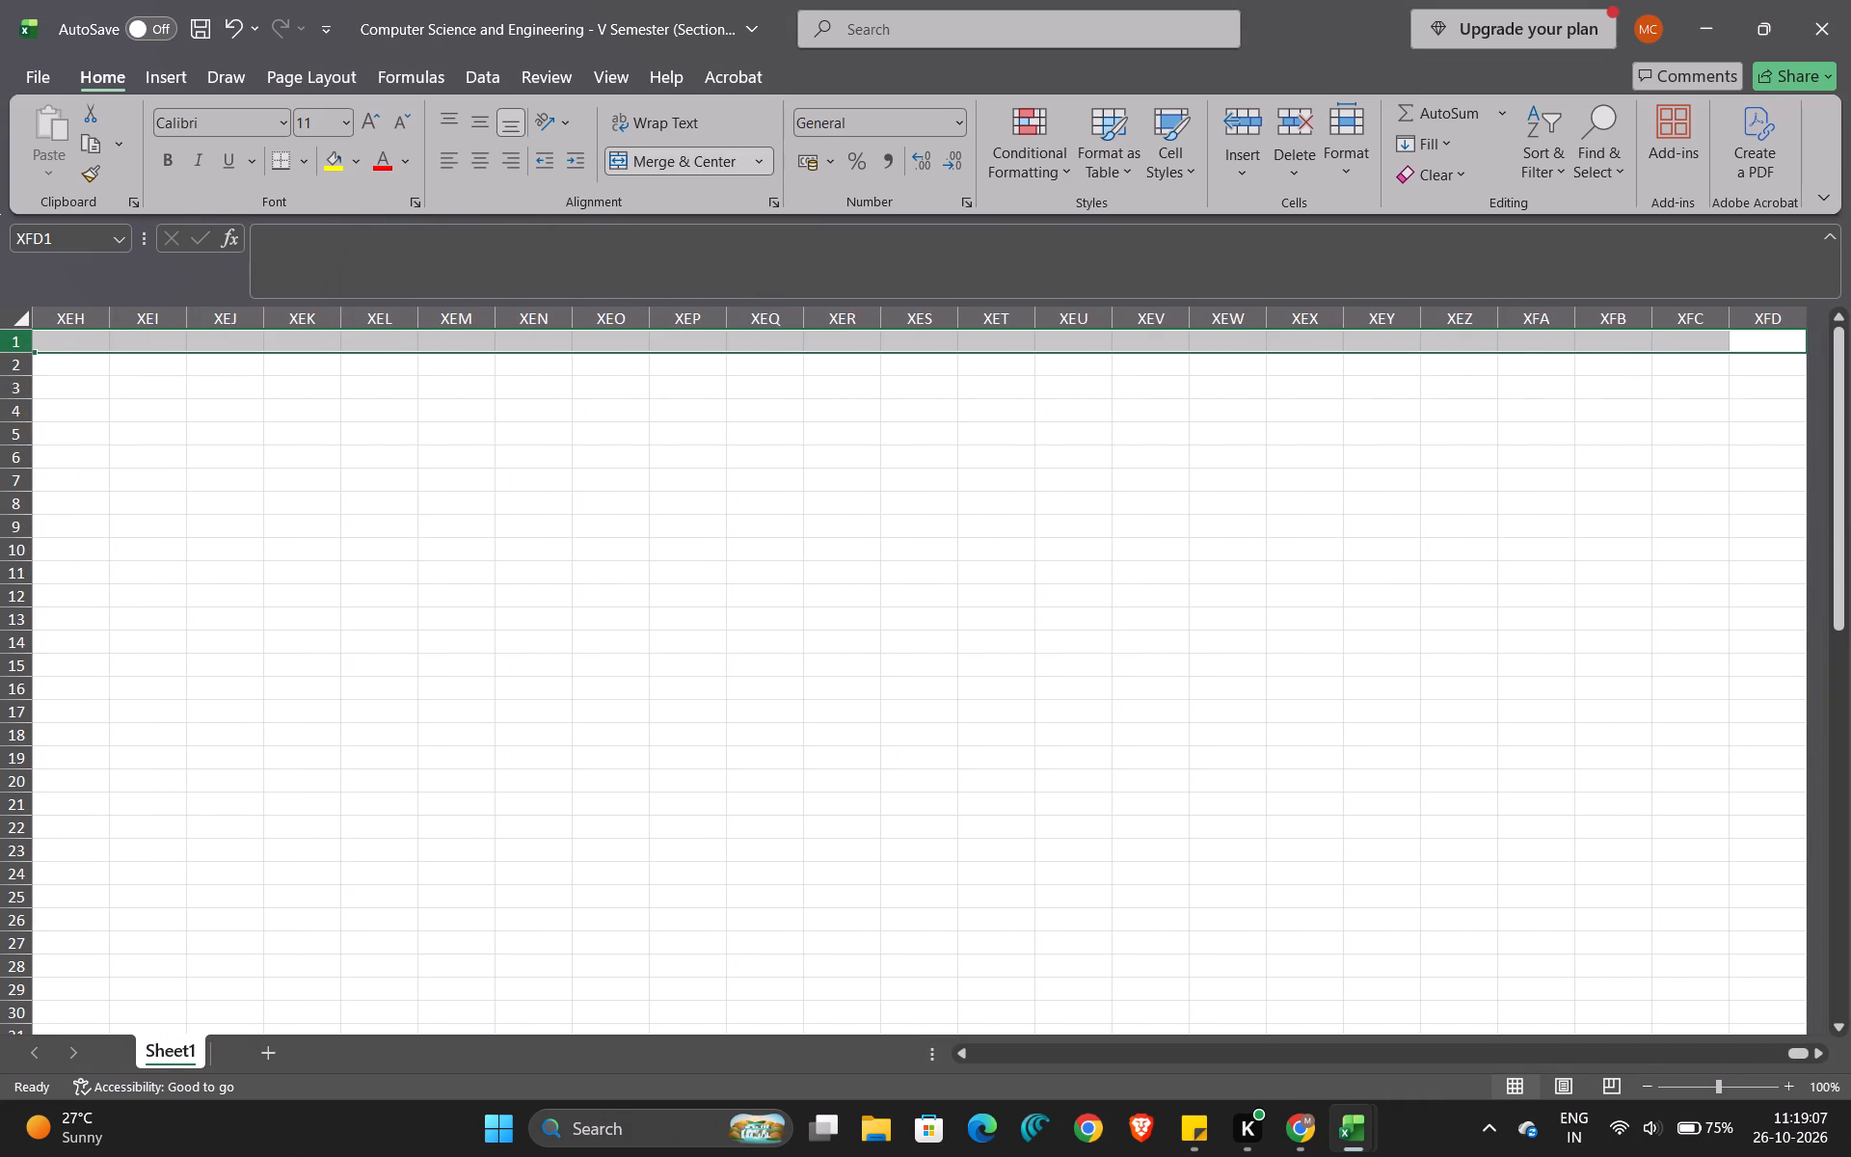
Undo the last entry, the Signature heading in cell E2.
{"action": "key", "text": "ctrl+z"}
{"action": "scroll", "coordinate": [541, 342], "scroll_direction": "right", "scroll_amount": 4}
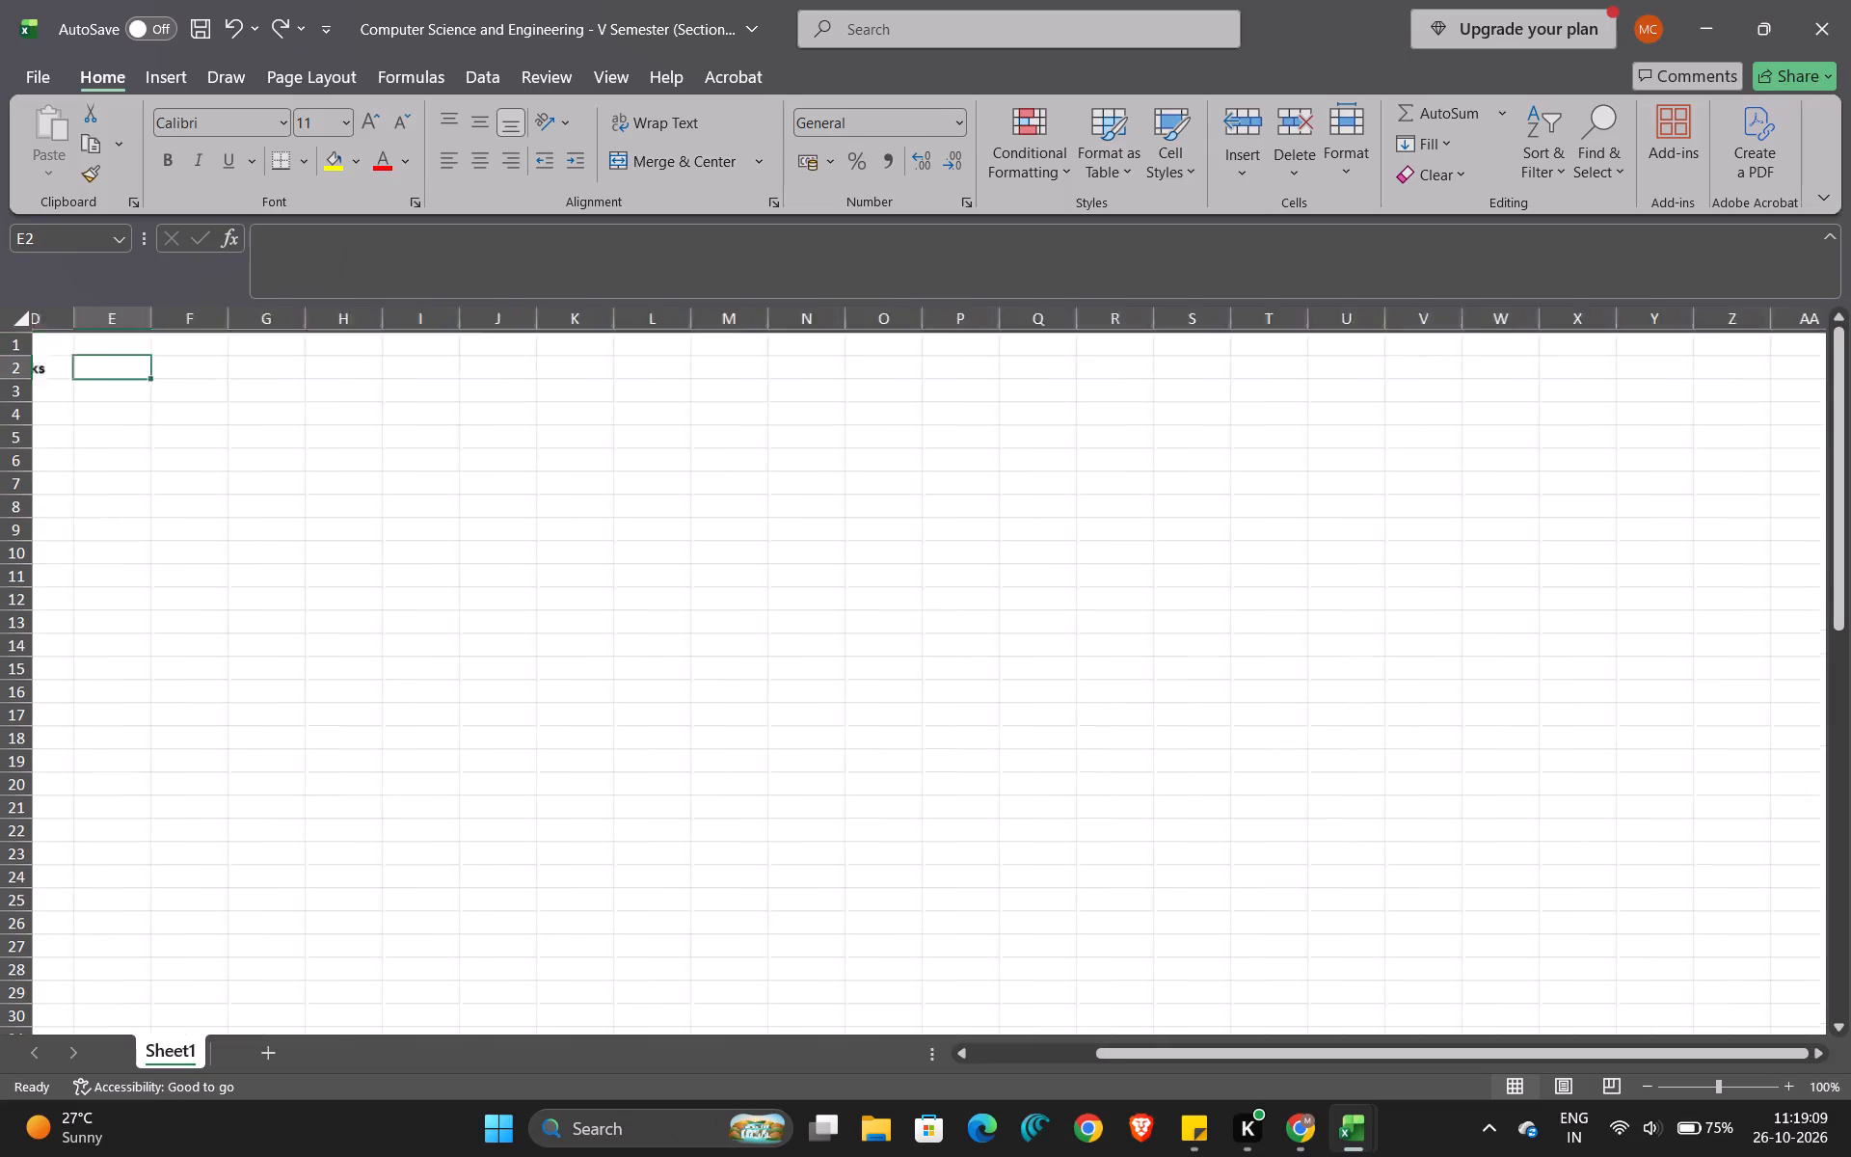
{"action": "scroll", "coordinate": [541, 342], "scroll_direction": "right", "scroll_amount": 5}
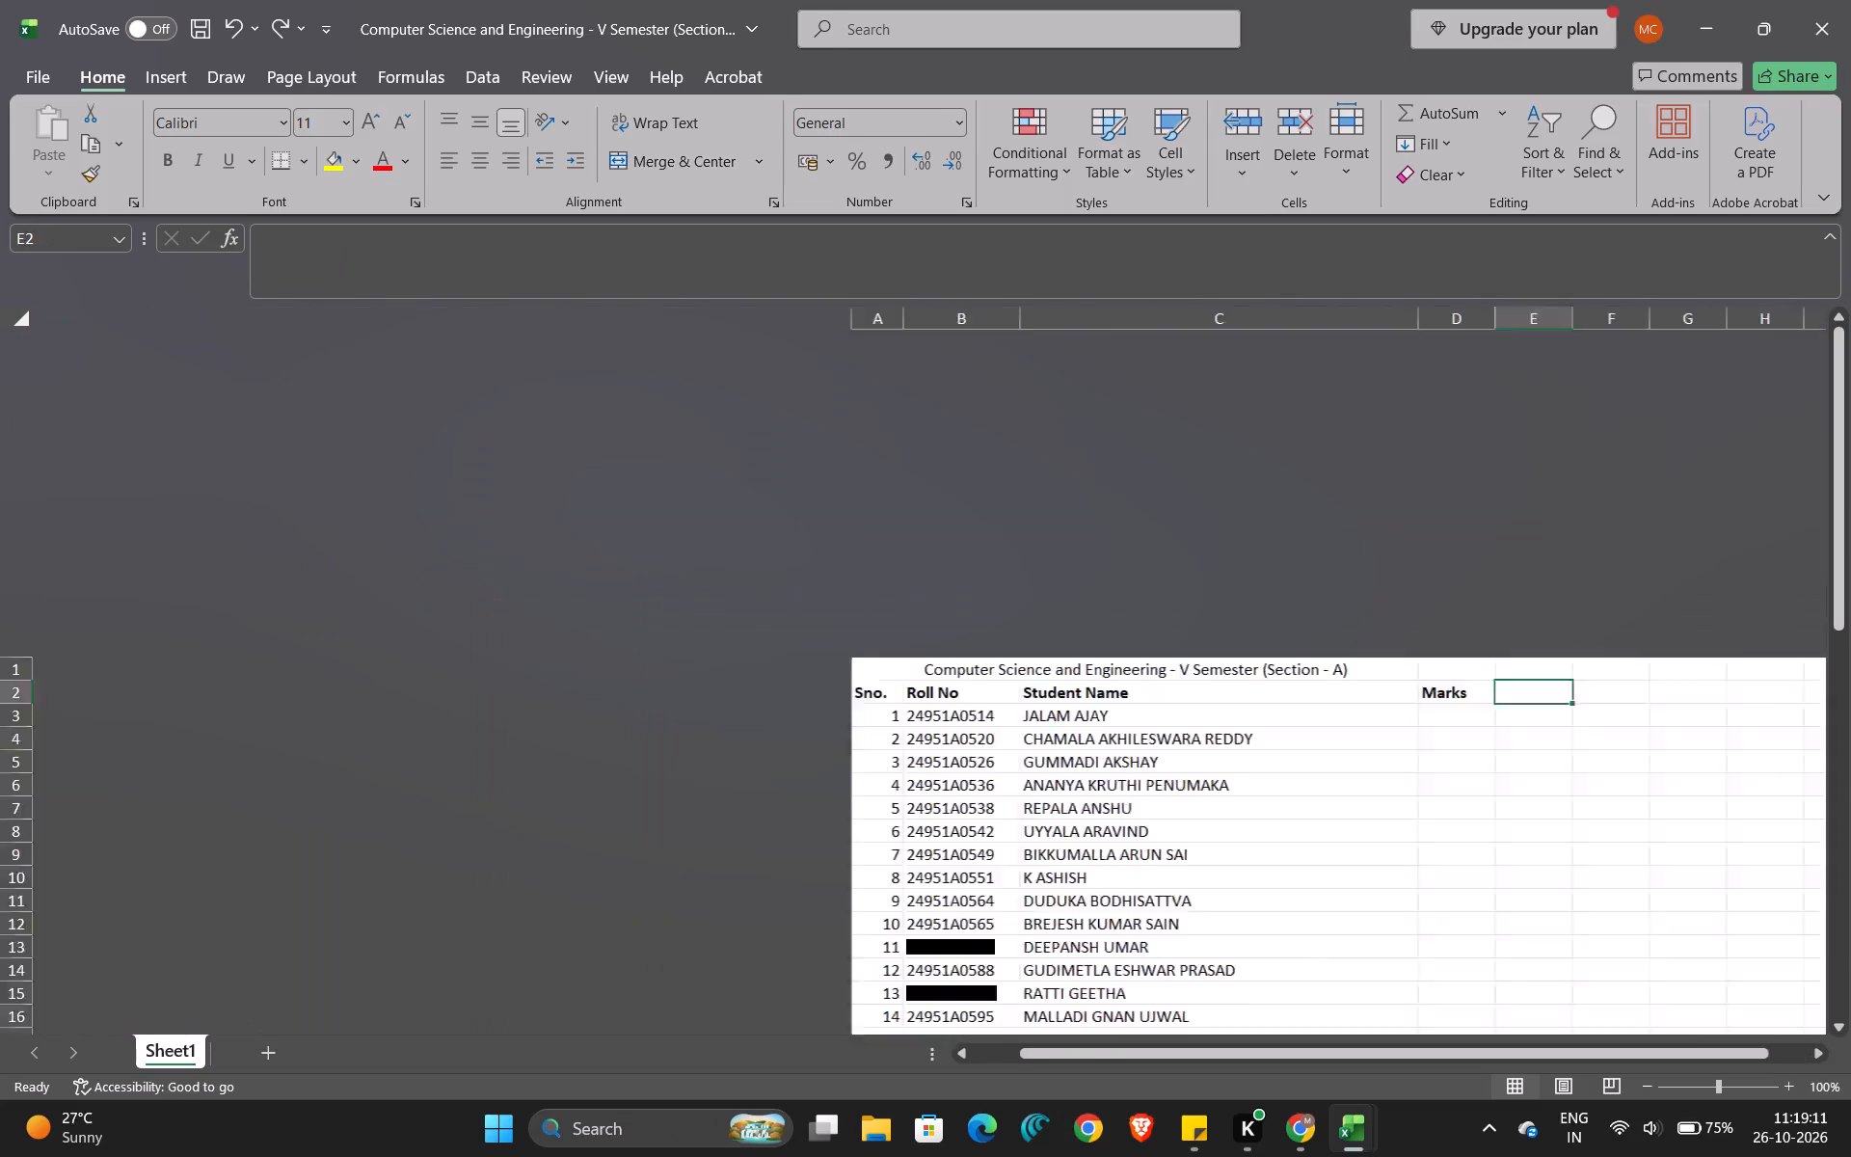
Replace the merged title in row 1 with "Java Full Stack Development-Internal".
{"action": "left_click", "coordinate": [373, 338]}
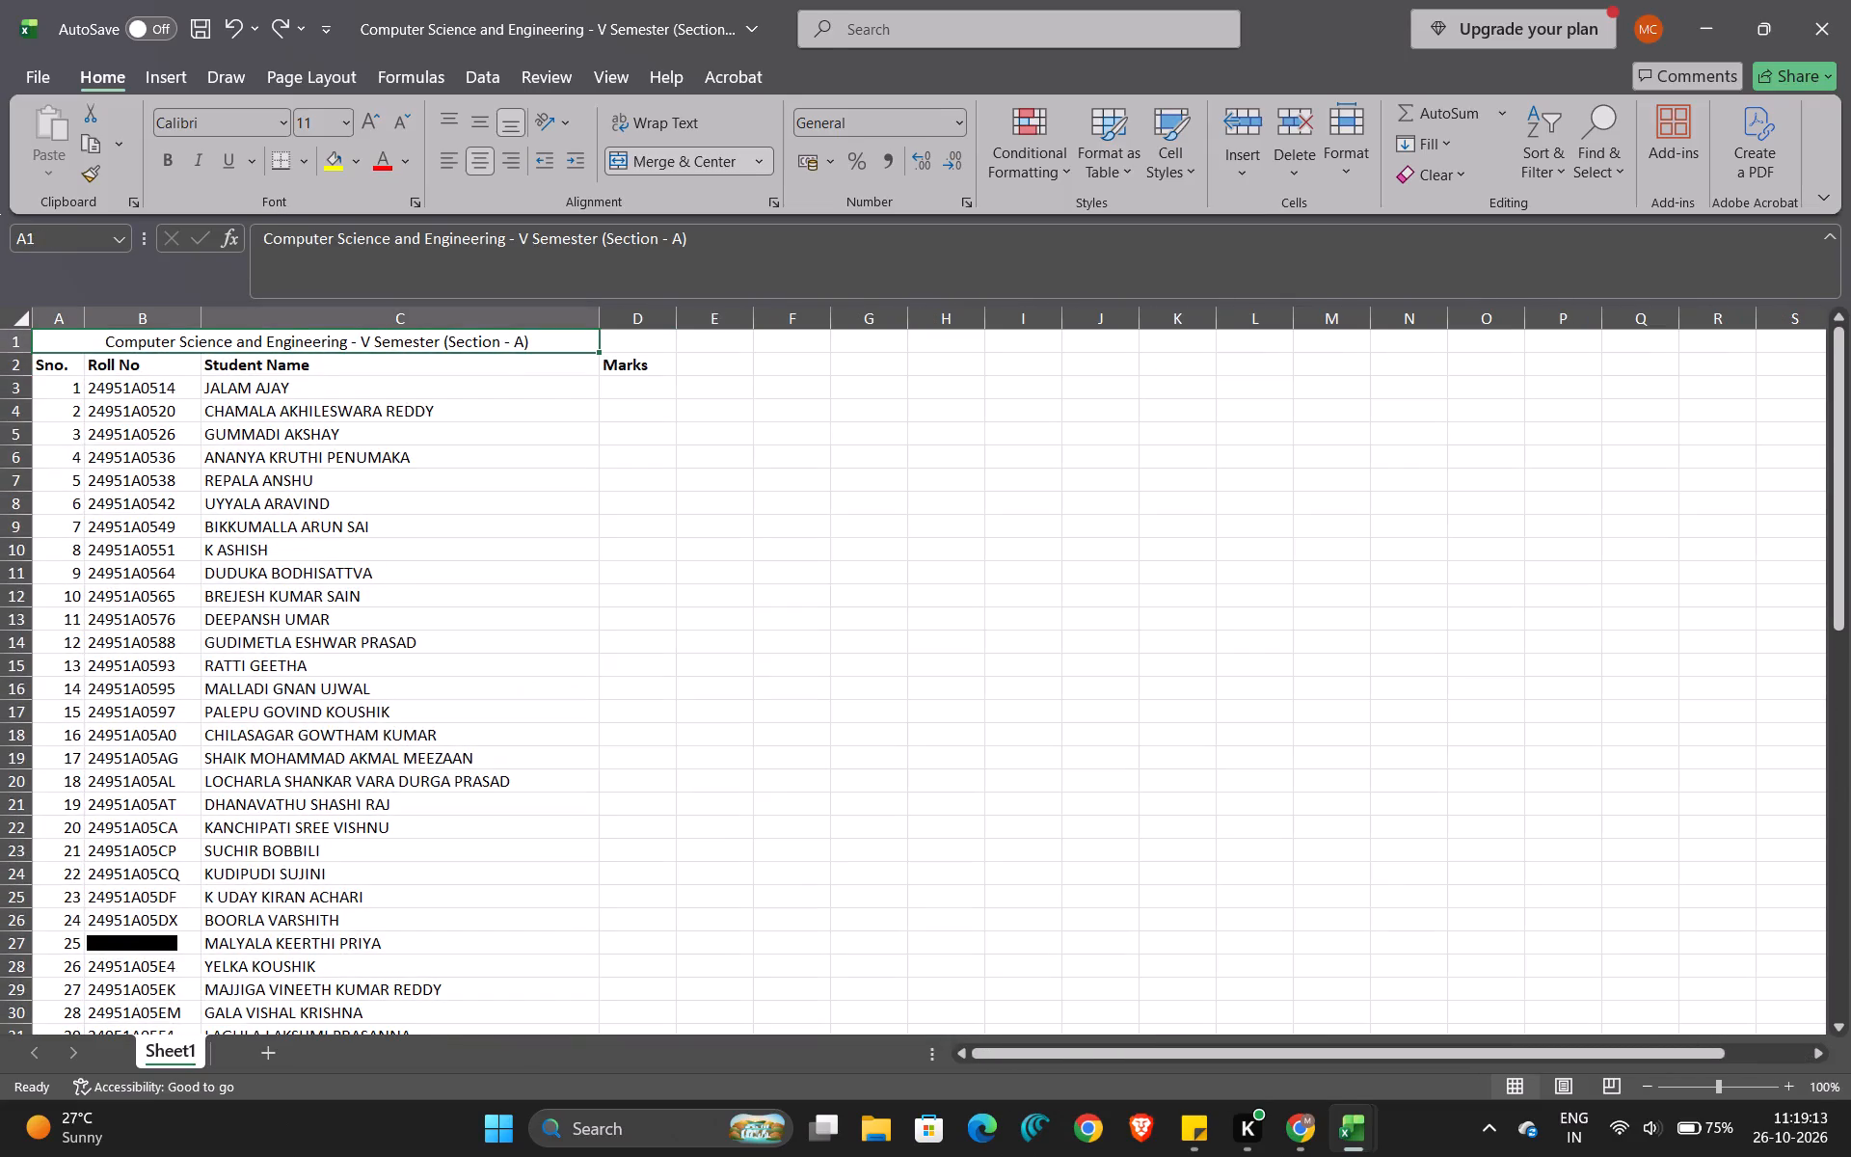
{"action": "double_click", "coordinate": [562, 337]}
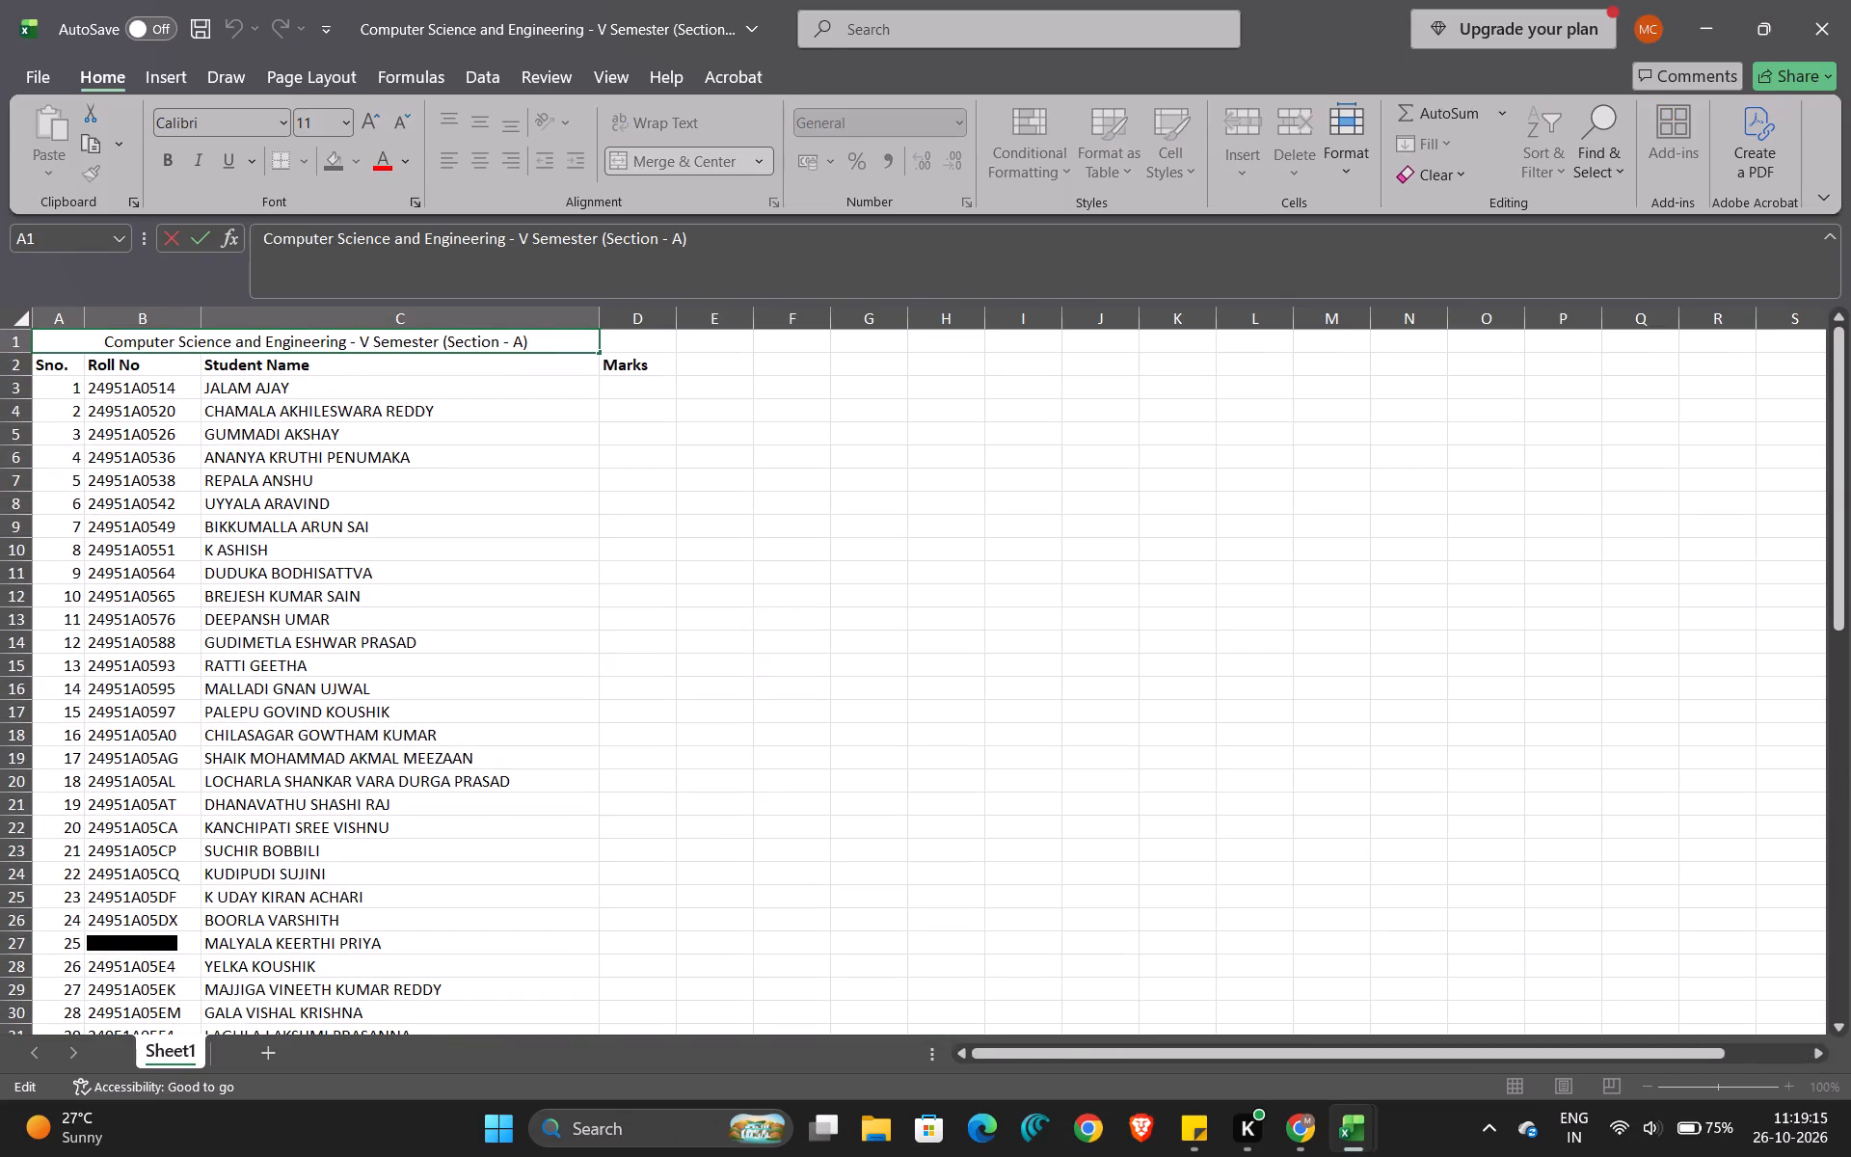
{"action": "key", "text": "shift+Return"}
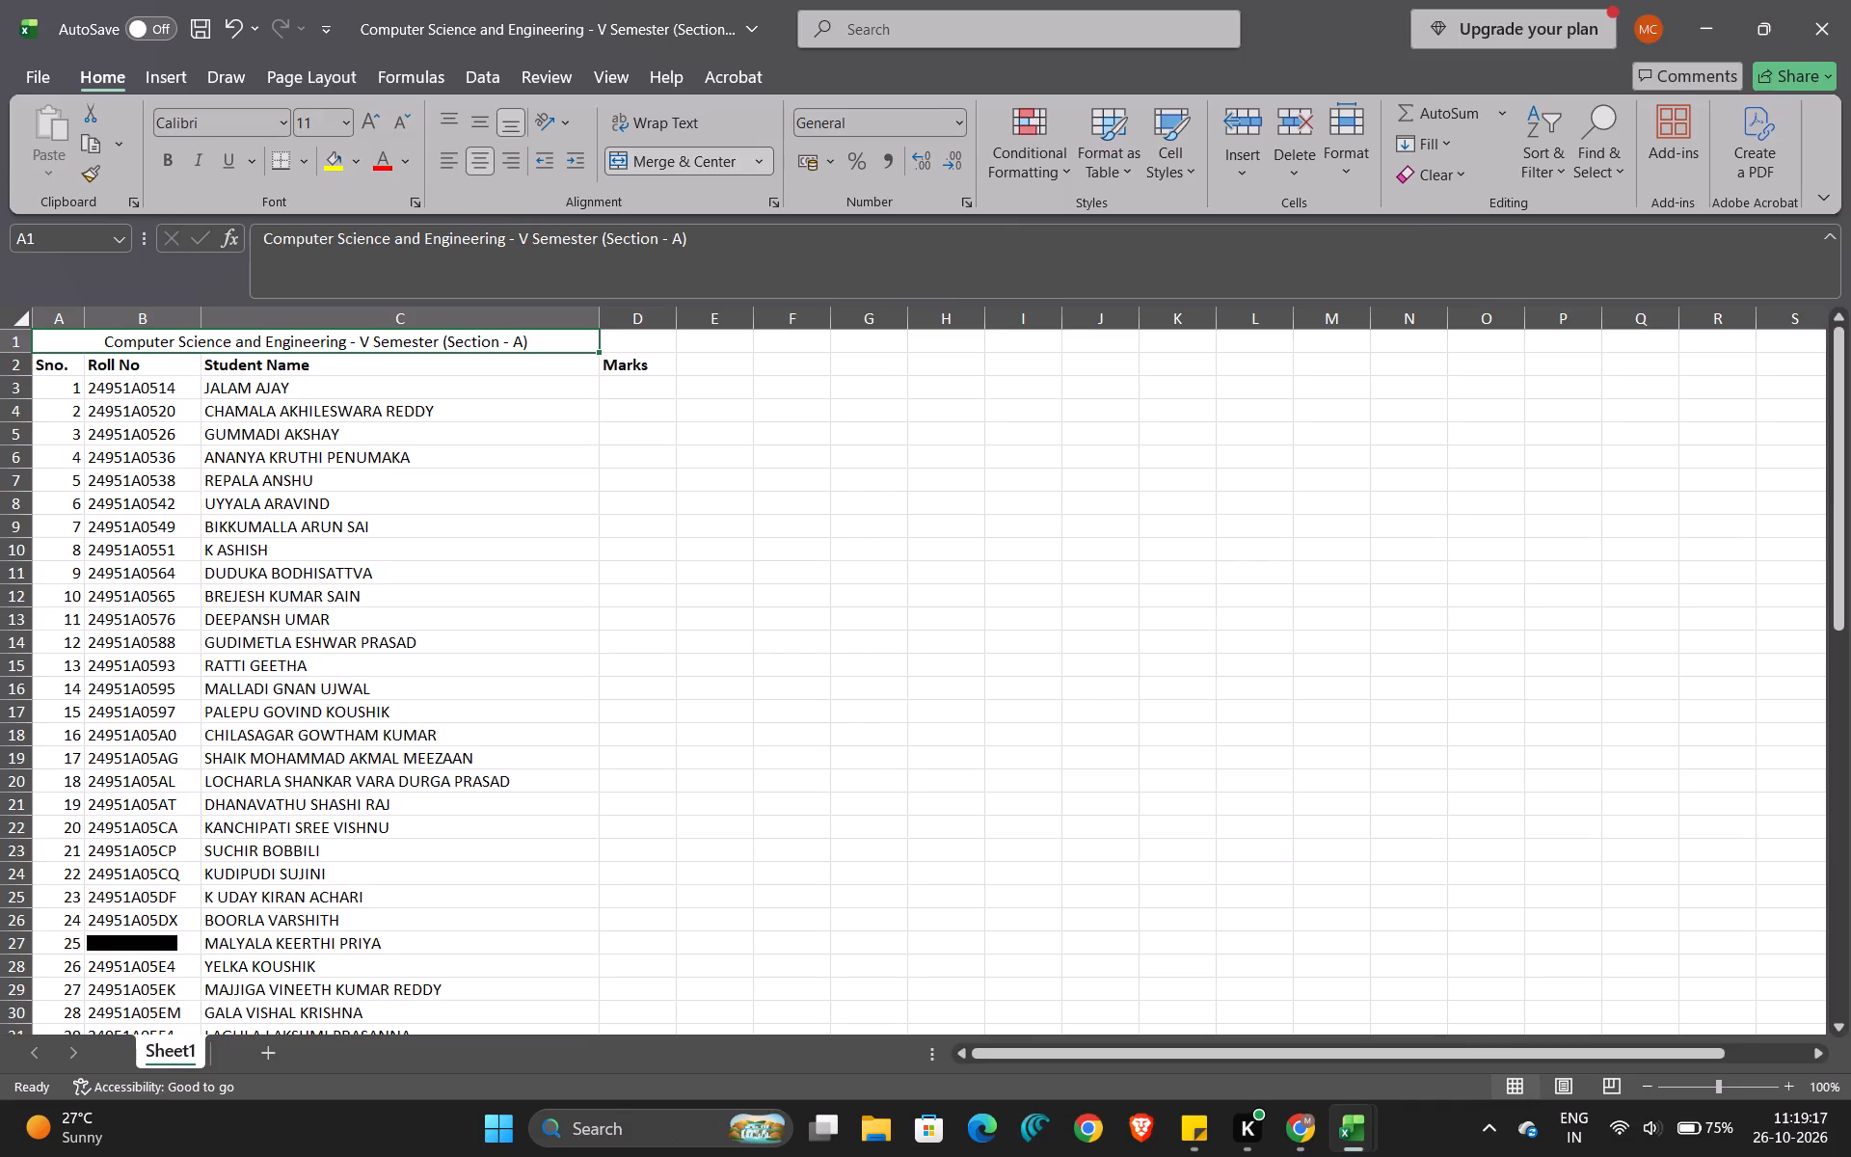
{"action": "type", "text": "dj"}
{"action": "key", "text": "BackSpace"}
{"action": "key", "text": "BackSpace"}
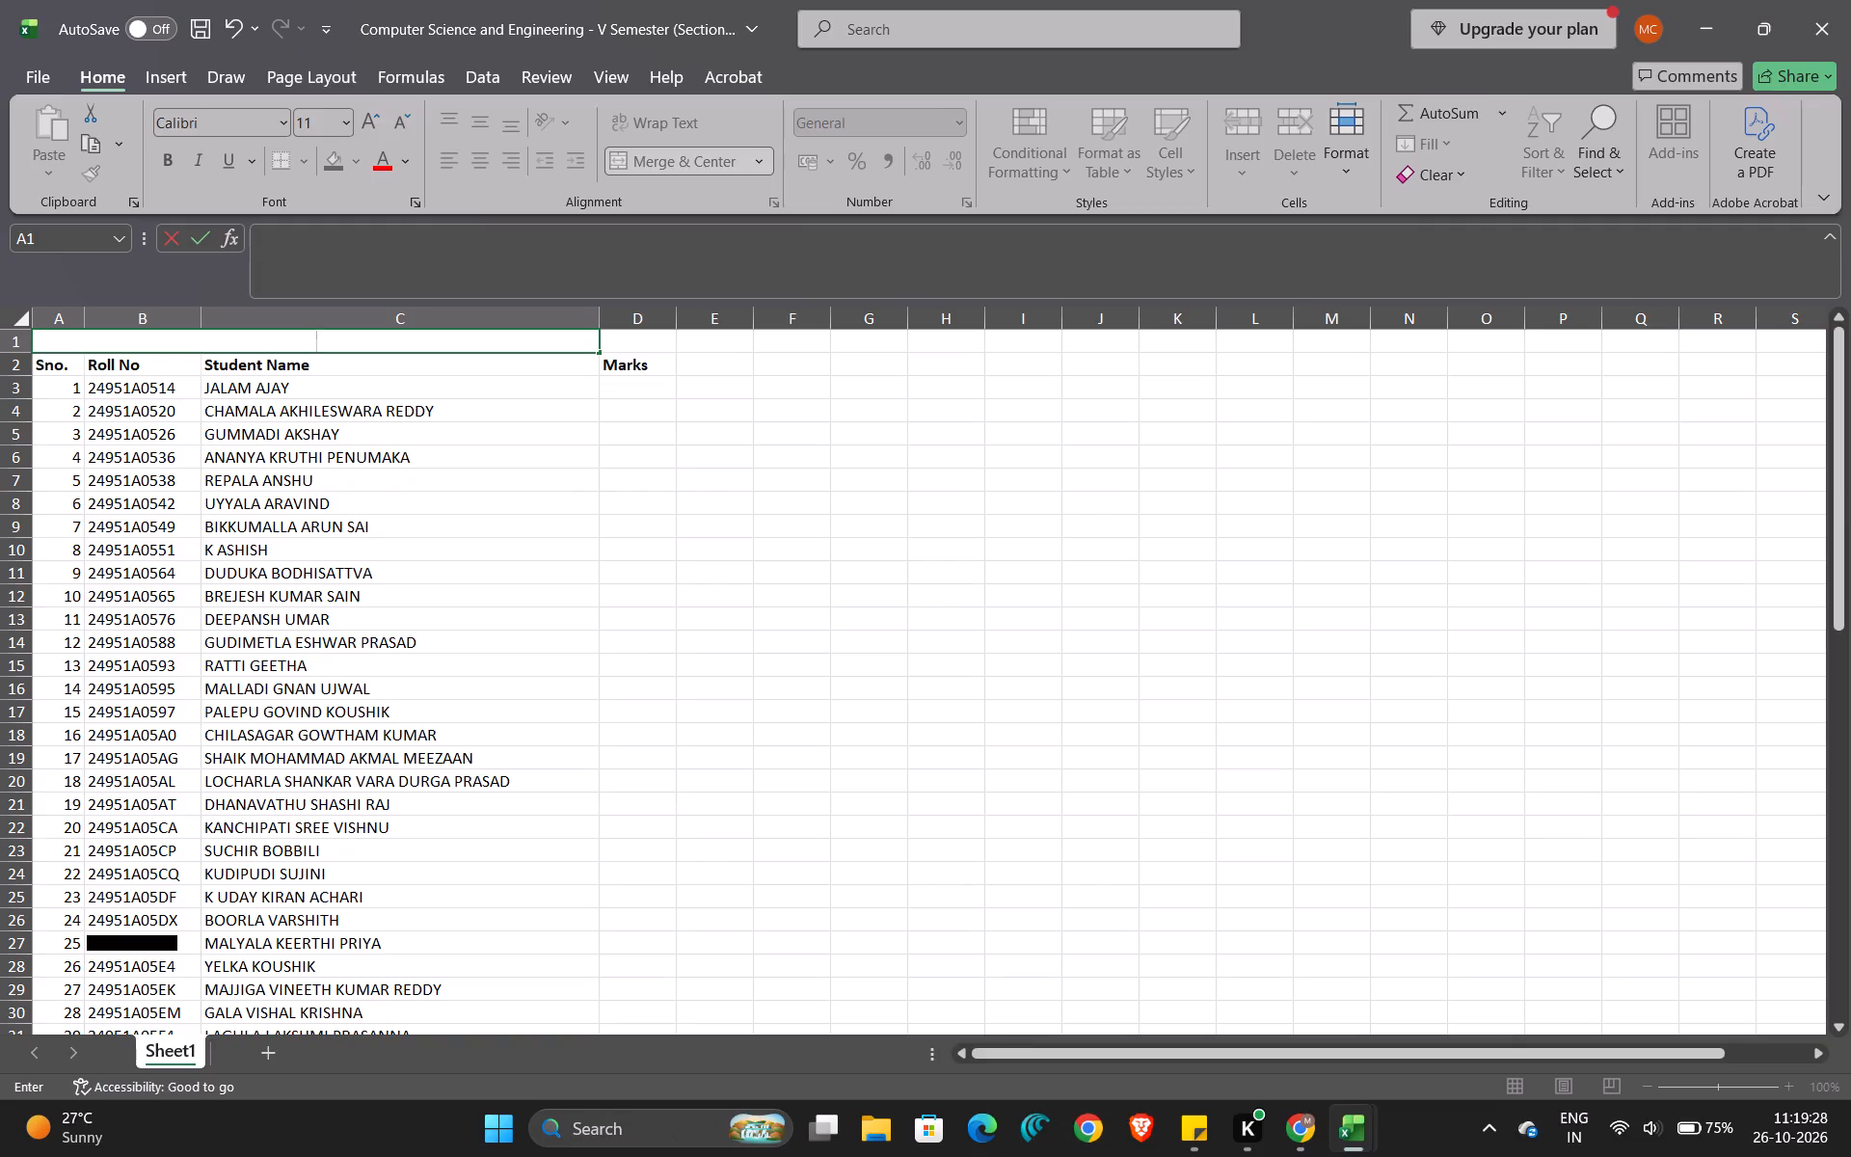
{"action": "key", "text": "shift+j"}
{"action": "type", "text": "ava Full Stack"}
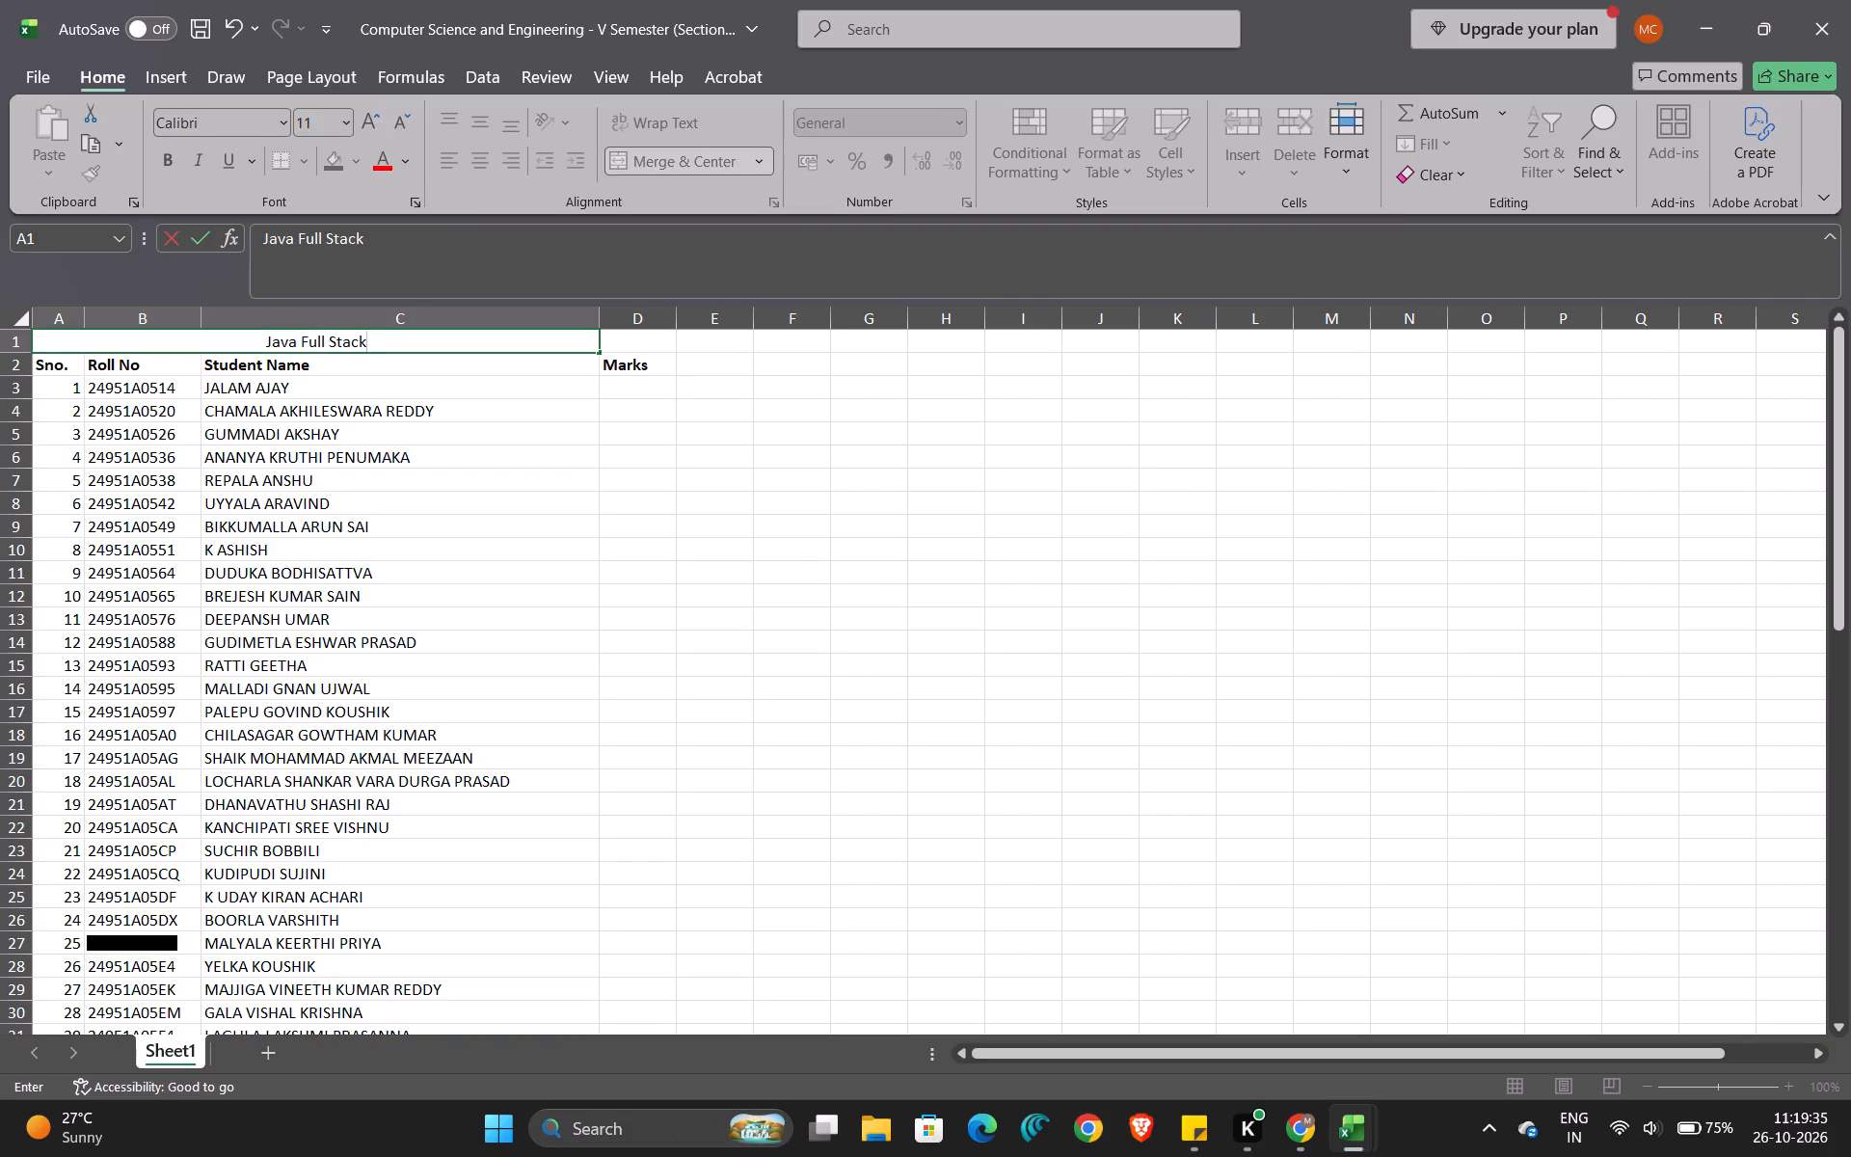
{"action": "key", "text": "space"}
{"action": "type", "text": "Dee"}
{"action": "key", "text": "BackSpace"}
{"action": "key", "text": "e"}
{"action": "key", "text": "BackSpace"}
{"action": "type", "text": "velopment"}
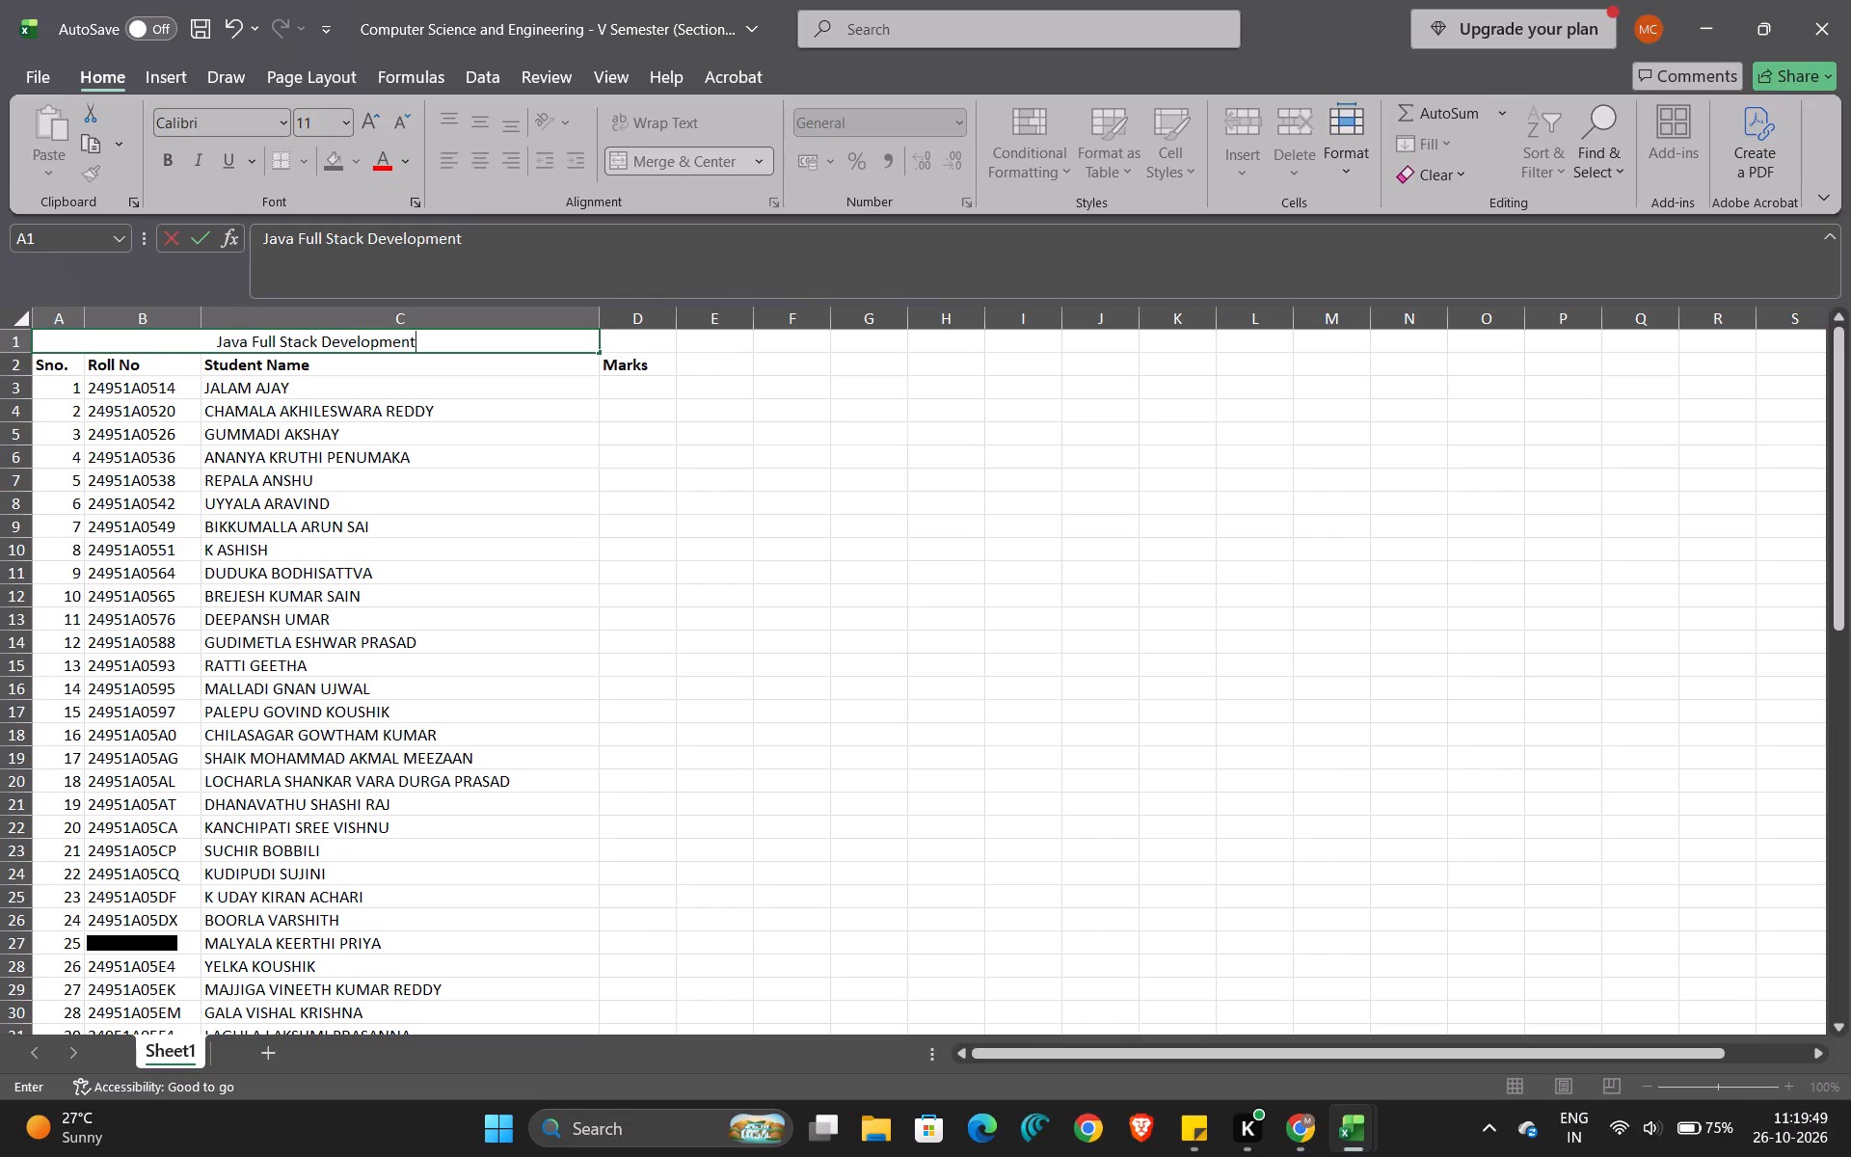
{"action": "key", "text": "minus"}
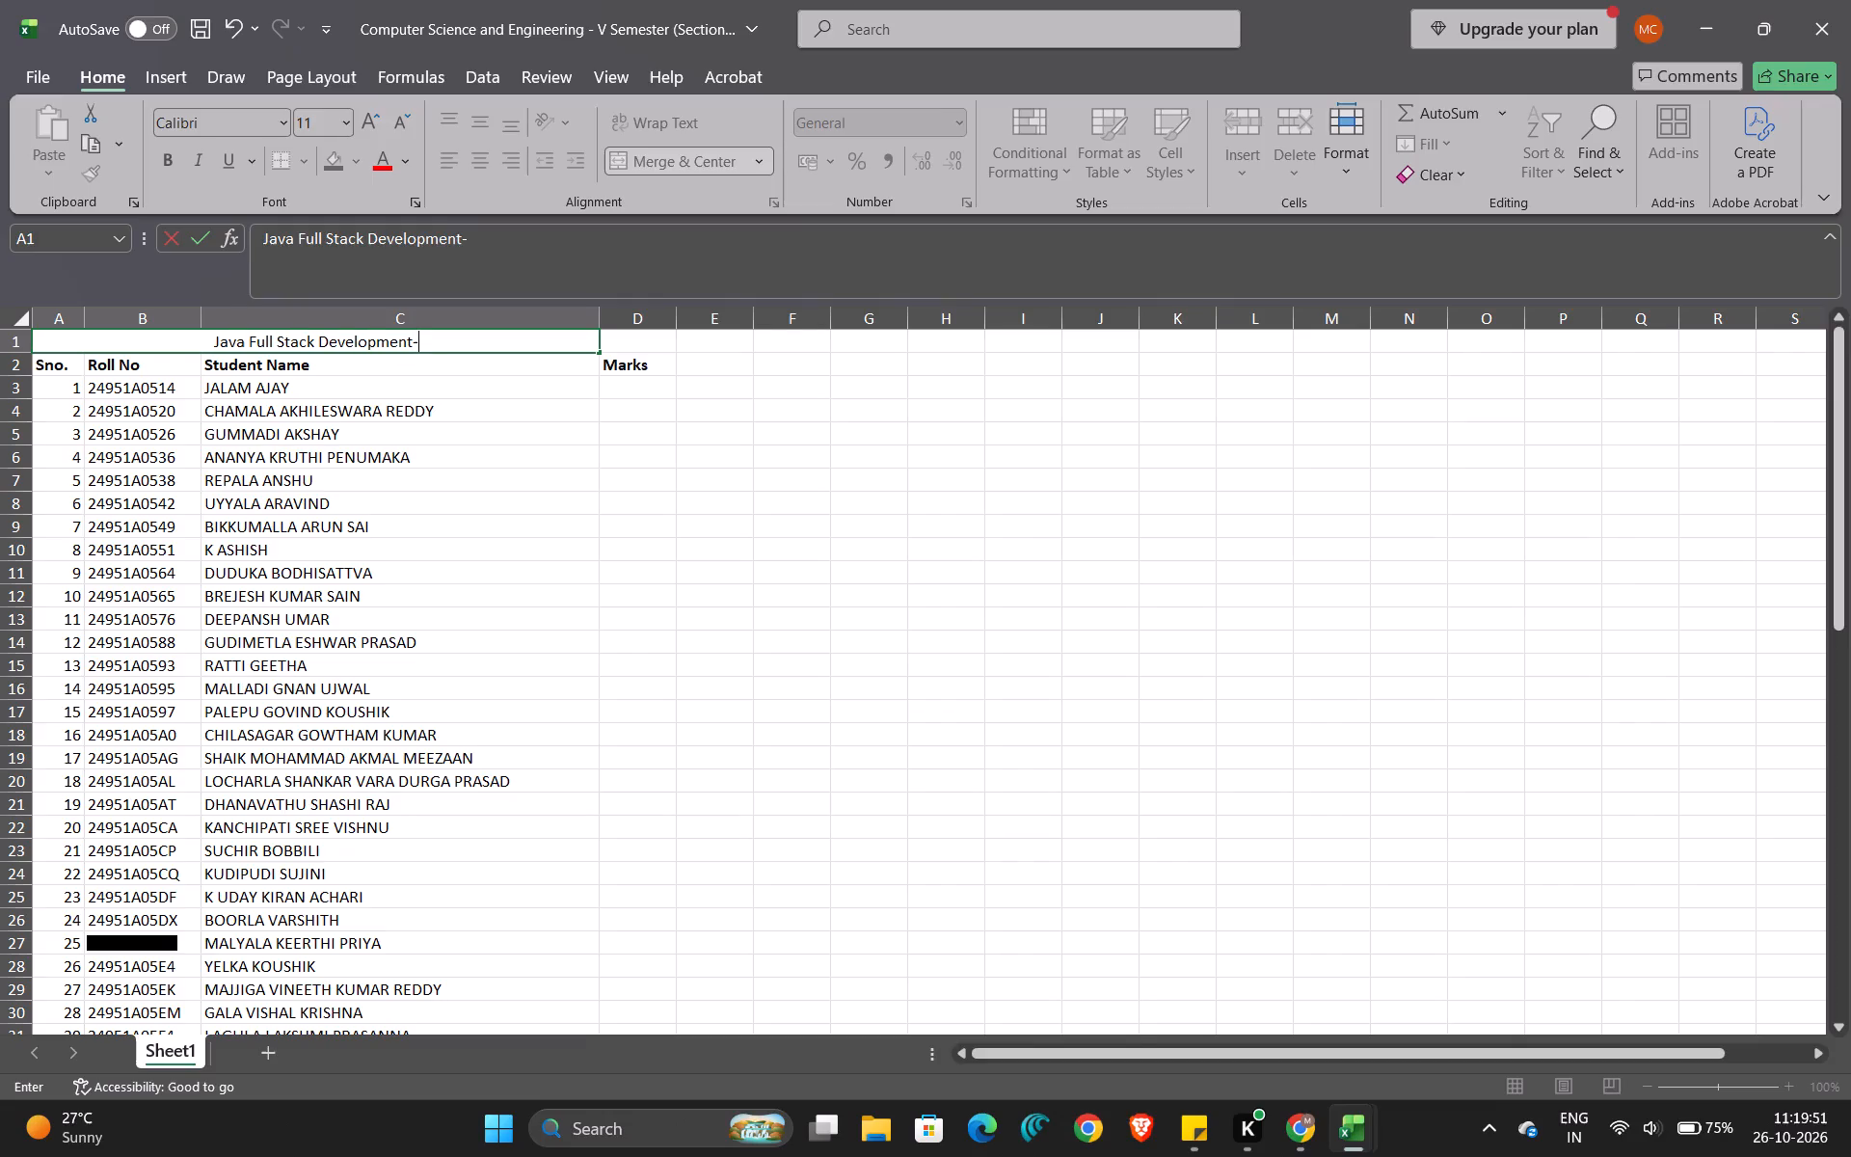
{"action": "type", "text": "Internal"}
{"action": "left_click", "coordinate": [557, 414]}
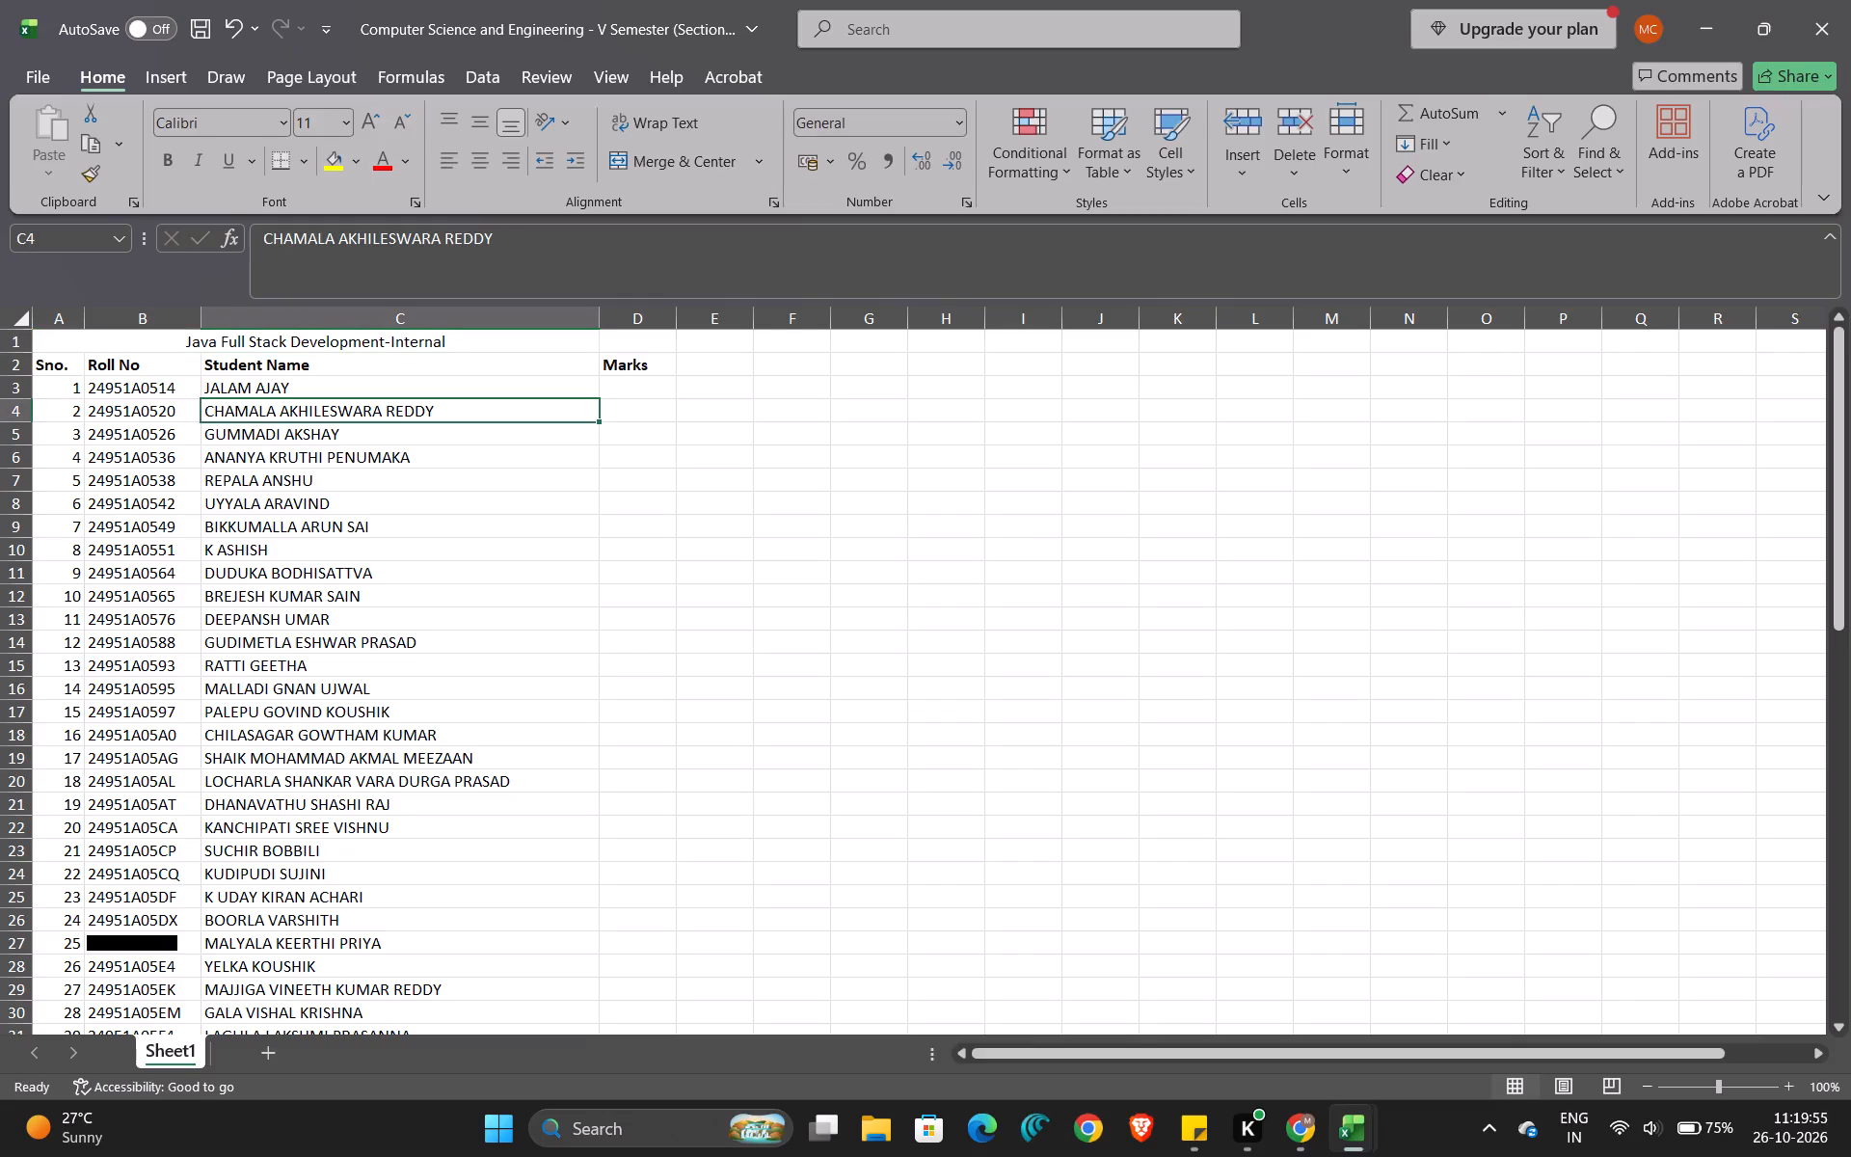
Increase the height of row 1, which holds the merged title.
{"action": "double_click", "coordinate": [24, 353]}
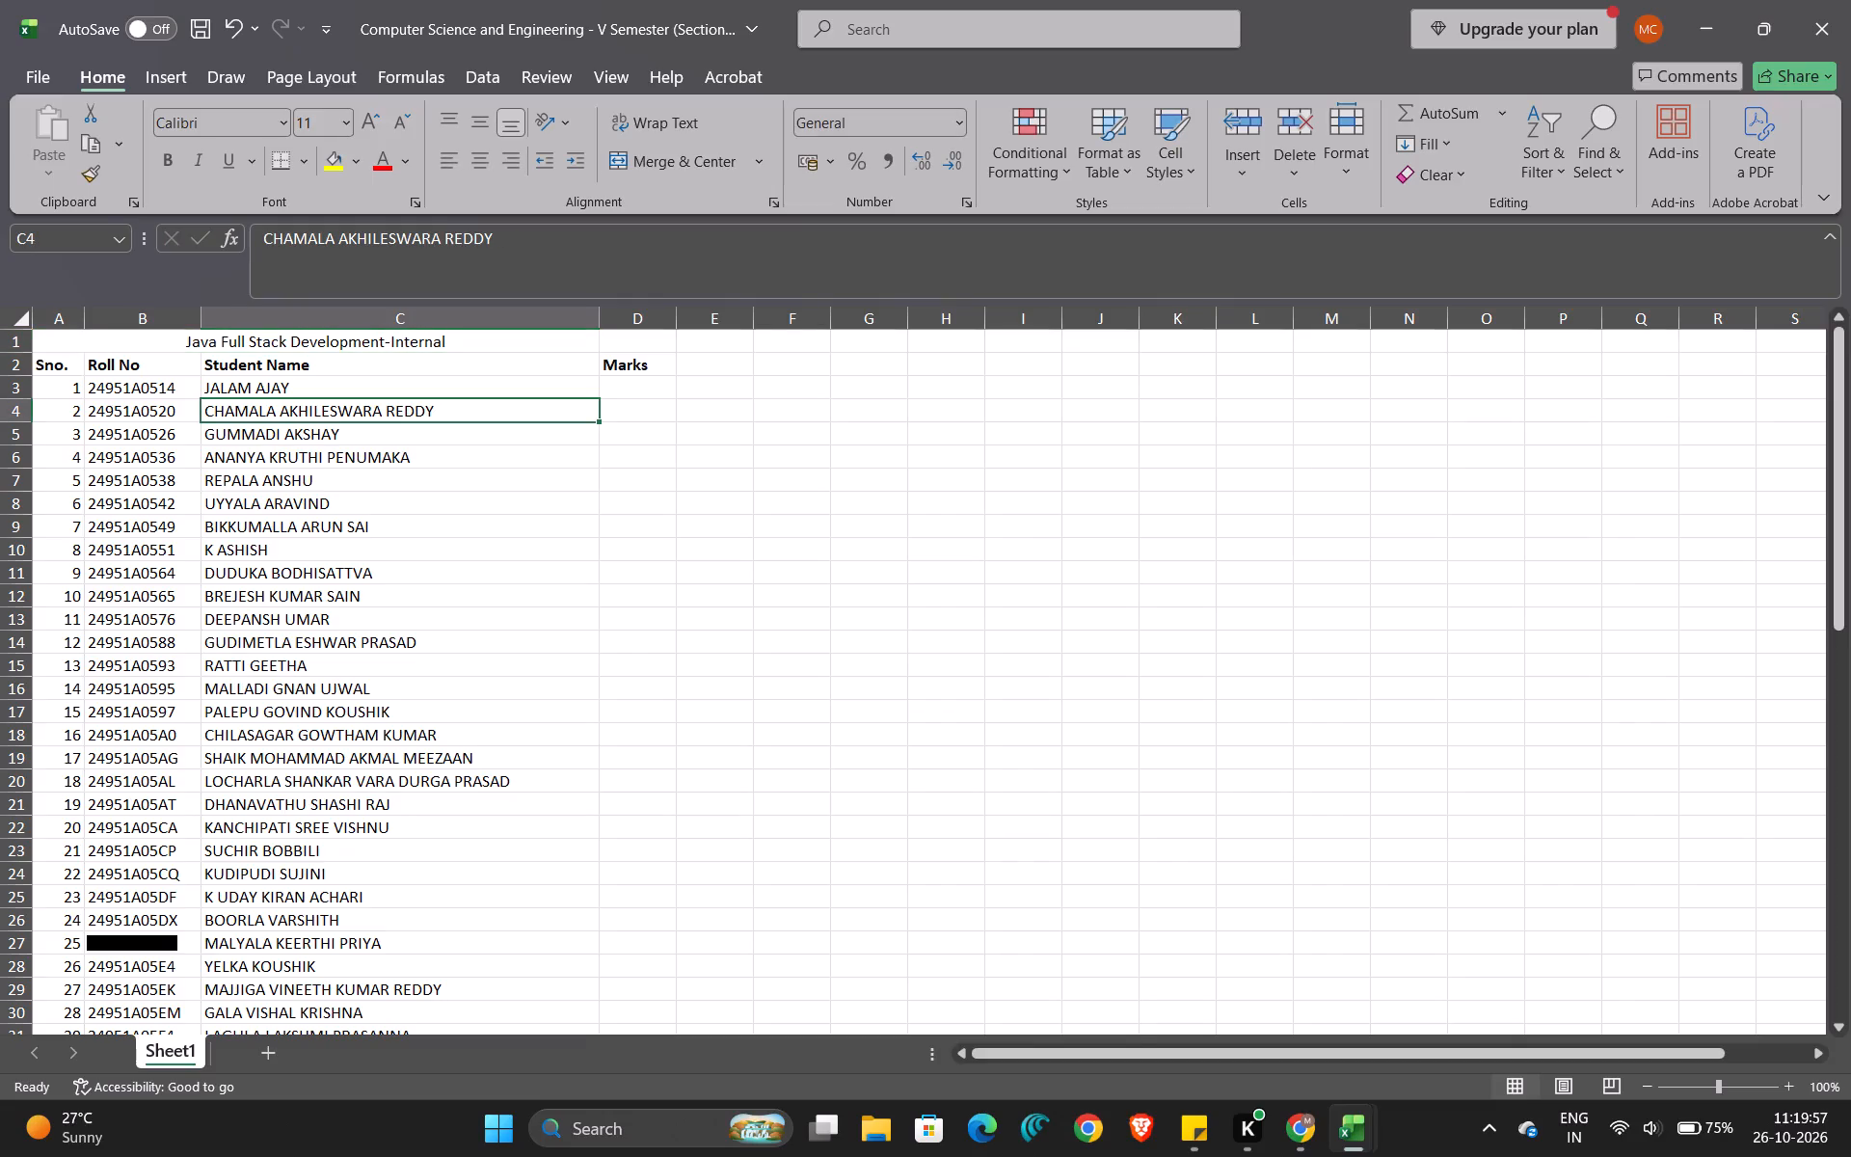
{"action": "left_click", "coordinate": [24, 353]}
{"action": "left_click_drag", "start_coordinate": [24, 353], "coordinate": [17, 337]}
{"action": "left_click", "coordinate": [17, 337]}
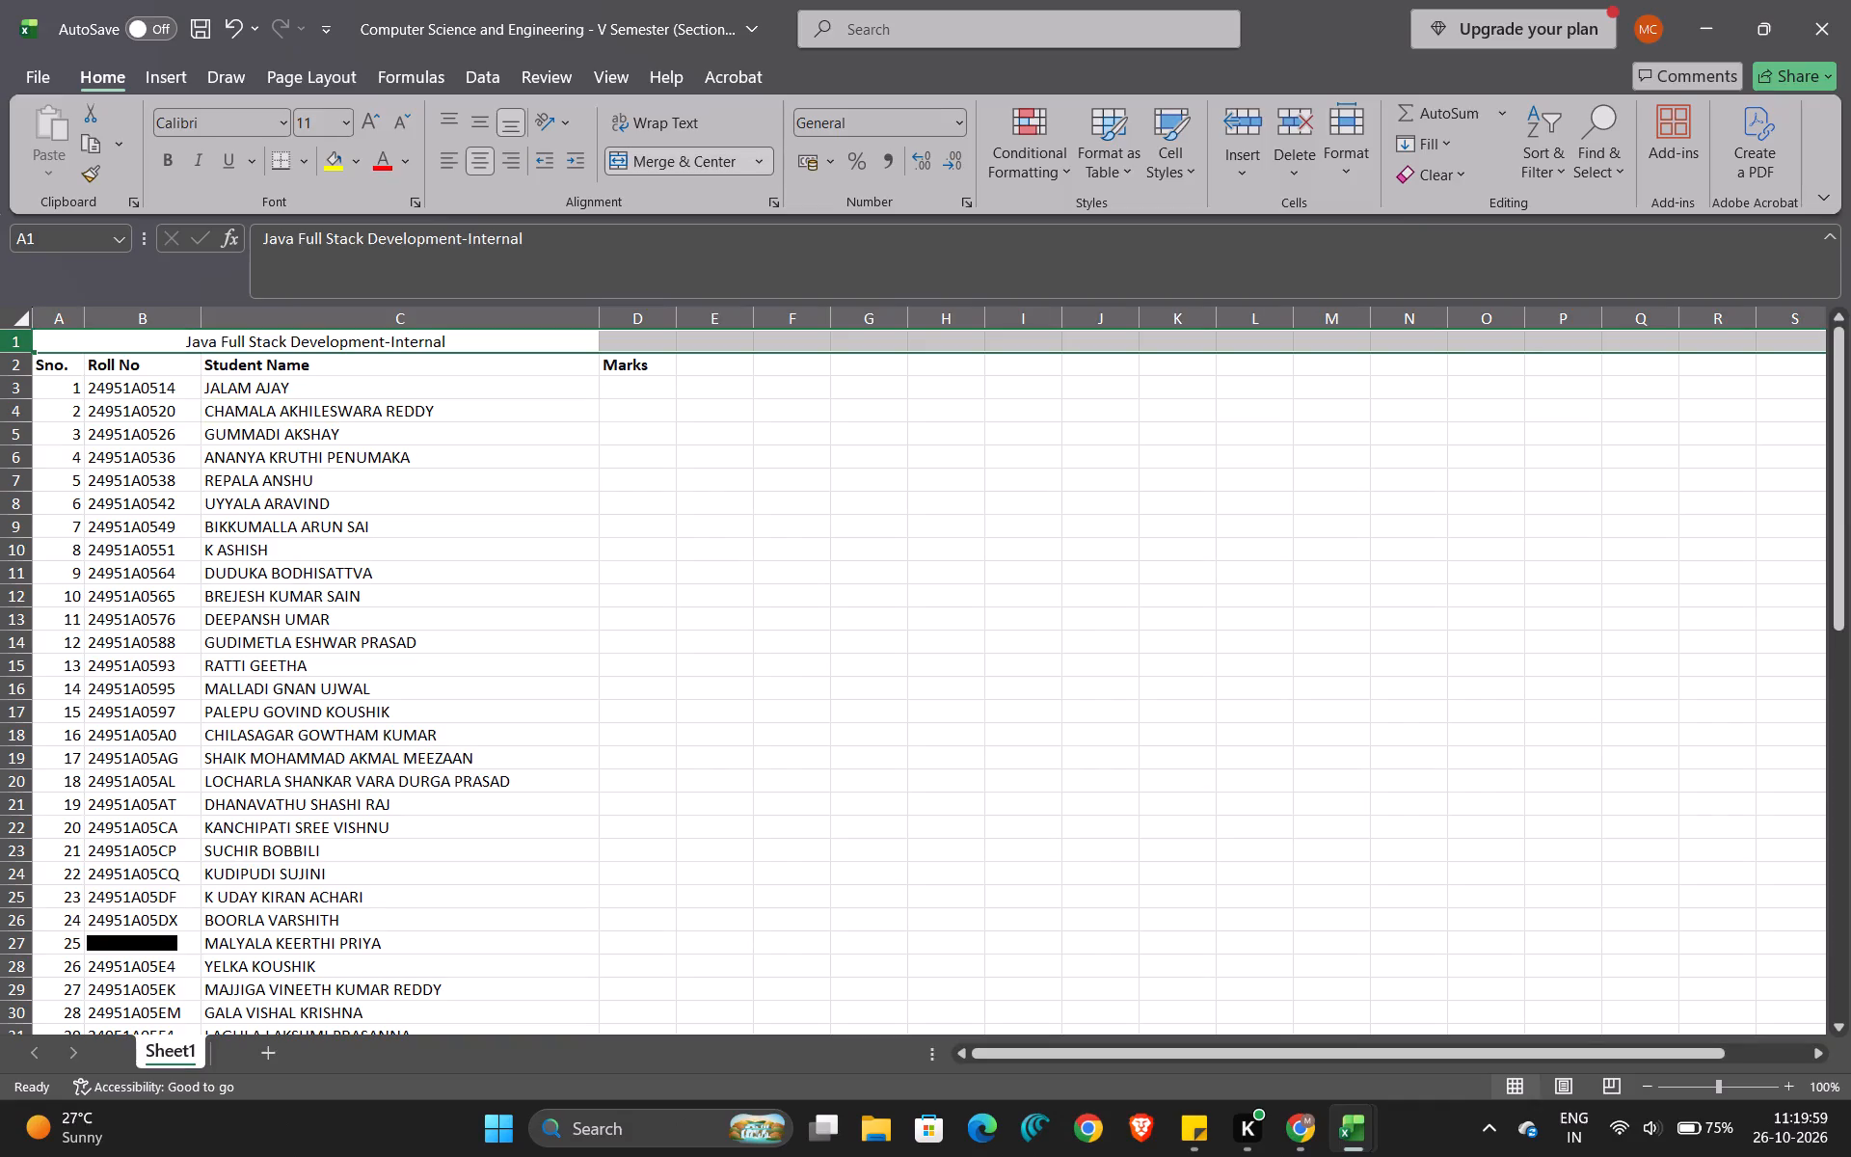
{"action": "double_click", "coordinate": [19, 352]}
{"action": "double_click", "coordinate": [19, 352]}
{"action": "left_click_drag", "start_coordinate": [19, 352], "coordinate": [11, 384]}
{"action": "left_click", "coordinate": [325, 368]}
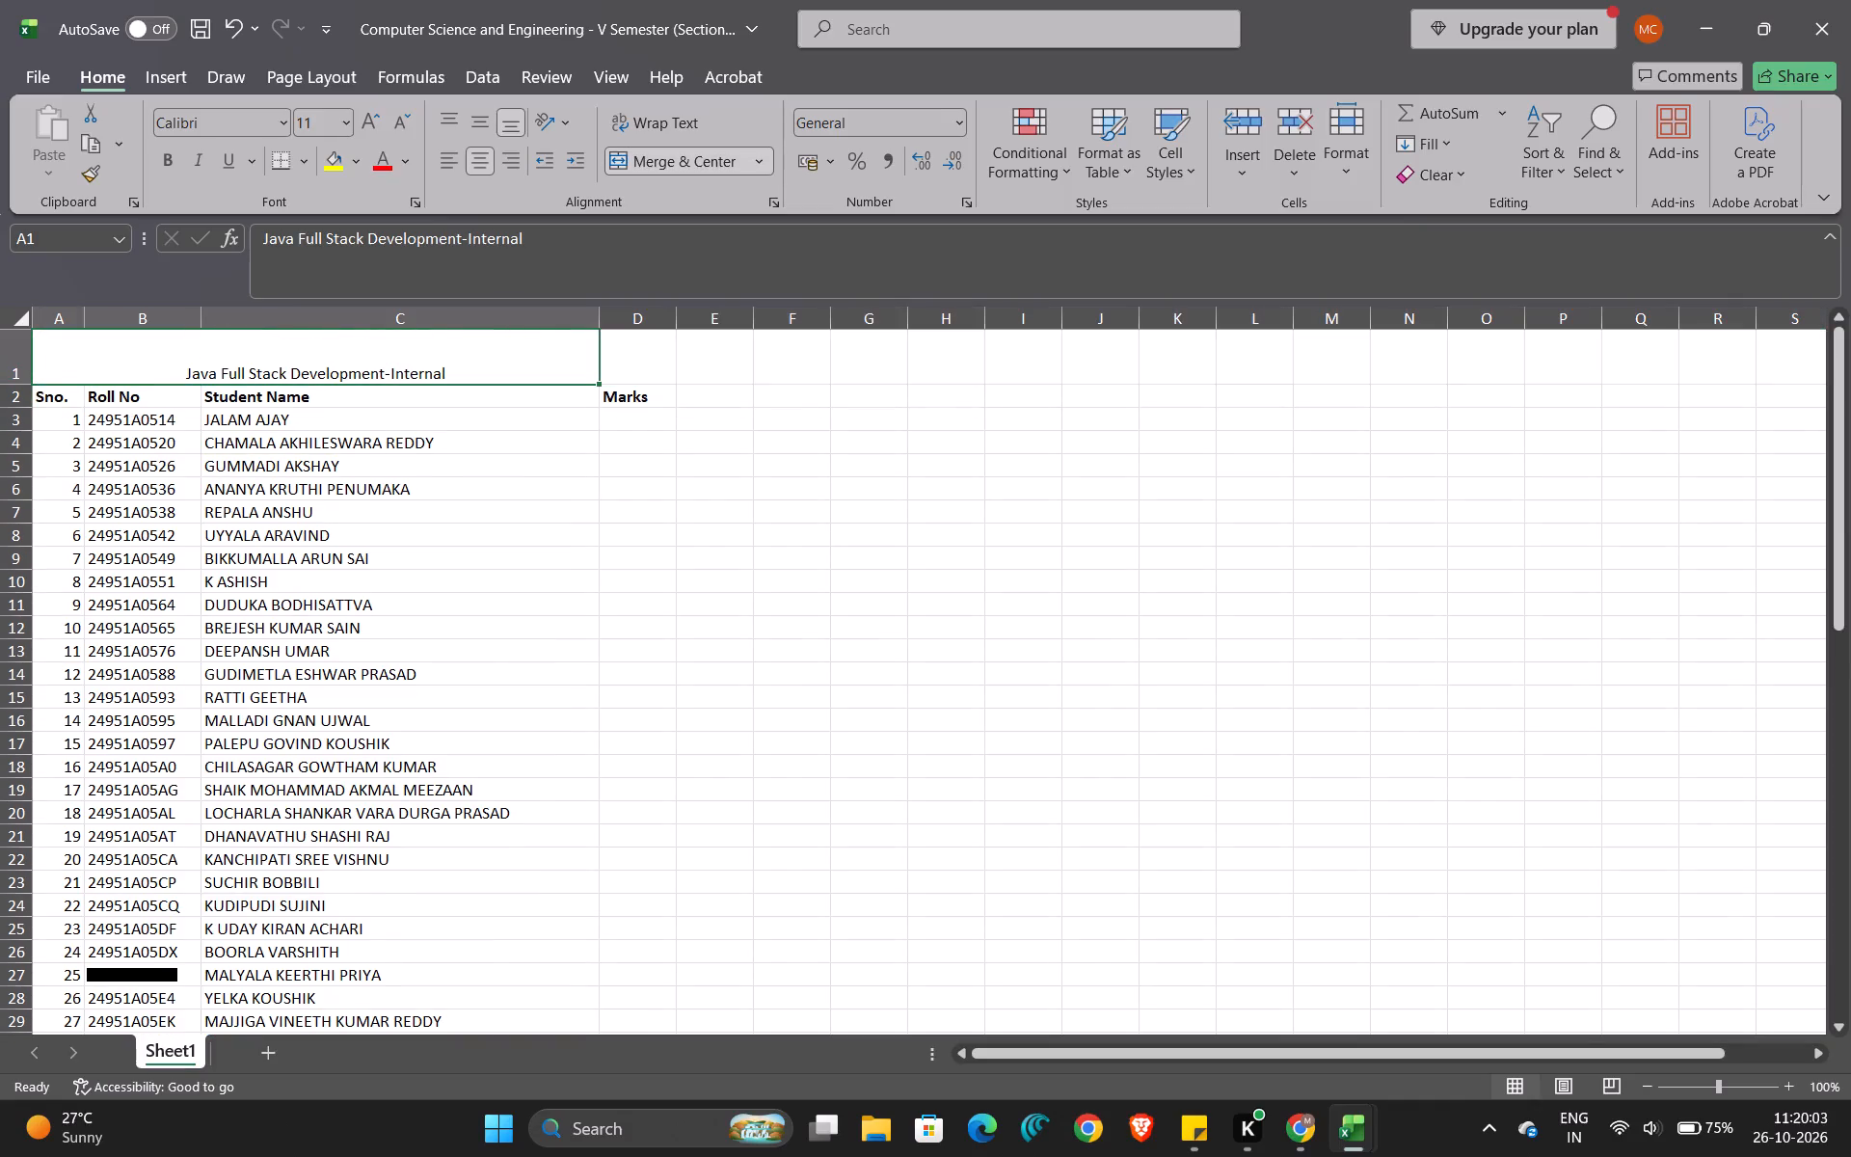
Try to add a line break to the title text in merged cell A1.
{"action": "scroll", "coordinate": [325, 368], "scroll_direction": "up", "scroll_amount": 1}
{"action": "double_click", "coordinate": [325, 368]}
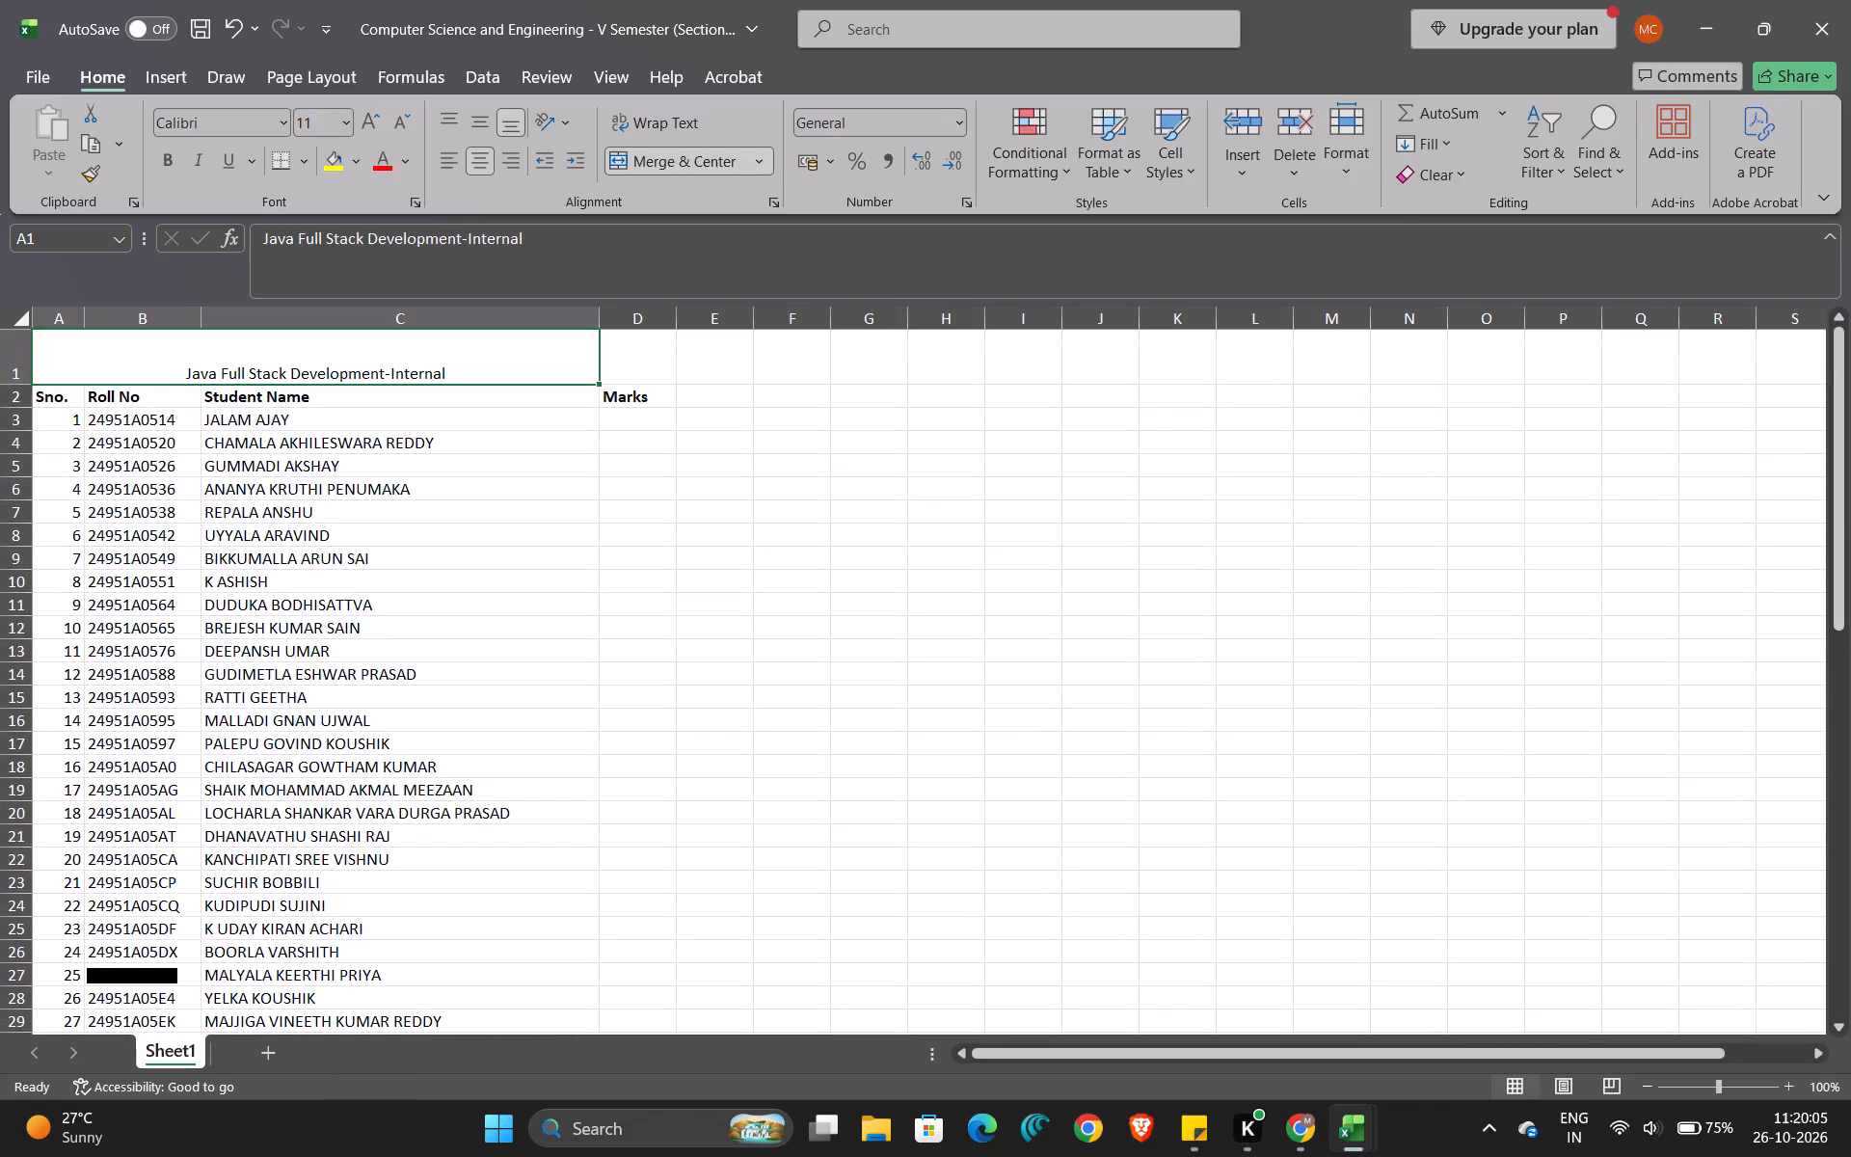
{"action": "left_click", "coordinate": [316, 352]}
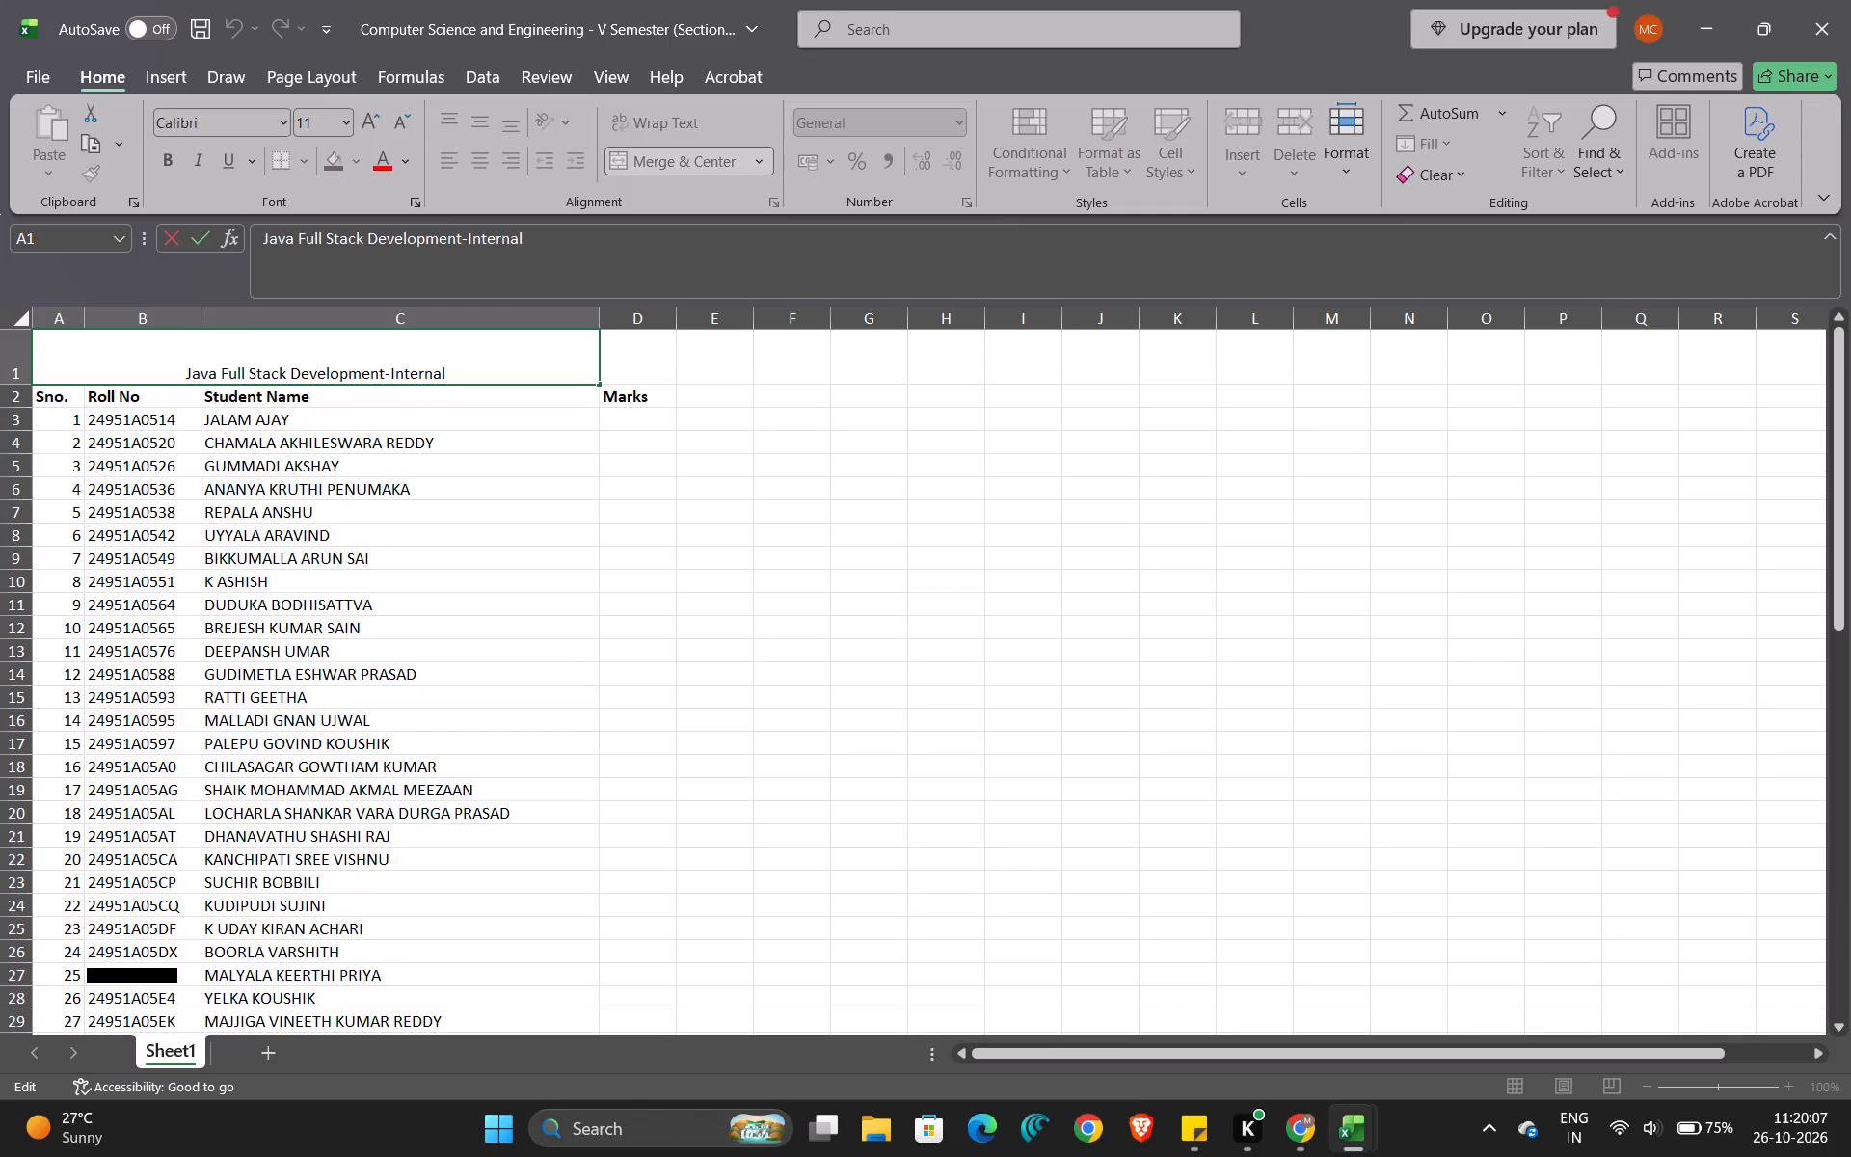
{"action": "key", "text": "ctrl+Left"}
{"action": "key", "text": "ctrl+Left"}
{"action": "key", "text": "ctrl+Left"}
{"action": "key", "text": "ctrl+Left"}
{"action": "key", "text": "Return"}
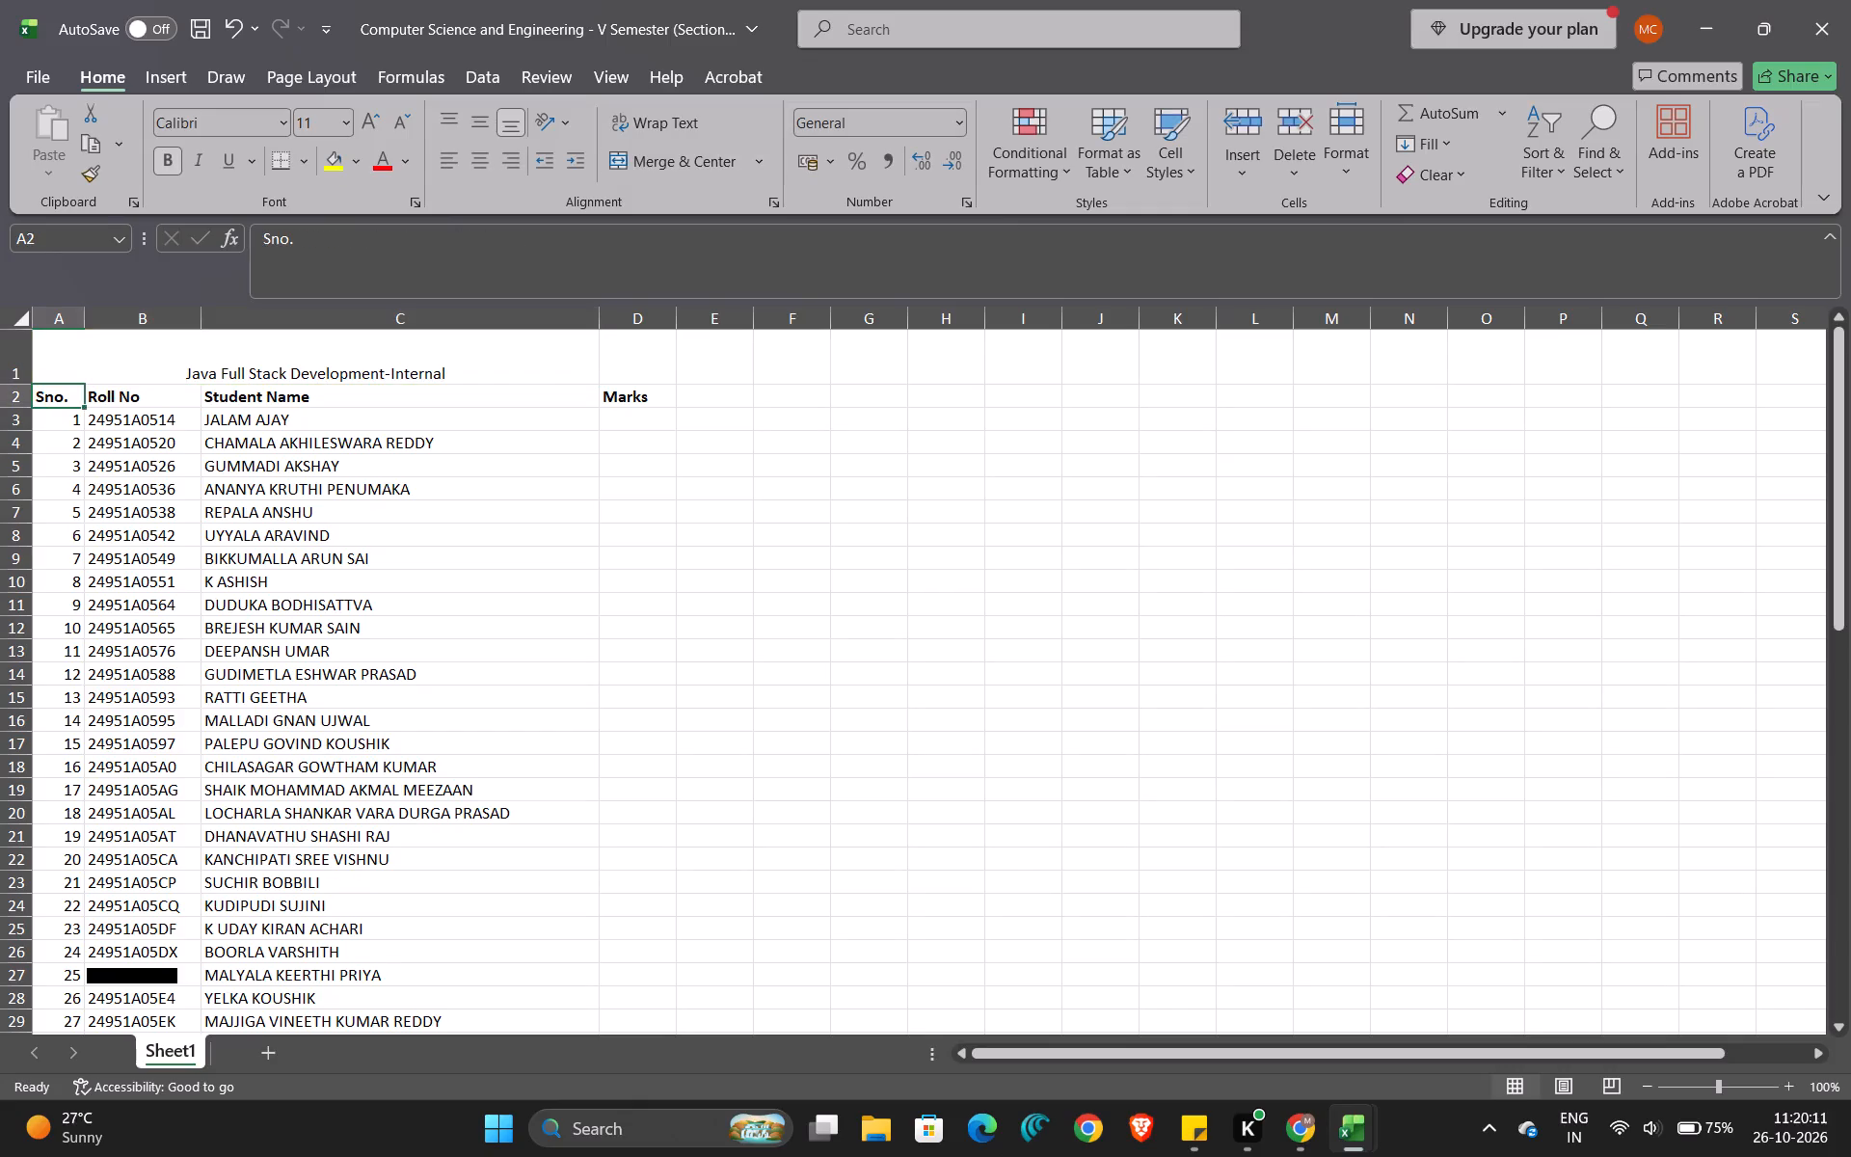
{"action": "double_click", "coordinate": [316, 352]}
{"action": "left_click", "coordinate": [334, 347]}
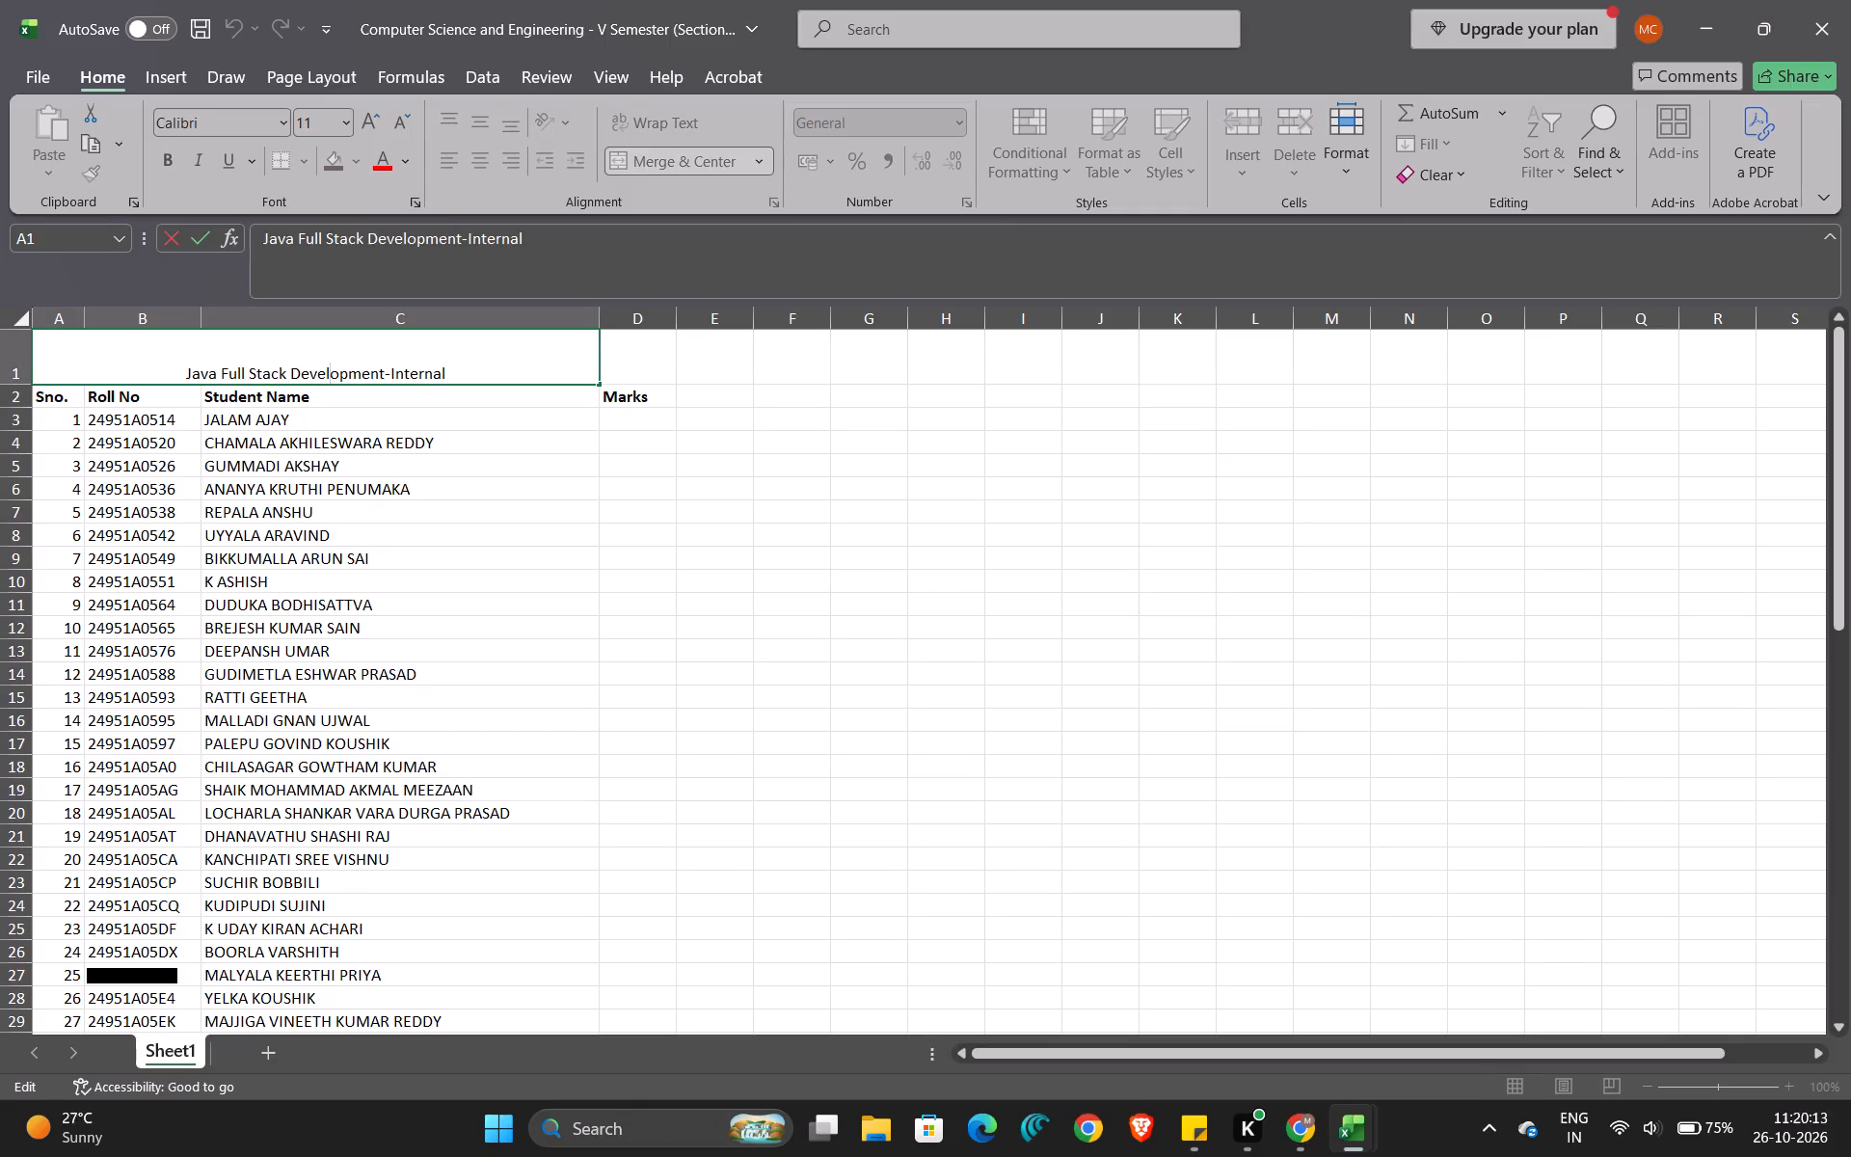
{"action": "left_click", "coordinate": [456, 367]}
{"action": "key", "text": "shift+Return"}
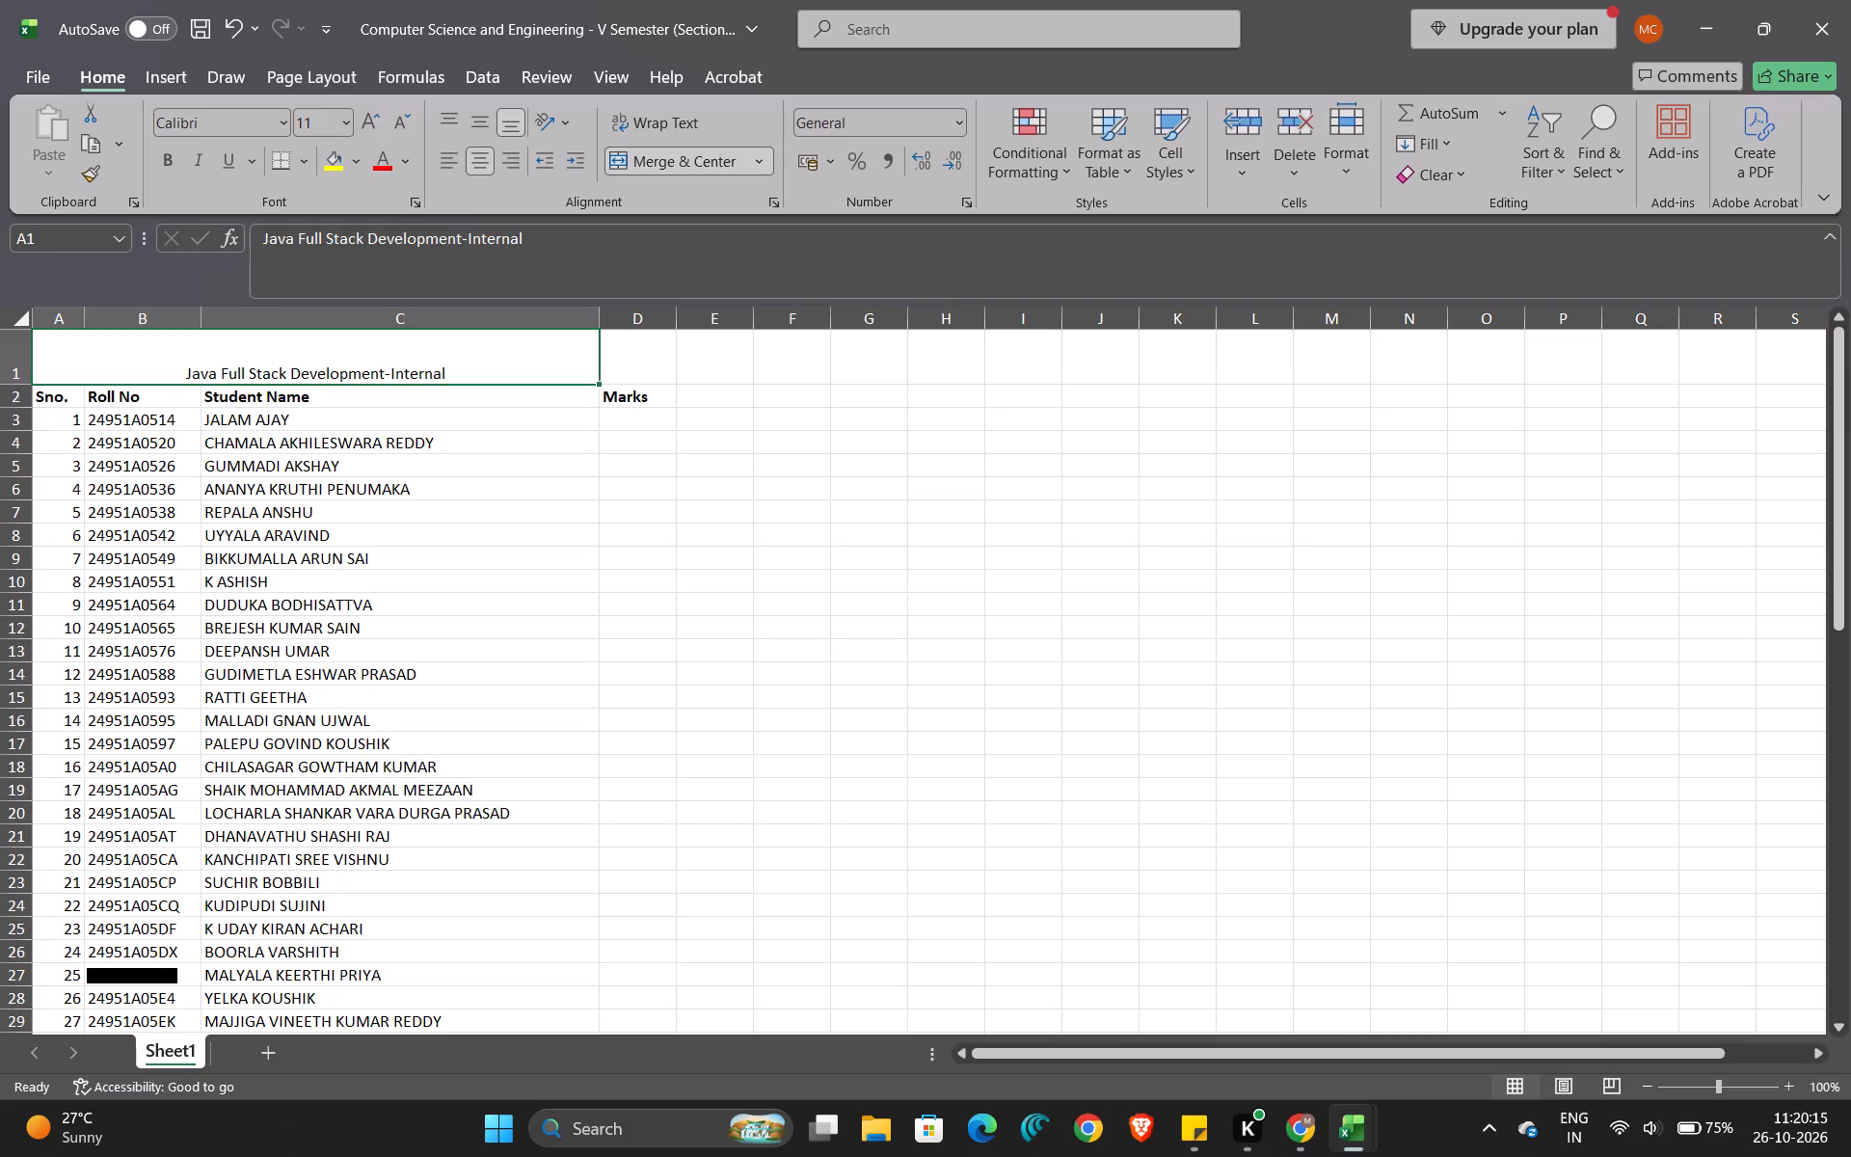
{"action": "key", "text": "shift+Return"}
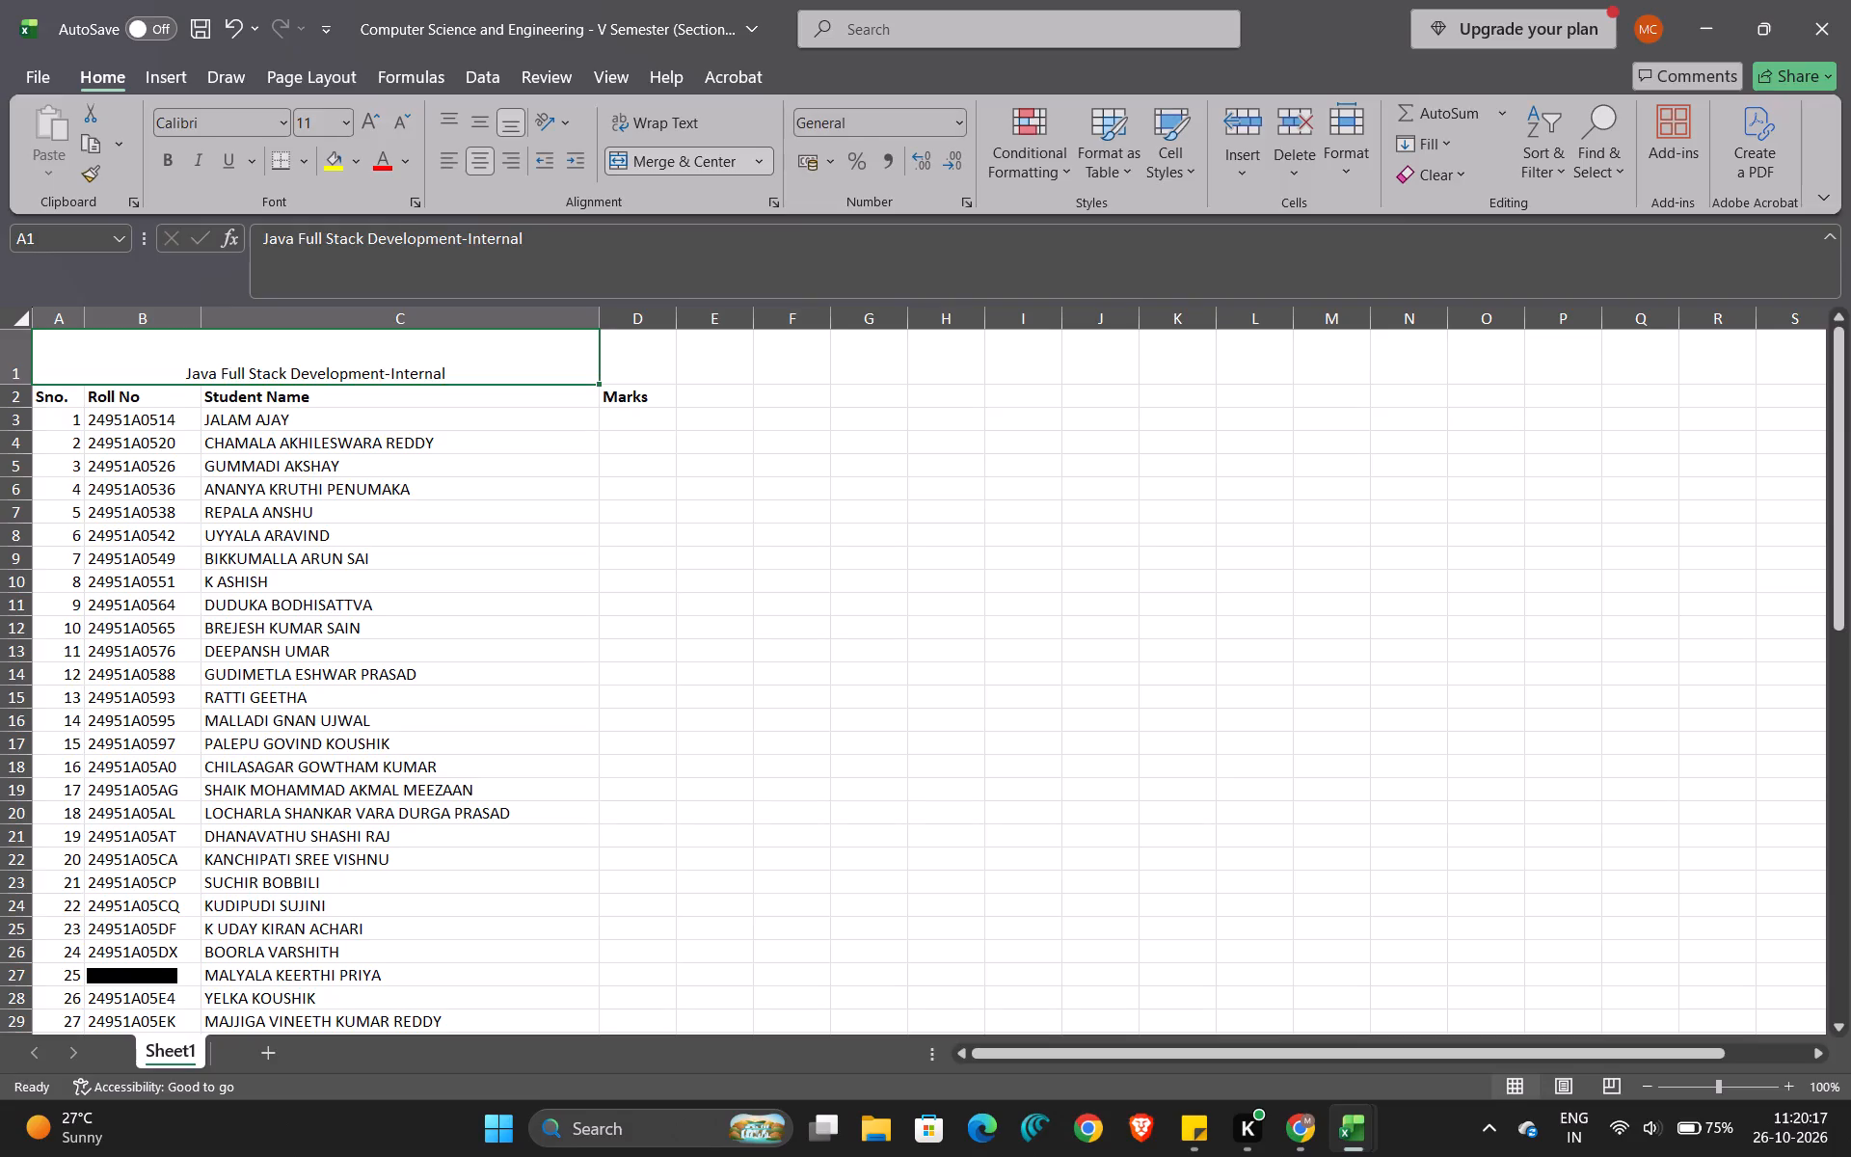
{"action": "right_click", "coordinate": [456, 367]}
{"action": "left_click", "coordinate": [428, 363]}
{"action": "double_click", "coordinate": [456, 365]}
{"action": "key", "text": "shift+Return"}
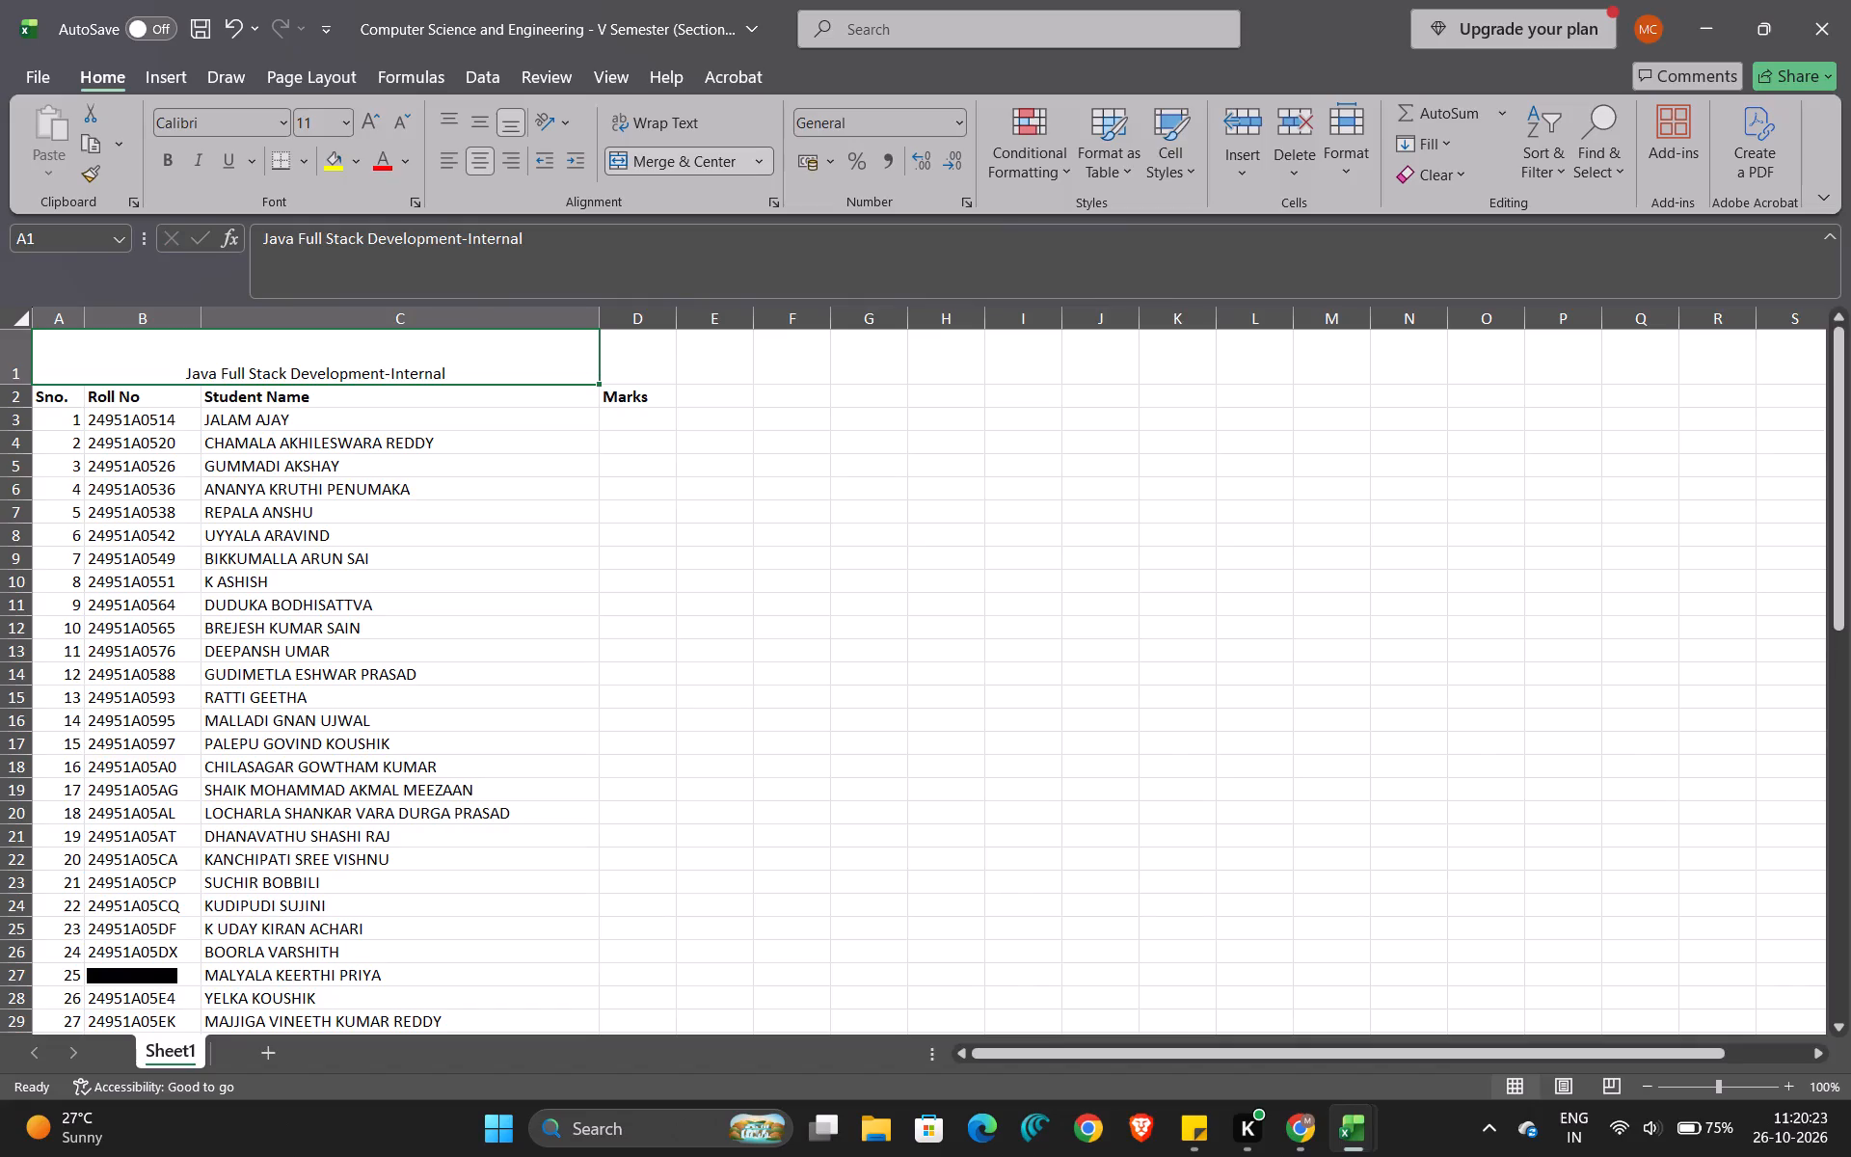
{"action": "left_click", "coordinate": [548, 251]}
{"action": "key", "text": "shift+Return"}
Undo the row 1 height change and the title replacement, back to the Computer Science and Engineering - V Semester (Section - A) title.
{"action": "key", "text": "ctrl+z"}
{"action": "key", "text": "ctrl+z"}
{"action": "key", "text": "ctrl+z"}
{"action": "key", "text": "ctrl+z"}
{"action": "key", "text": "ctrl+z"}
{"action": "key", "text": "ctrl+z"}
{"action": "key", "text": "ctrl+z"}
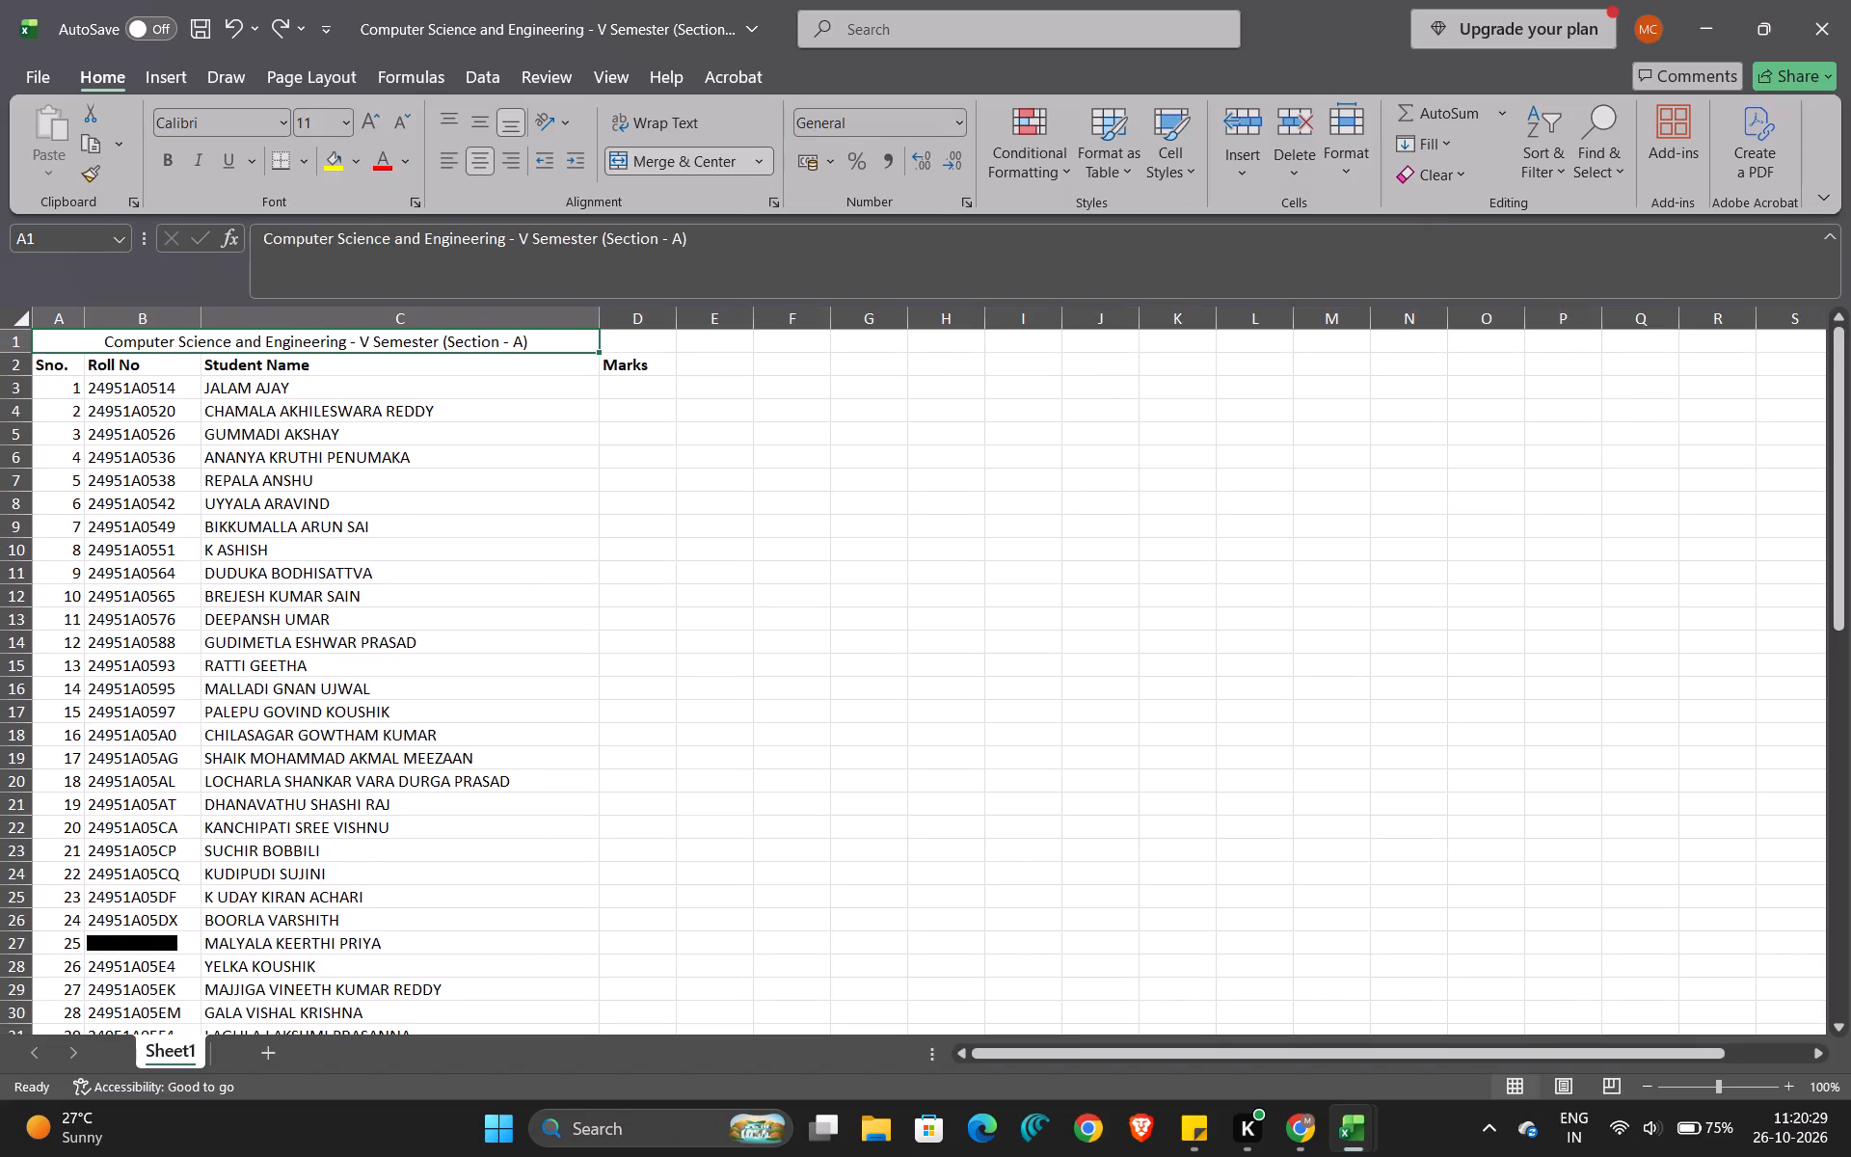
Insert a blank row between the title row and the column heading row.
{"action": "left_click", "coordinate": [508, 355]}
{"action": "right_click", "coordinate": [13, 371]}
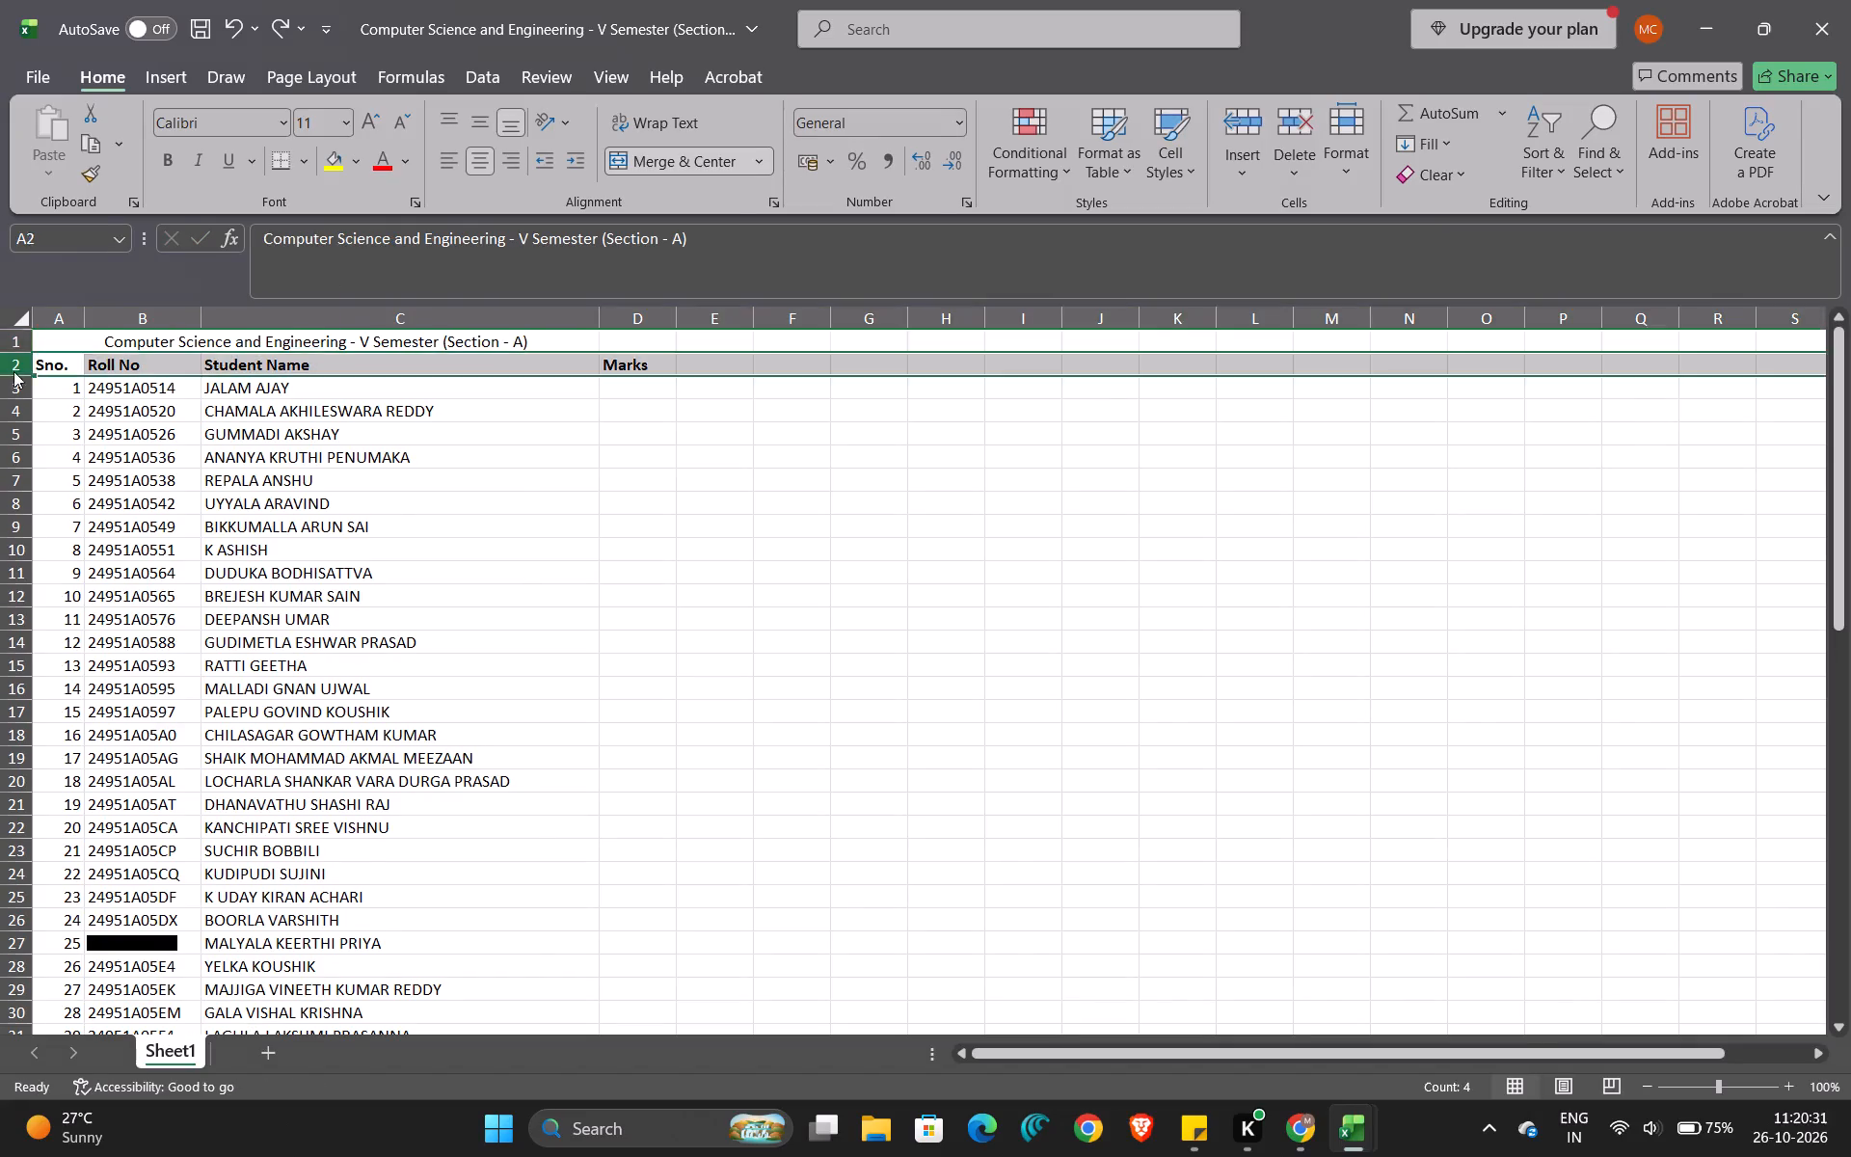
{"action": "left_click", "coordinate": [11, 360]}
{"action": "right_click", "coordinate": [11, 360]}
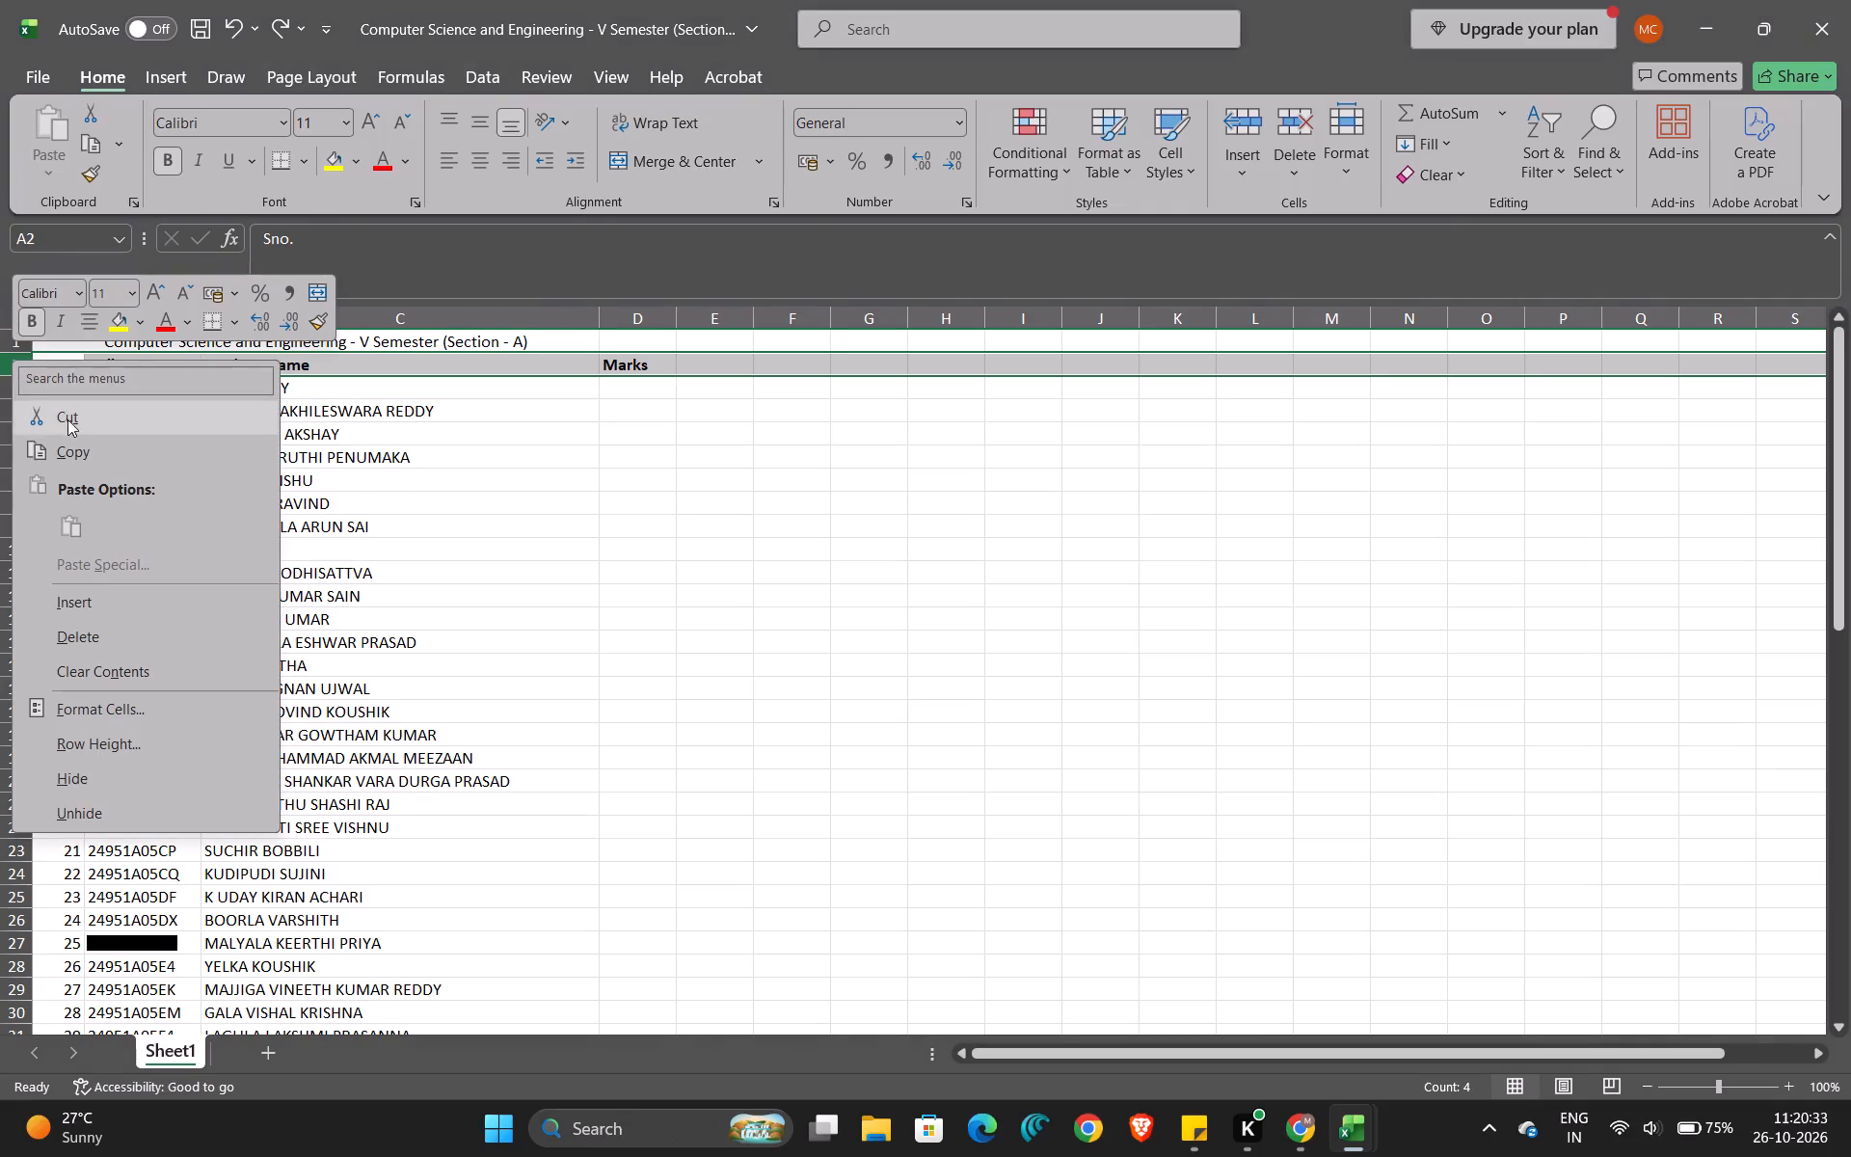
{"action": "left_click", "coordinate": [106, 617]}
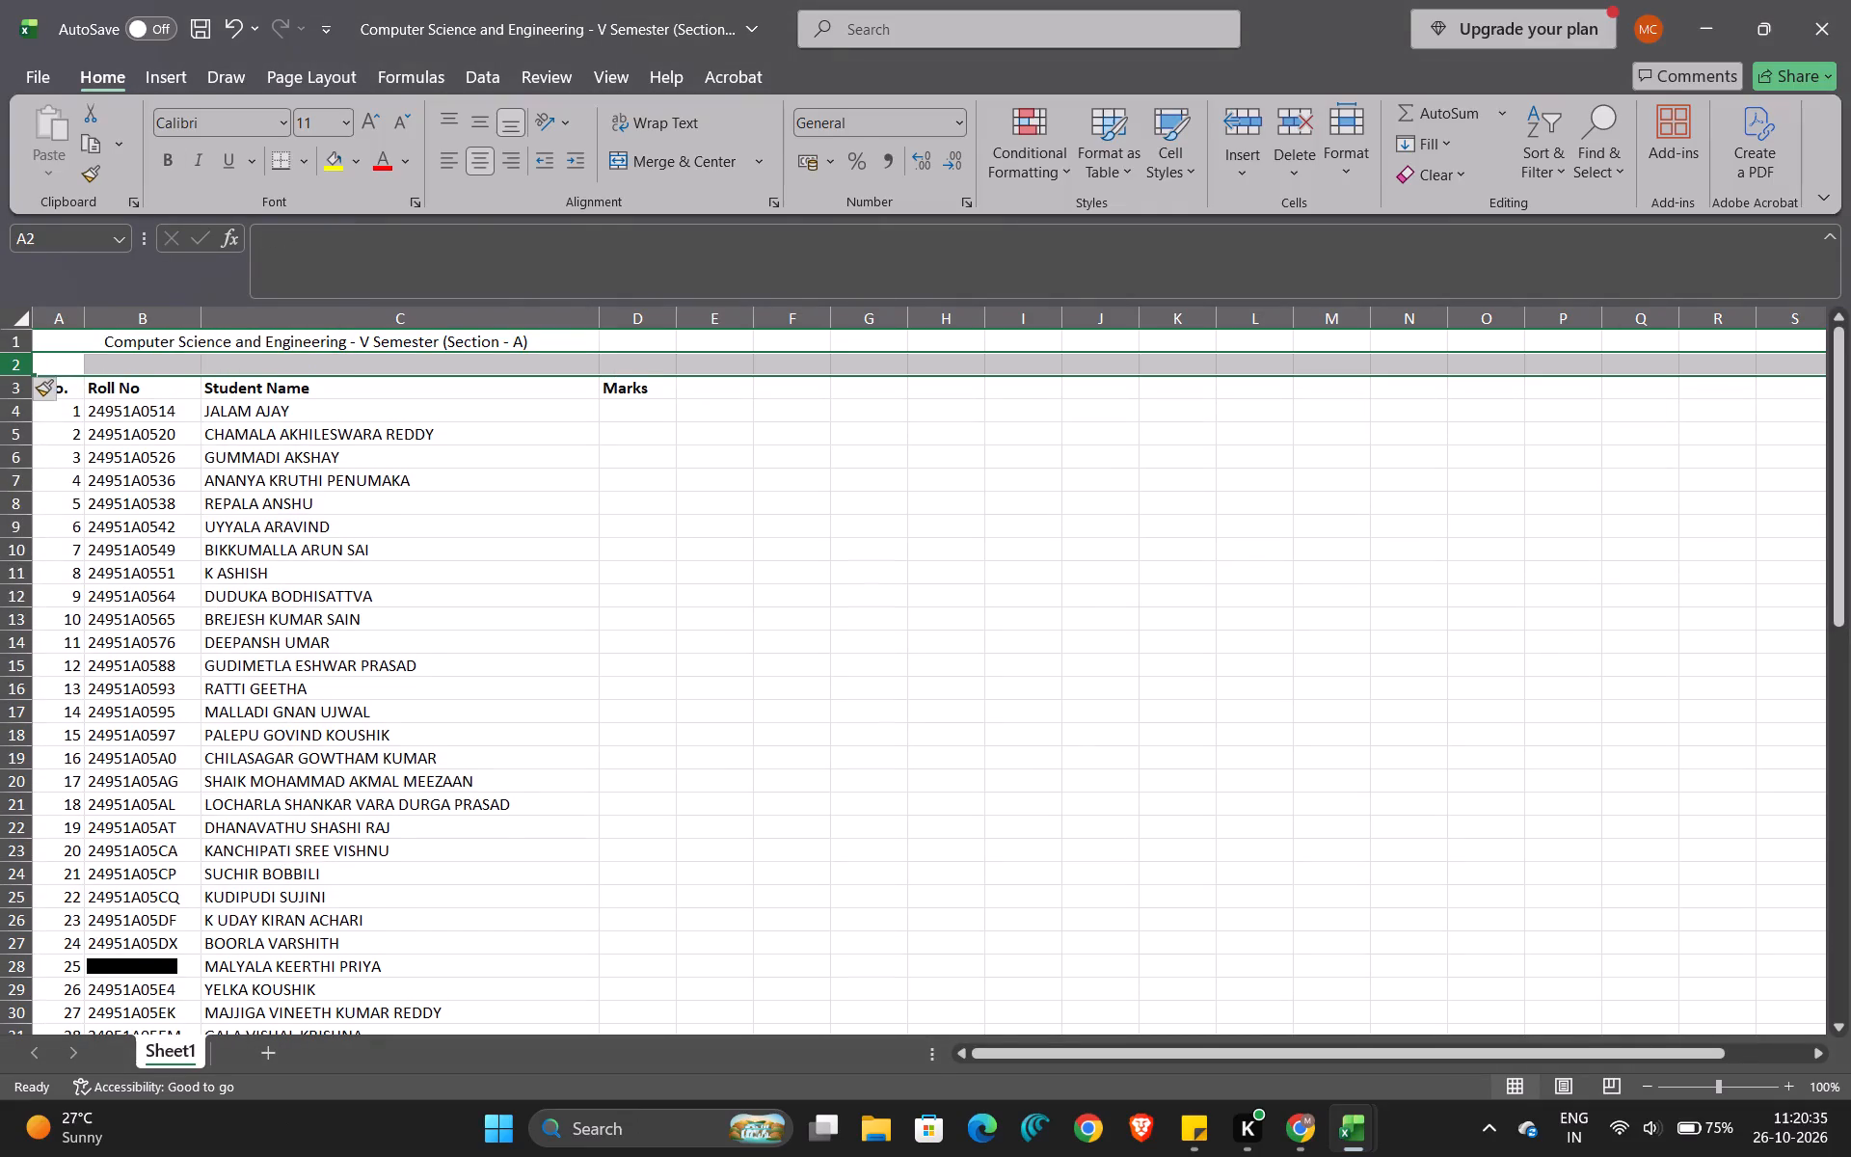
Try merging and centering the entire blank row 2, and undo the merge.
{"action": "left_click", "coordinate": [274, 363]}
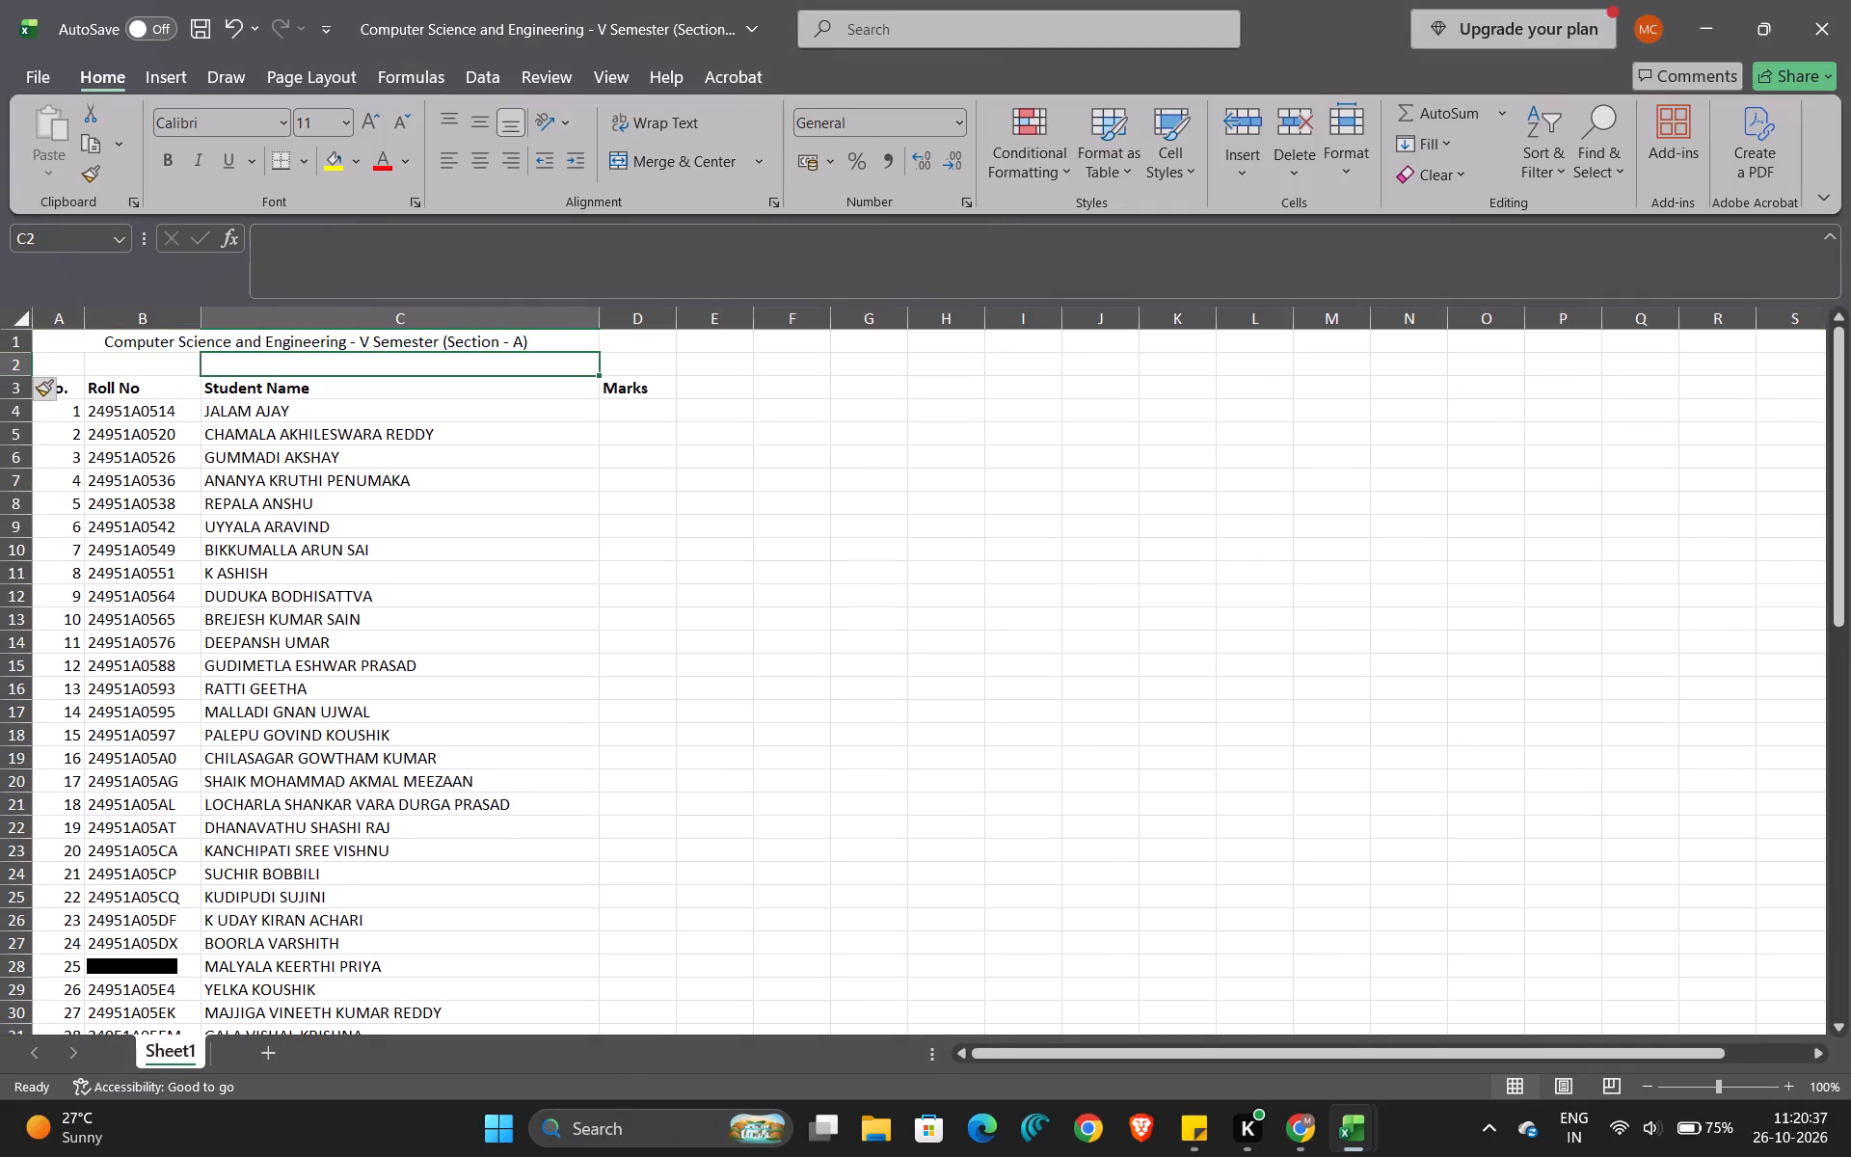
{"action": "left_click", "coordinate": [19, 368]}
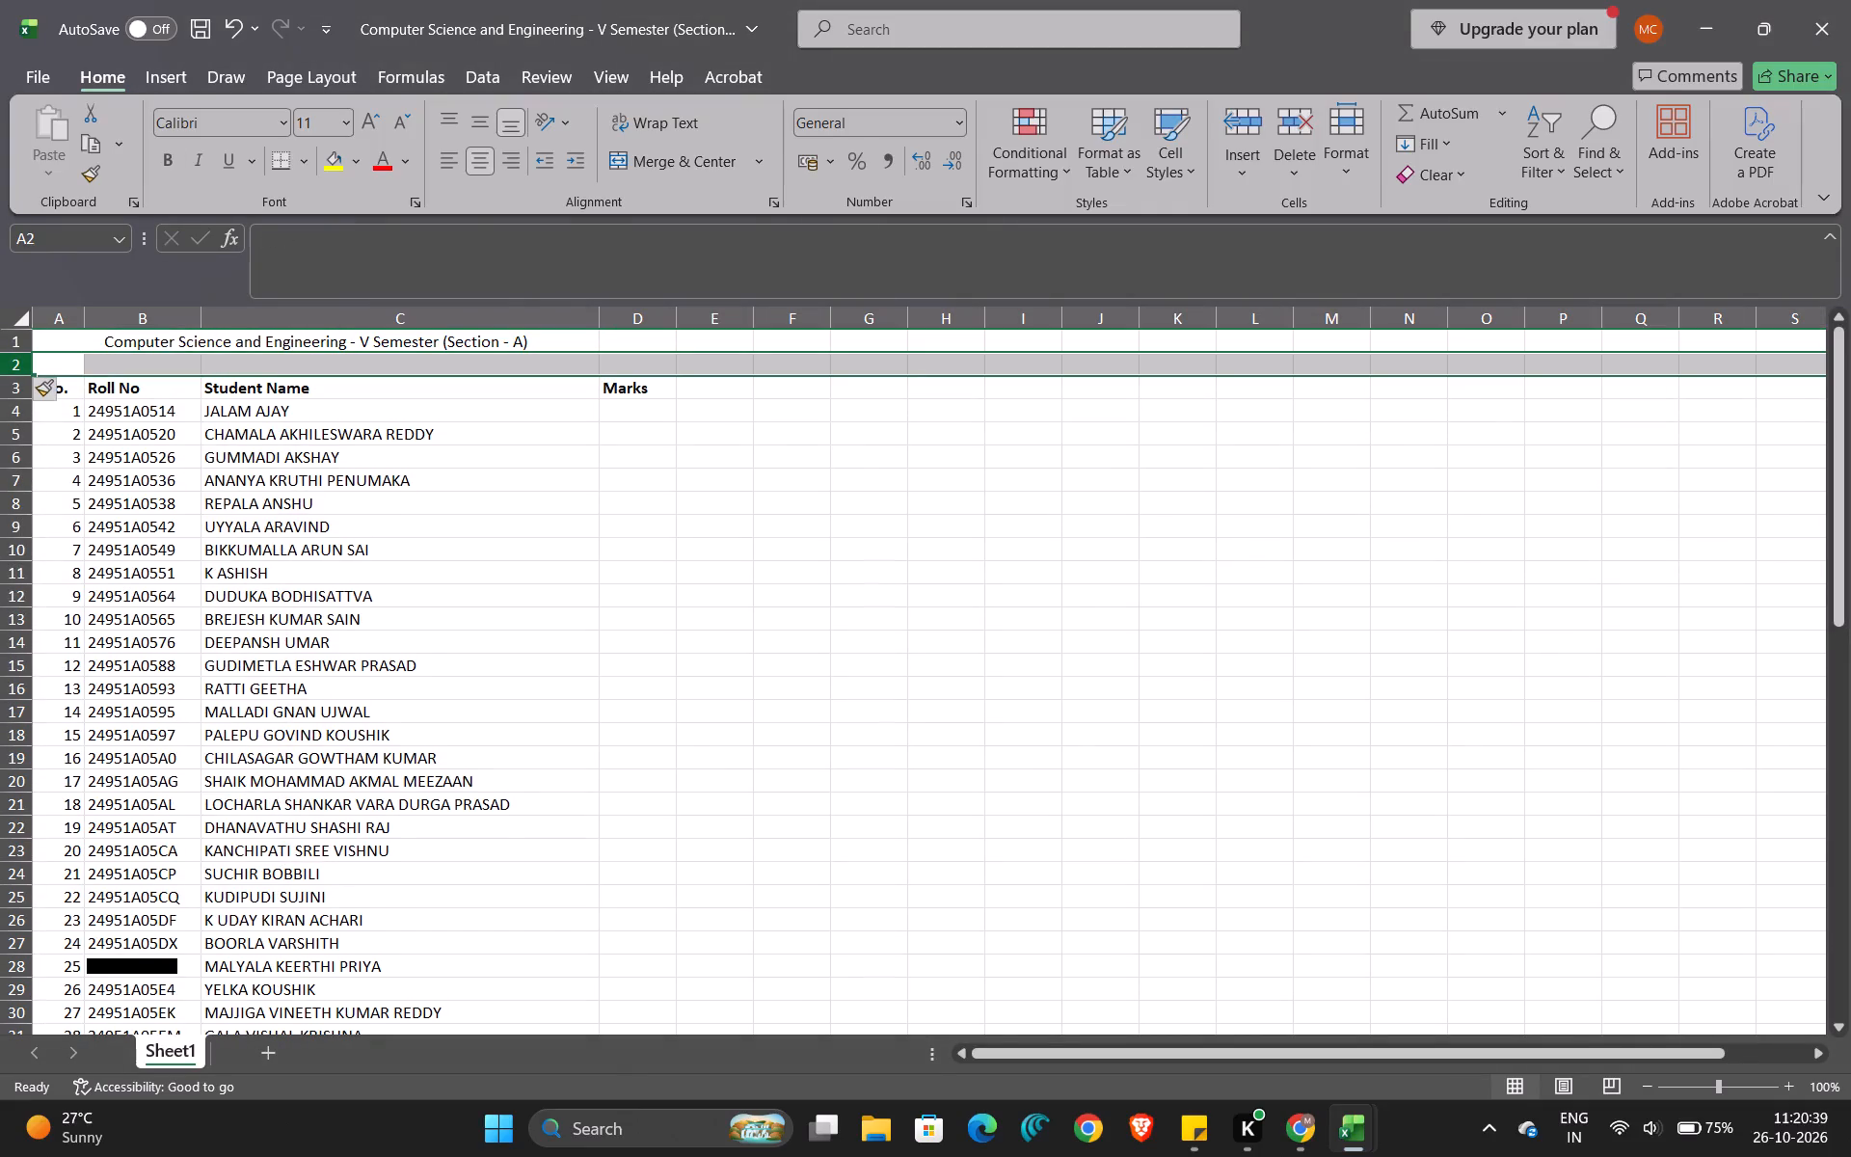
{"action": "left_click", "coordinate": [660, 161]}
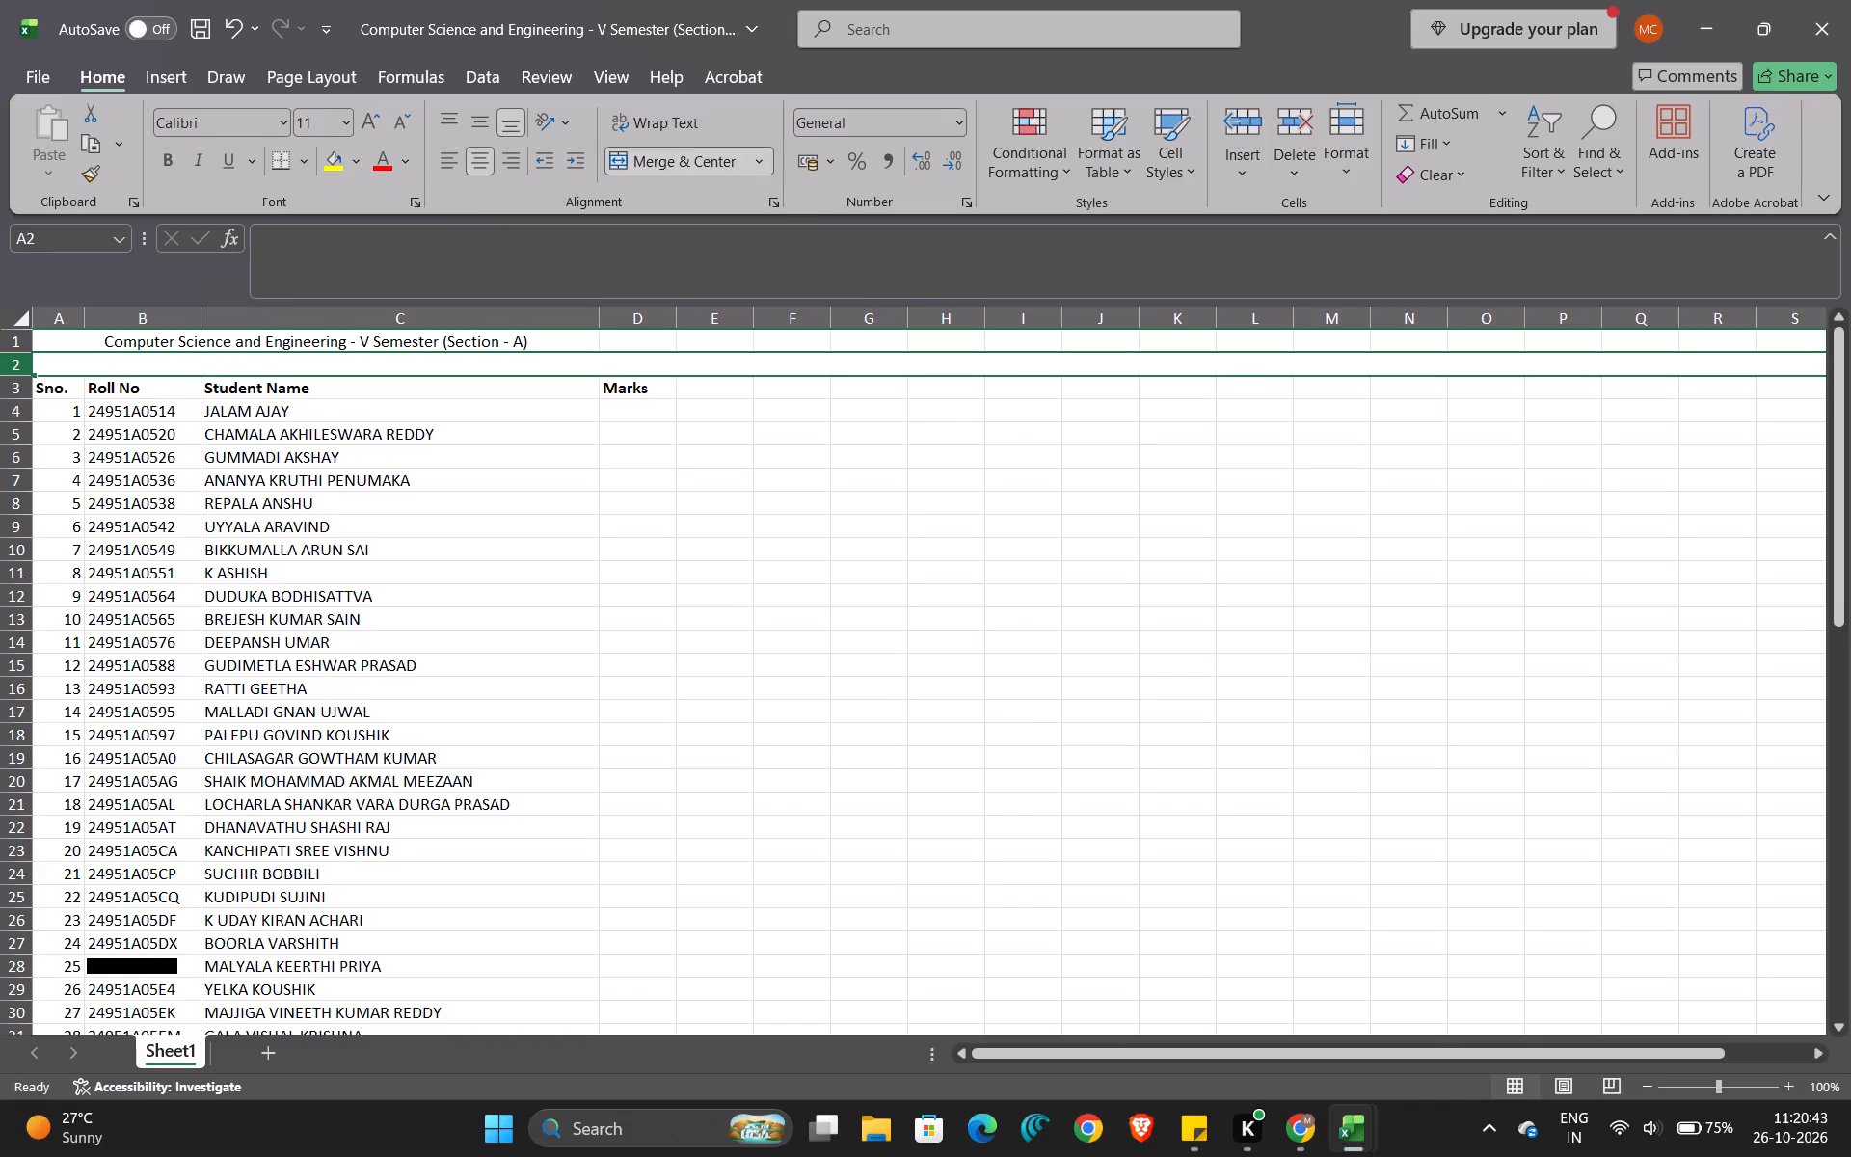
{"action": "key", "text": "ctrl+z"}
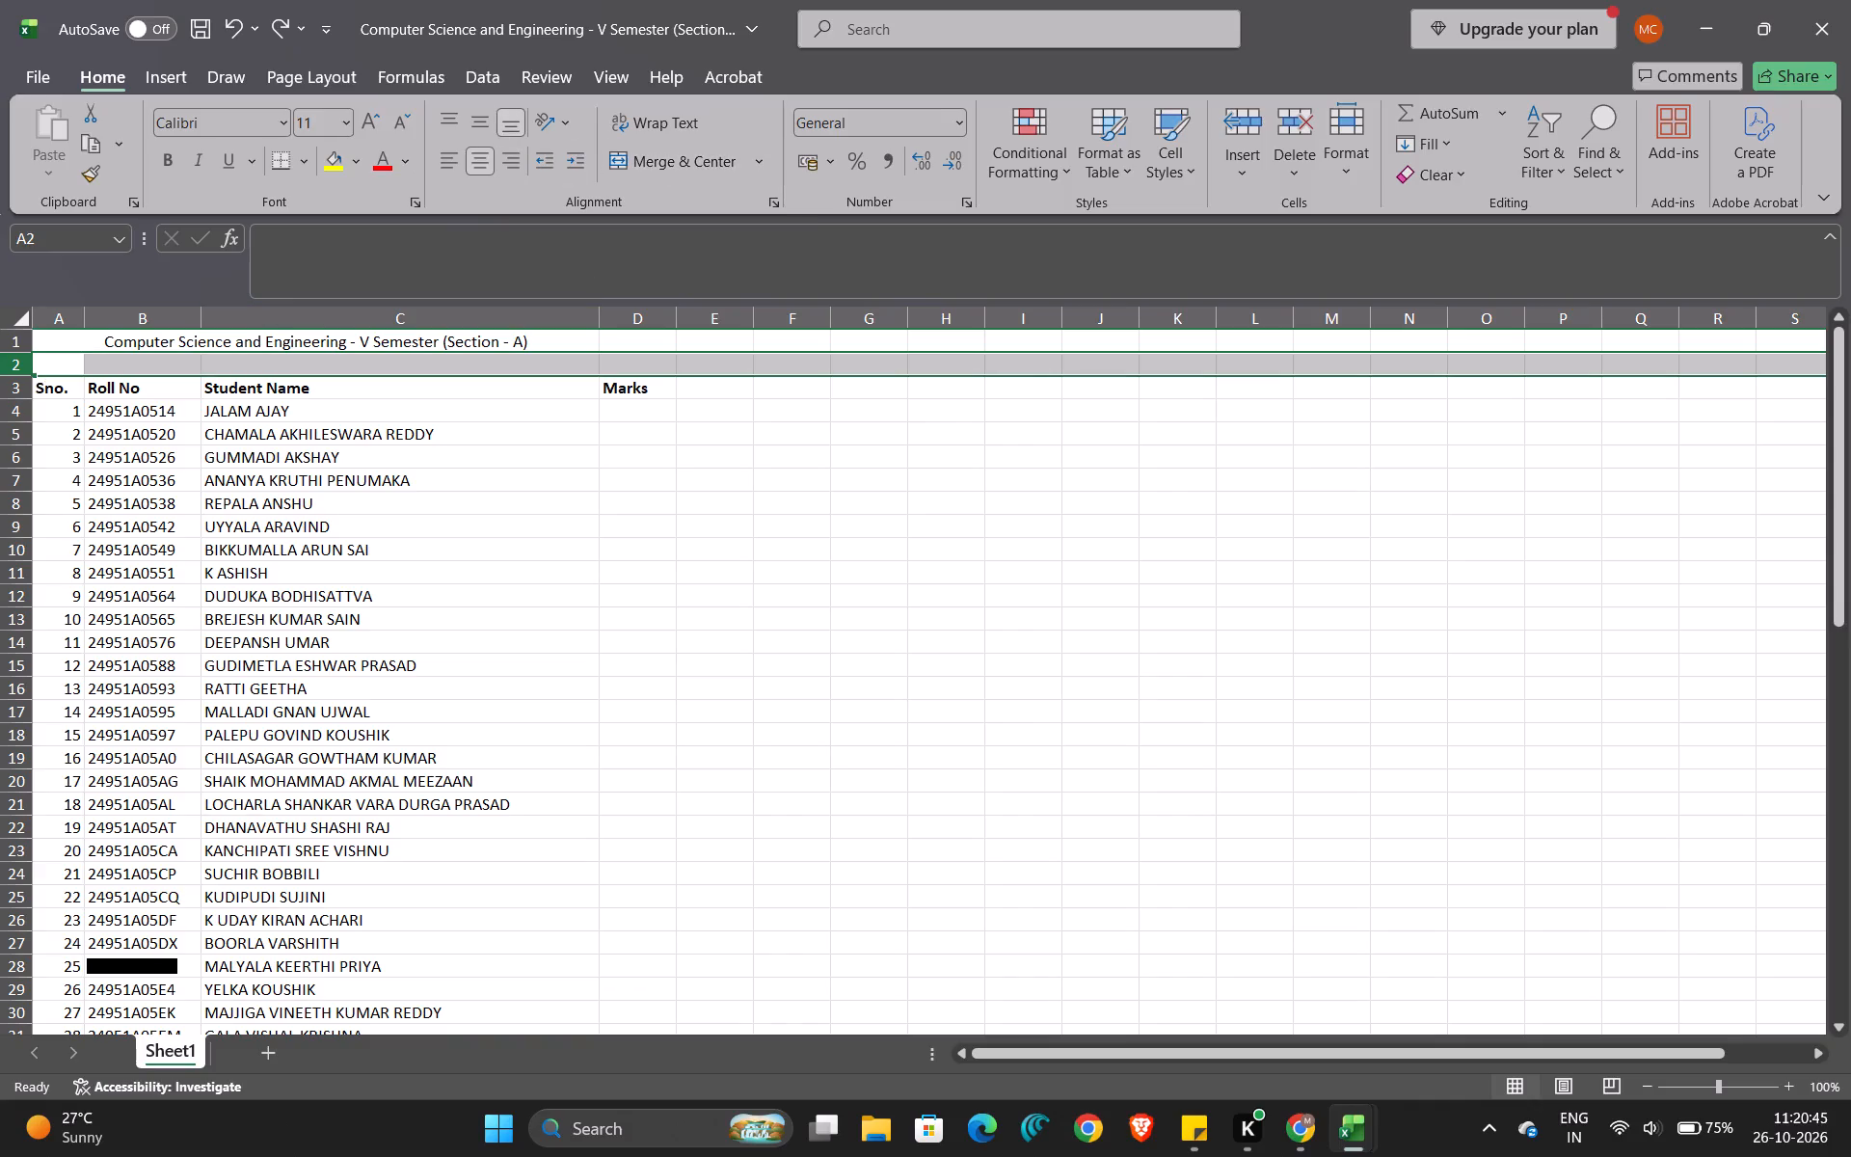
Enter the heading Signature in cell E3, beside the Marks heading.
{"action": "left_click", "coordinate": [506, 555]}
{"action": "left_click", "coordinate": [710, 390]}
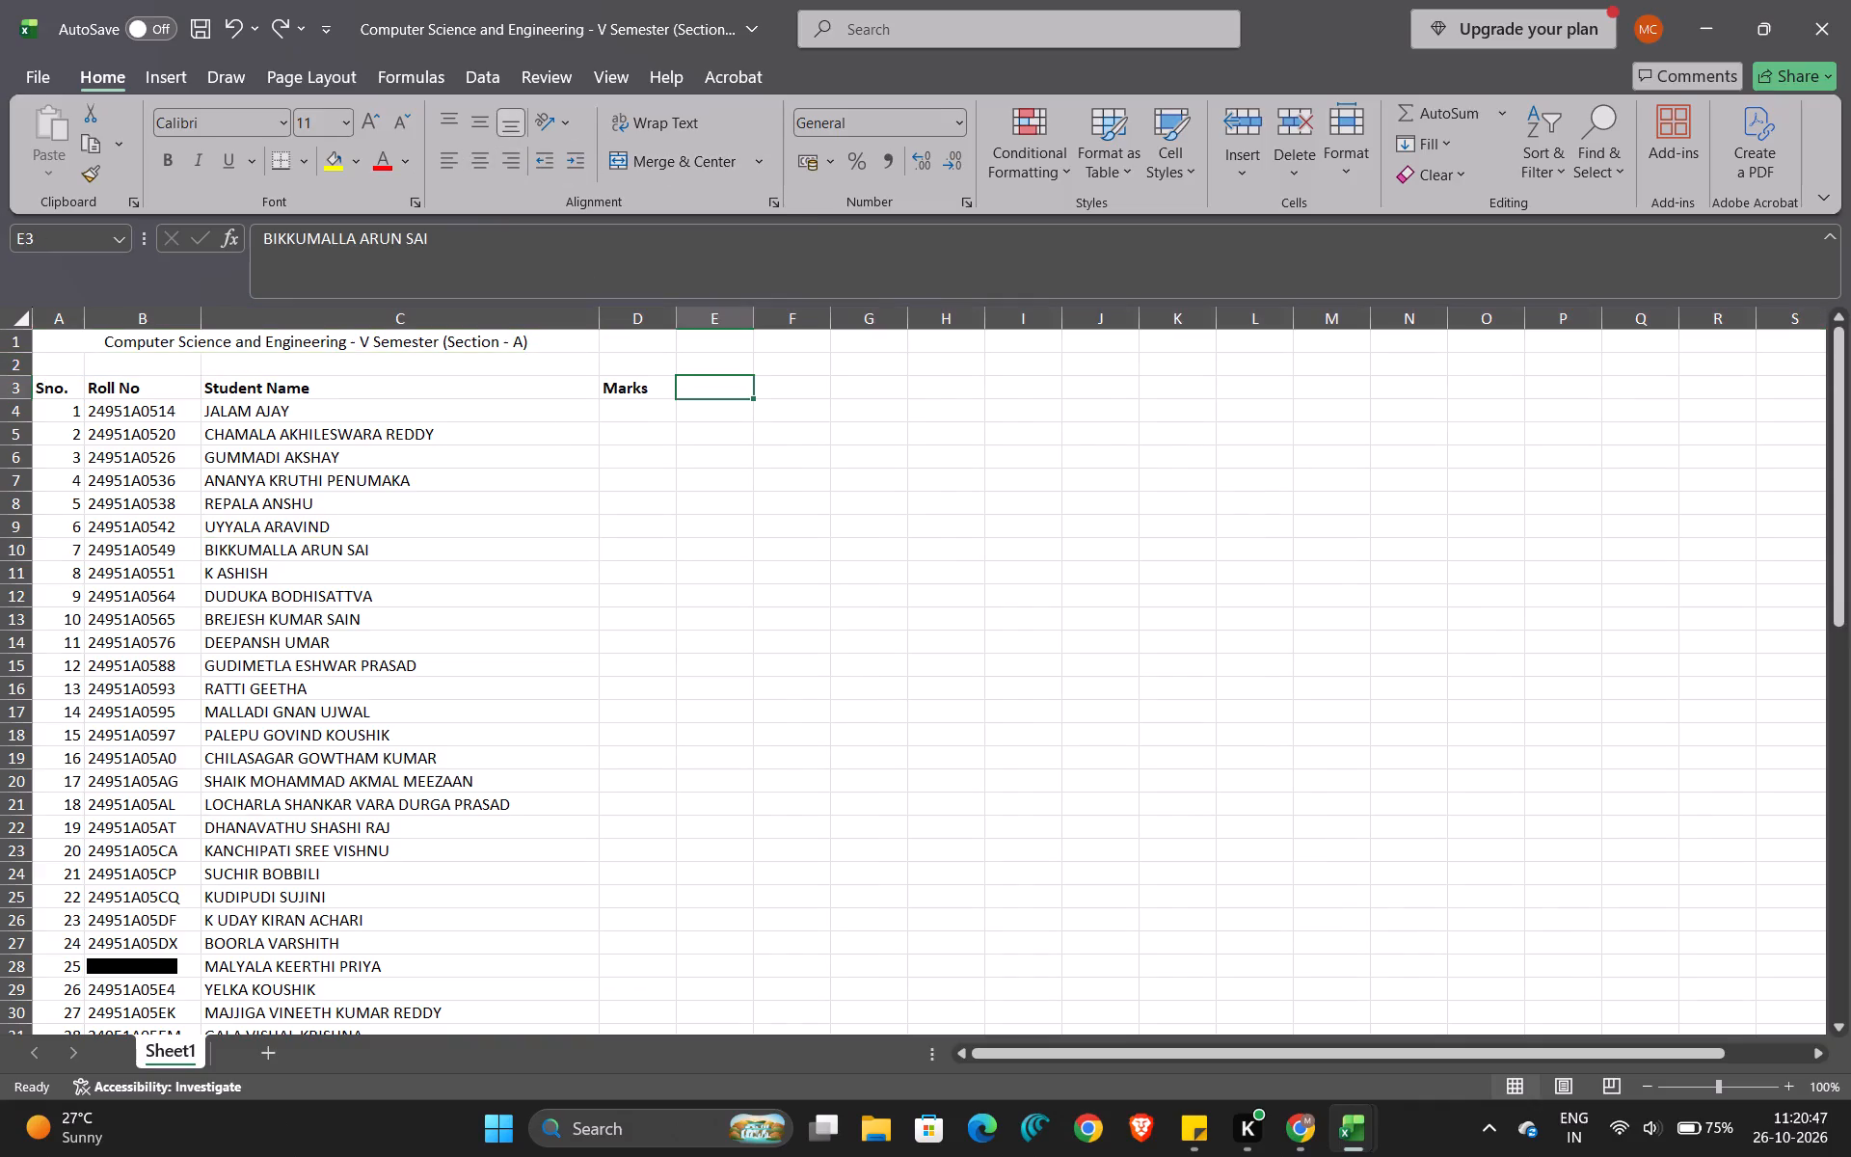
{"action": "type", "text": "Signature"}
{"action": "left_click", "coordinate": [724, 434]}
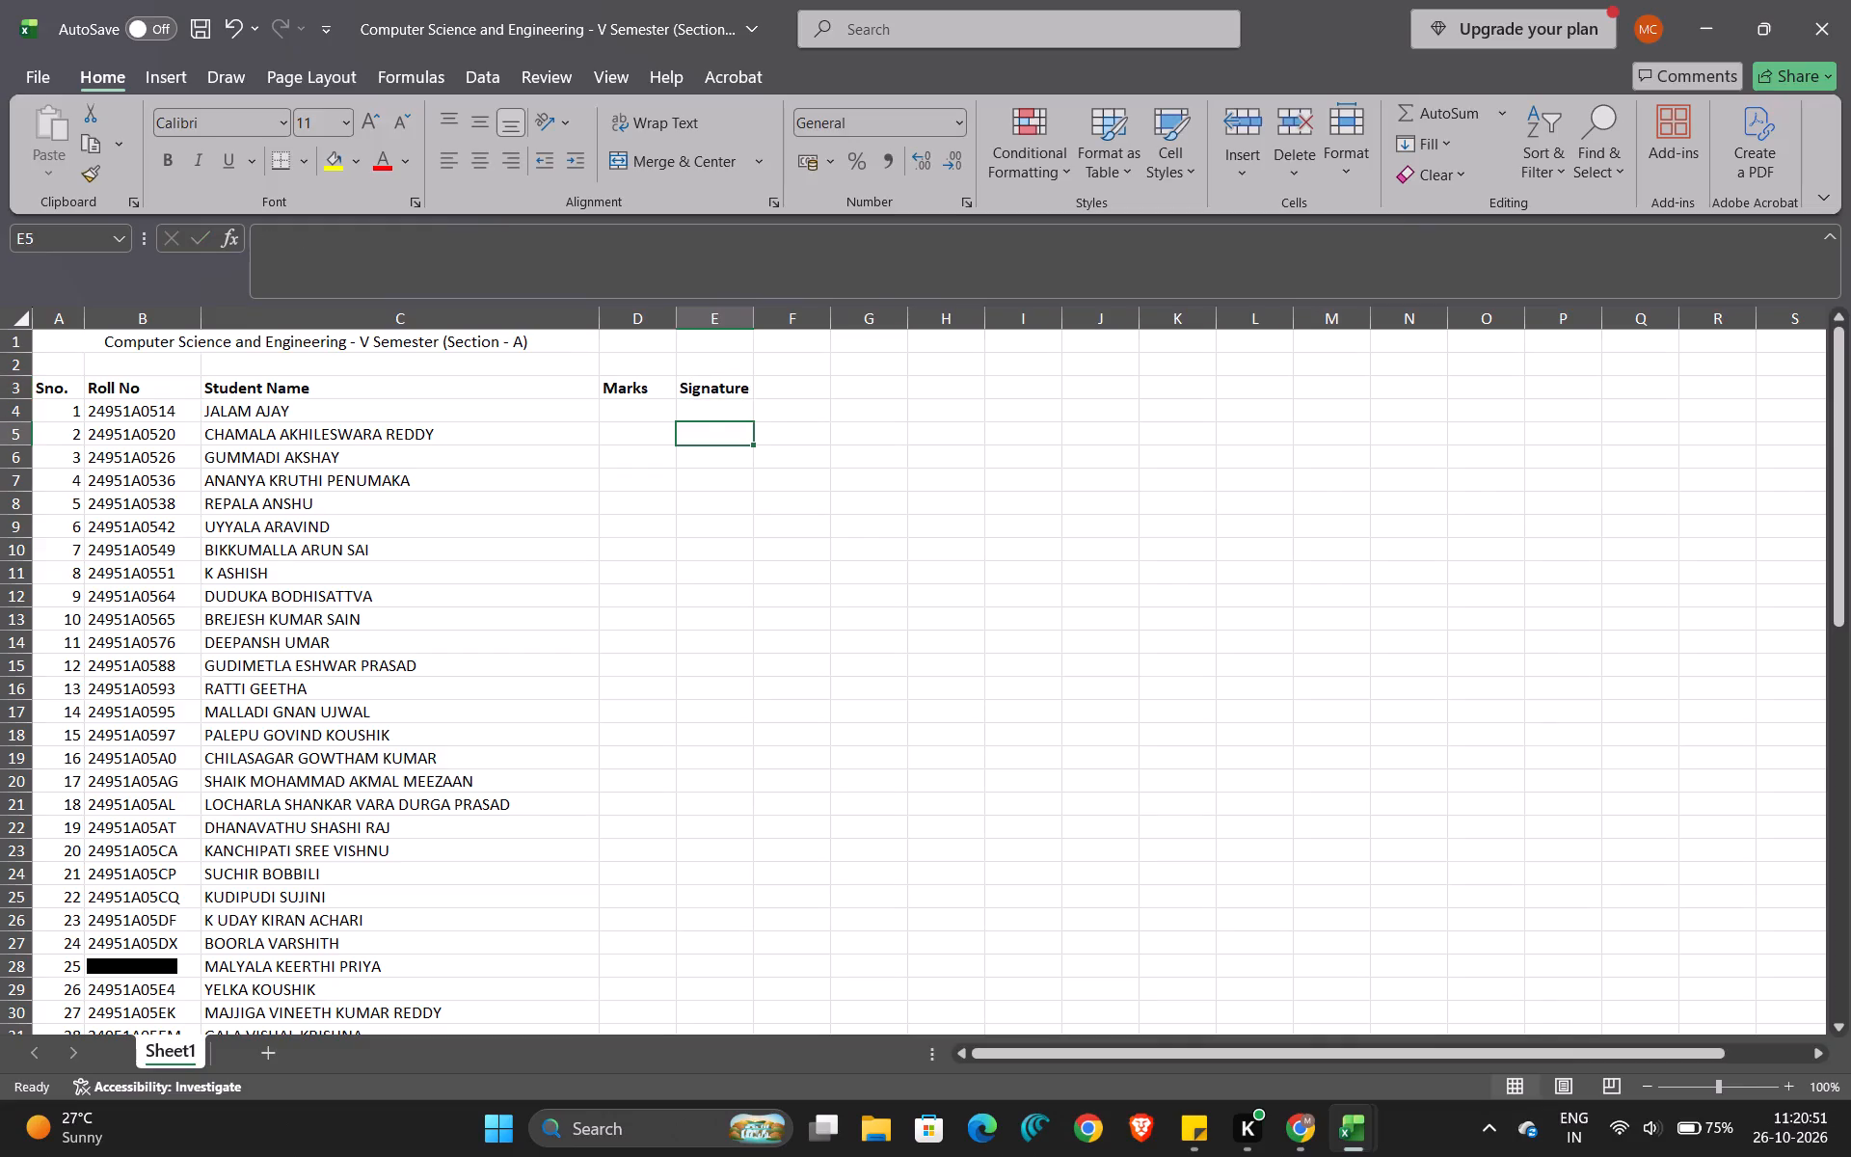
Merge and center the Computer Science and Engineering title across cells A1 to E1.
{"action": "left_click", "coordinate": [60, 347]}
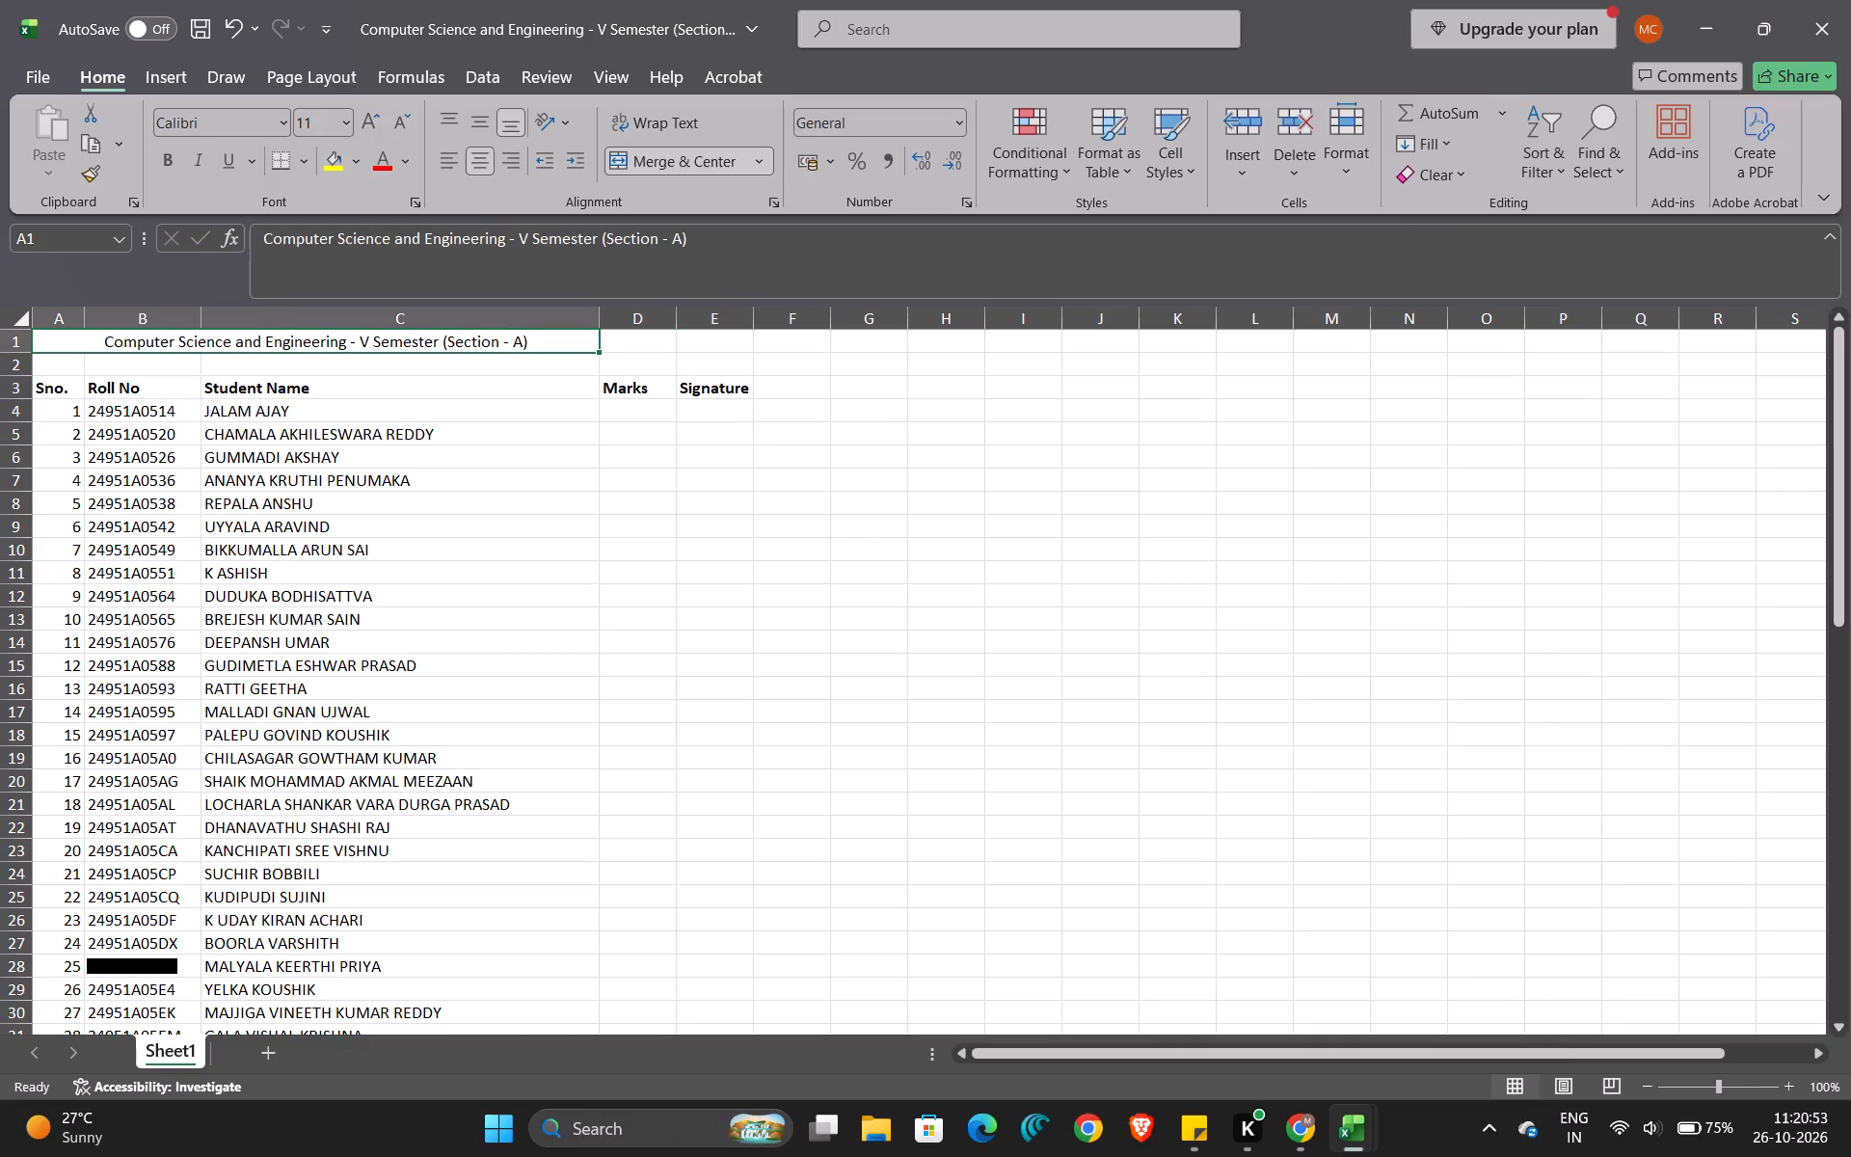
{"action": "key", "text": "ctrl+shift+Right"}
{"action": "left_click", "coordinate": [60, 347]}
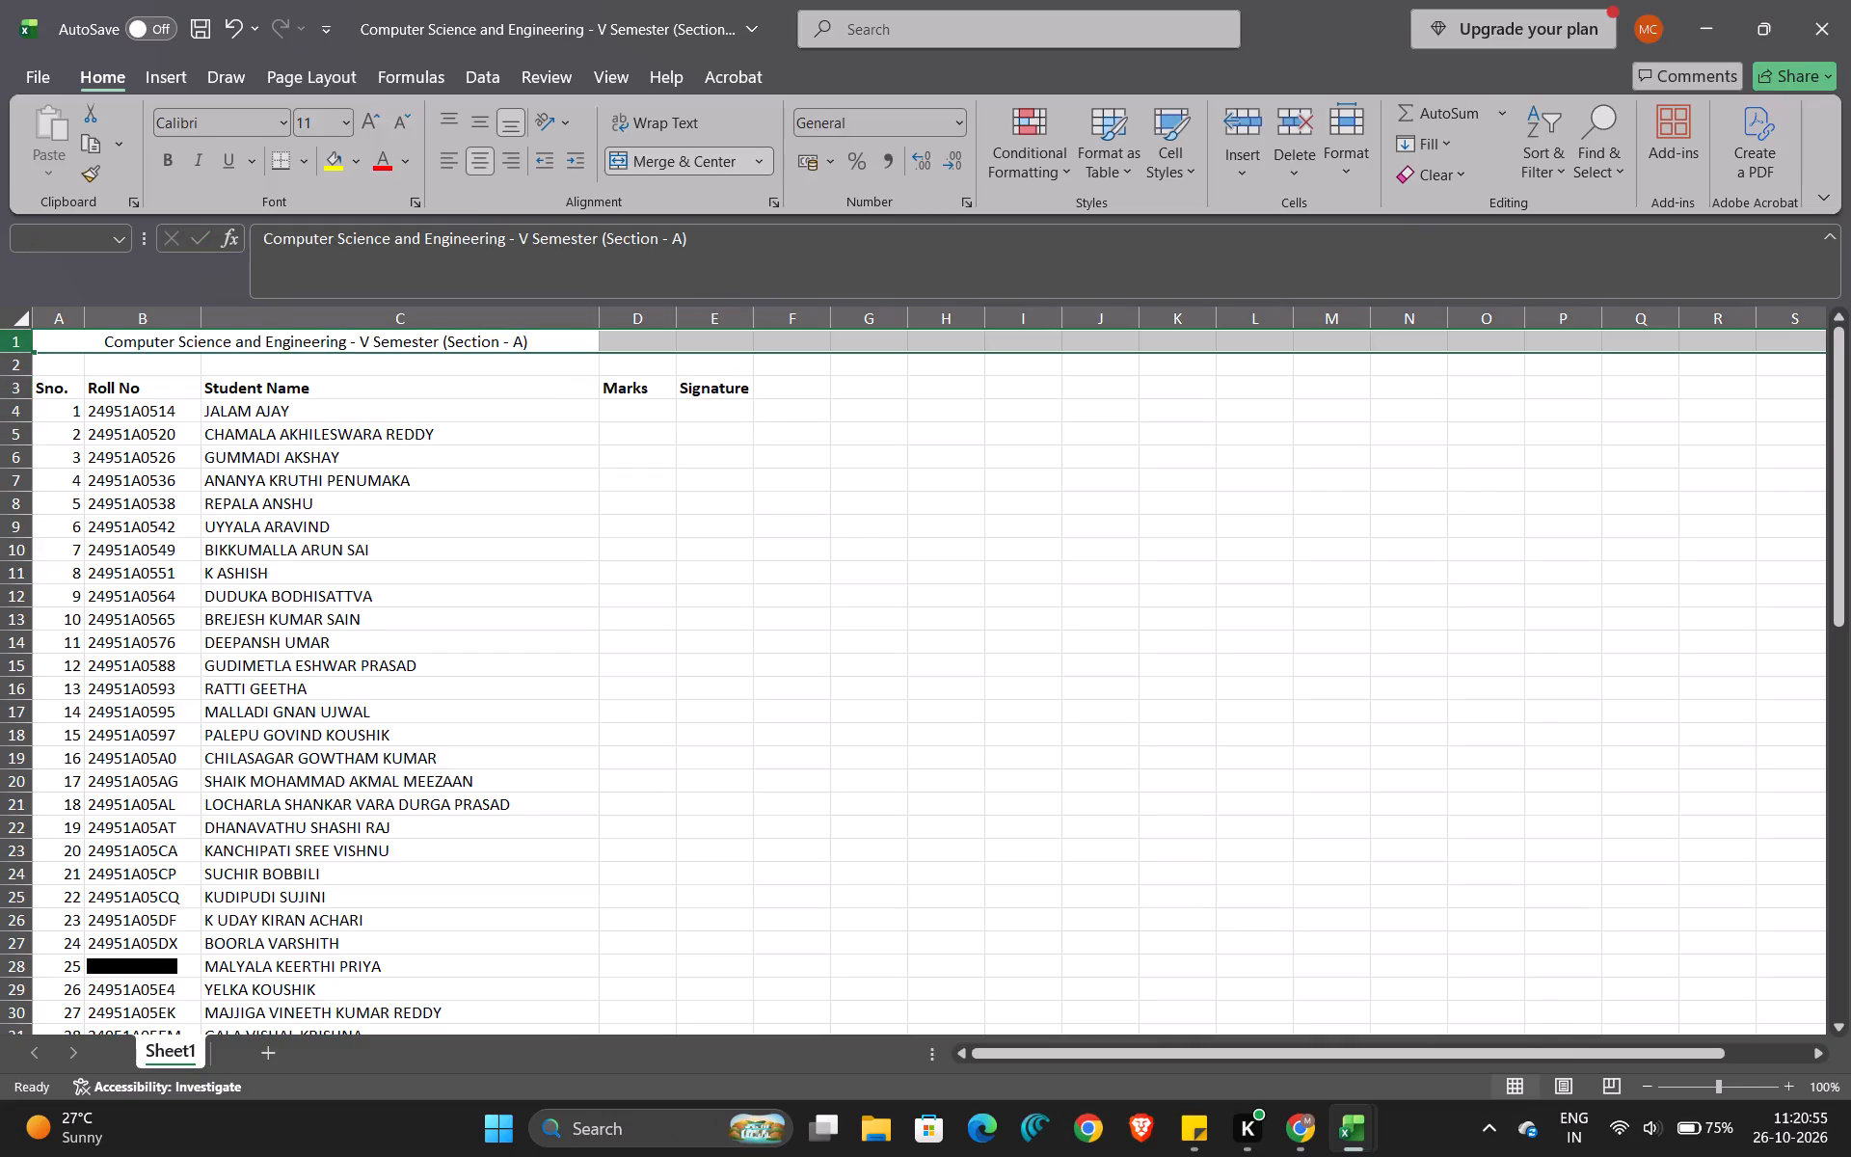
{"action": "left_click_drag", "start_coordinate": [60, 347], "coordinate": [684, 343]}
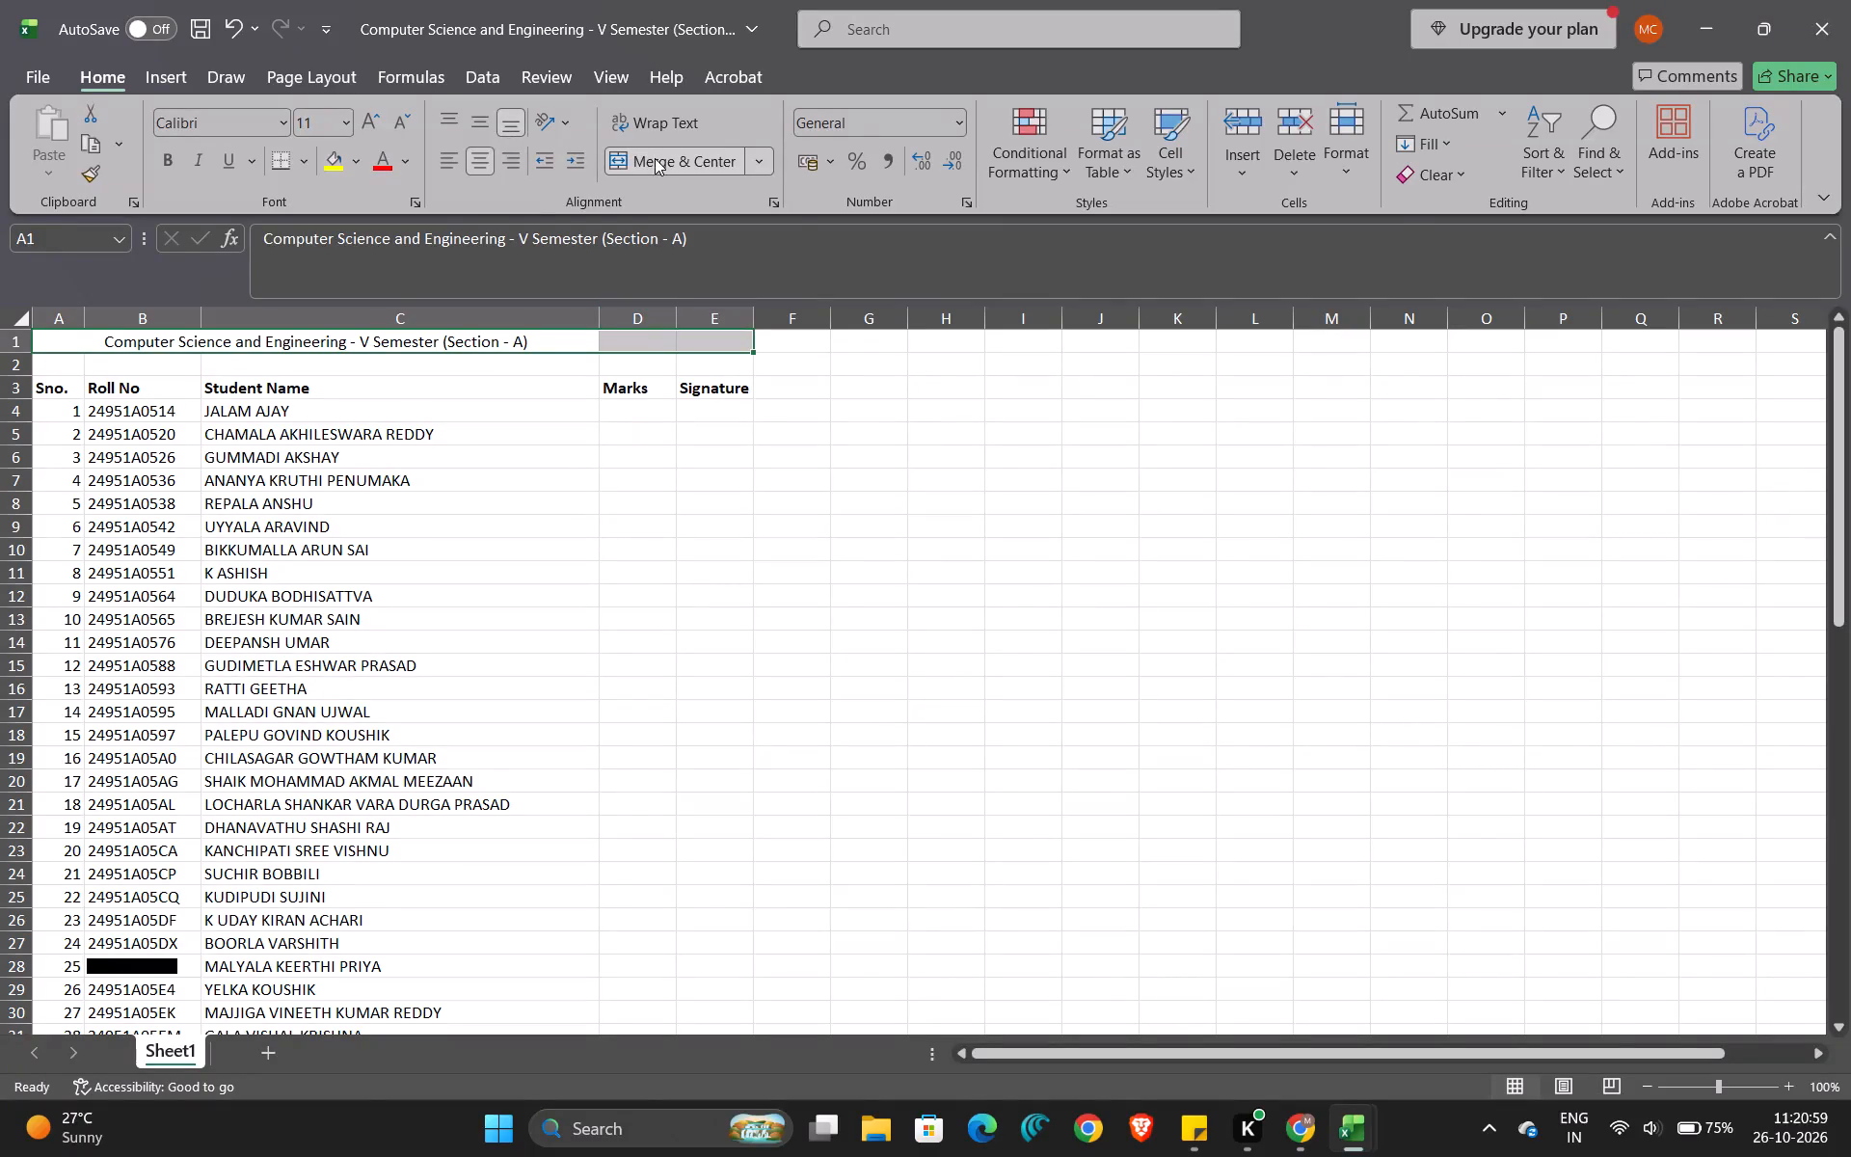
{"action": "left_click", "coordinate": [655, 158]}
{"action": "left_click", "coordinate": [667, 153]}
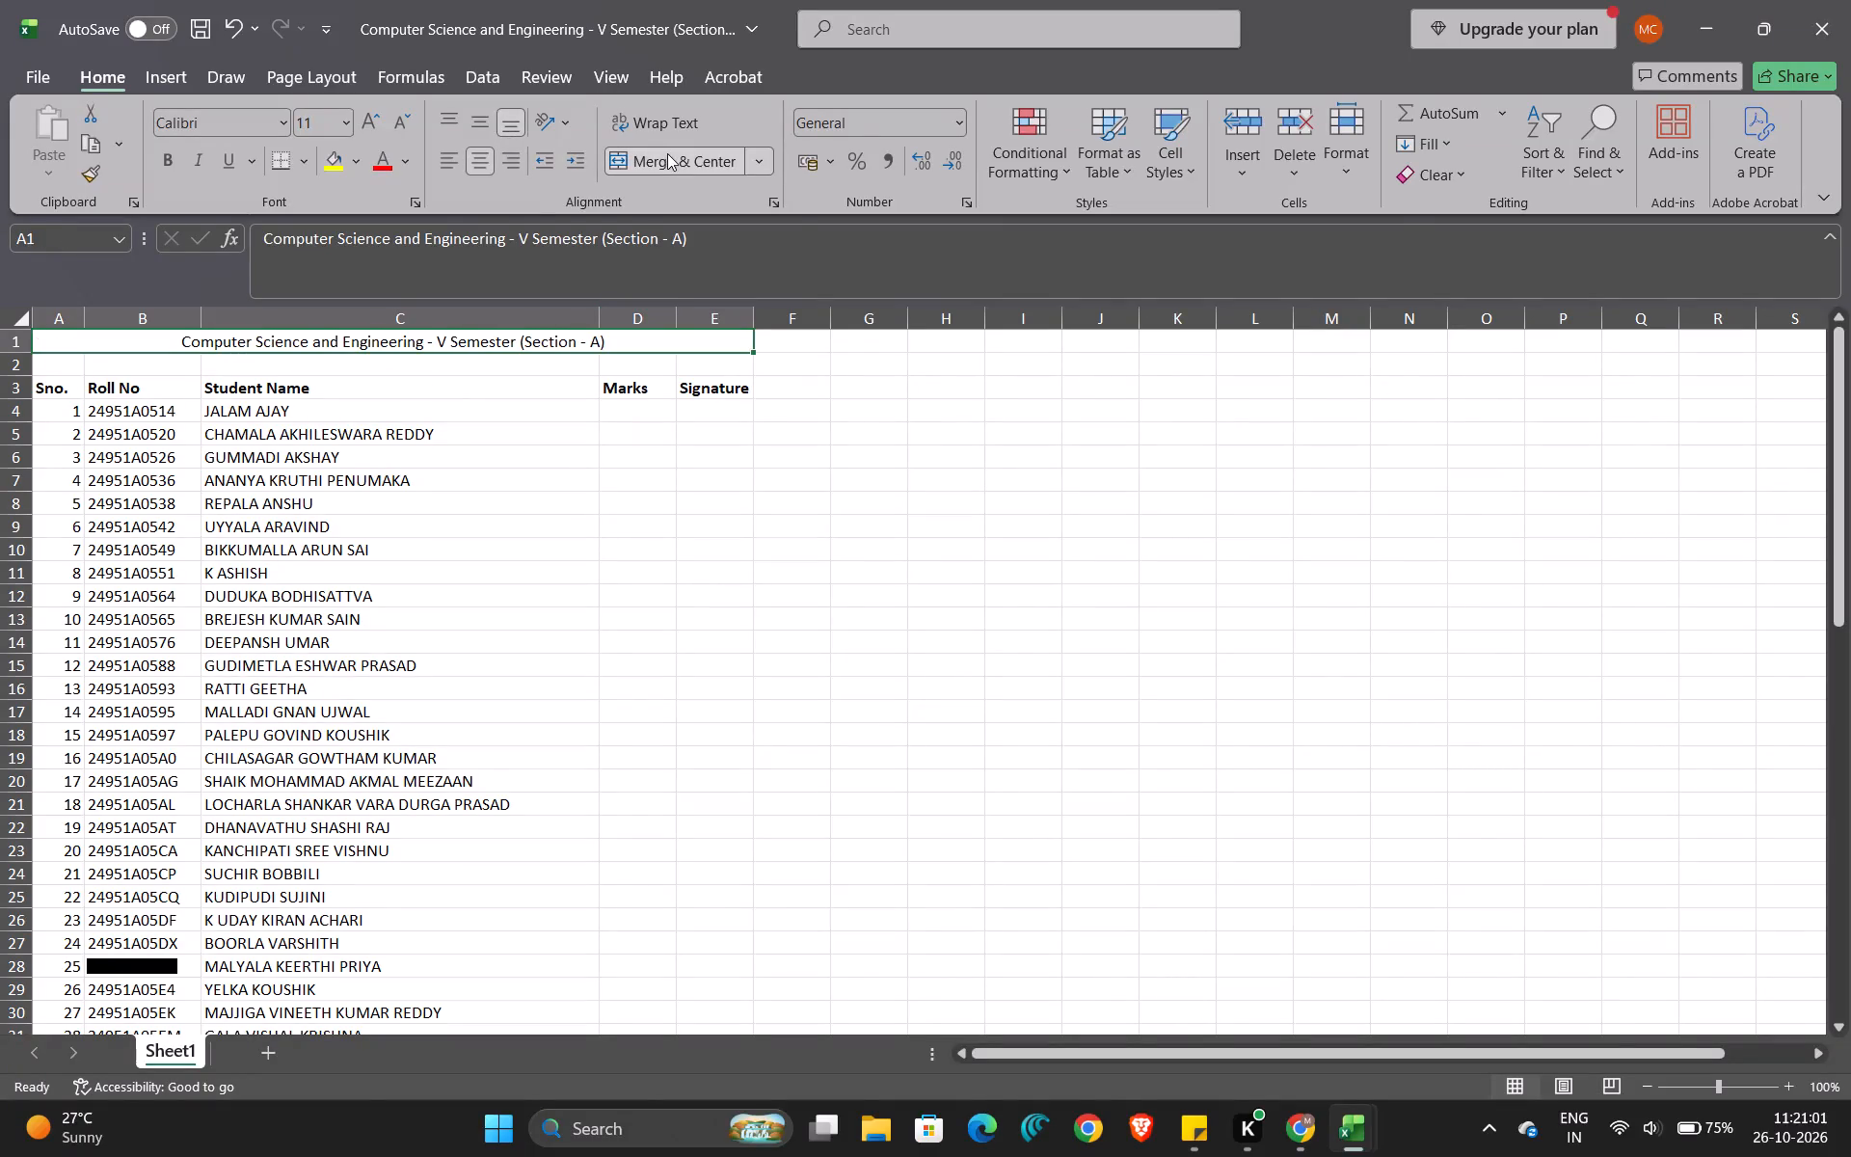
Merge and center the blank cells A2 to E2 below the title.
{"action": "left_click", "coordinate": [561, 454]}
{"action": "left_click_drag", "start_coordinate": [61, 372], "coordinate": [717, 368]}
{"action": "left_click", "coordinate": [638, 159]}
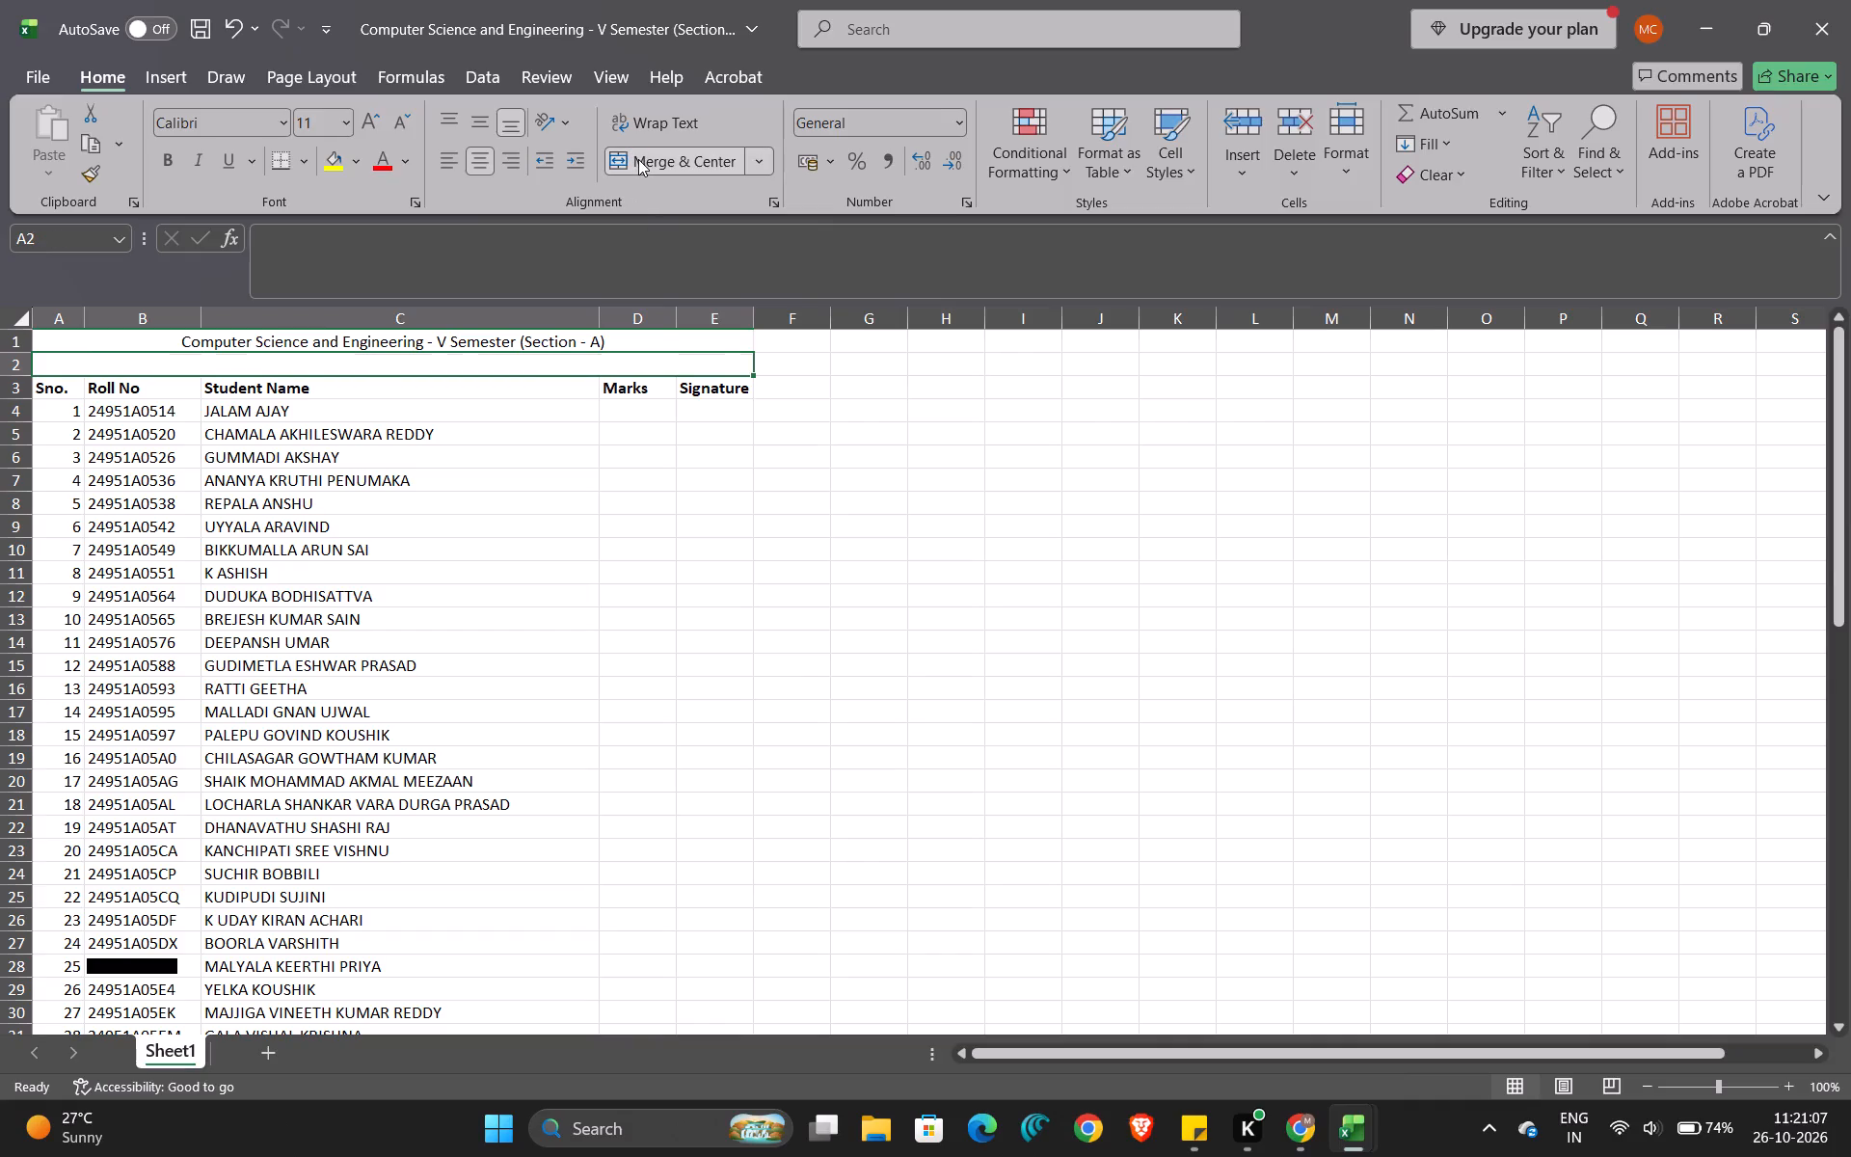
Enter the subtitle Java Full Stack Development - Internal(17/10/2026) in the merged row 2 below the title.
{"action": "left_click", "coordinate": [381, 359]}
{"action": "type", "text": "Java Full Stack Devev"}
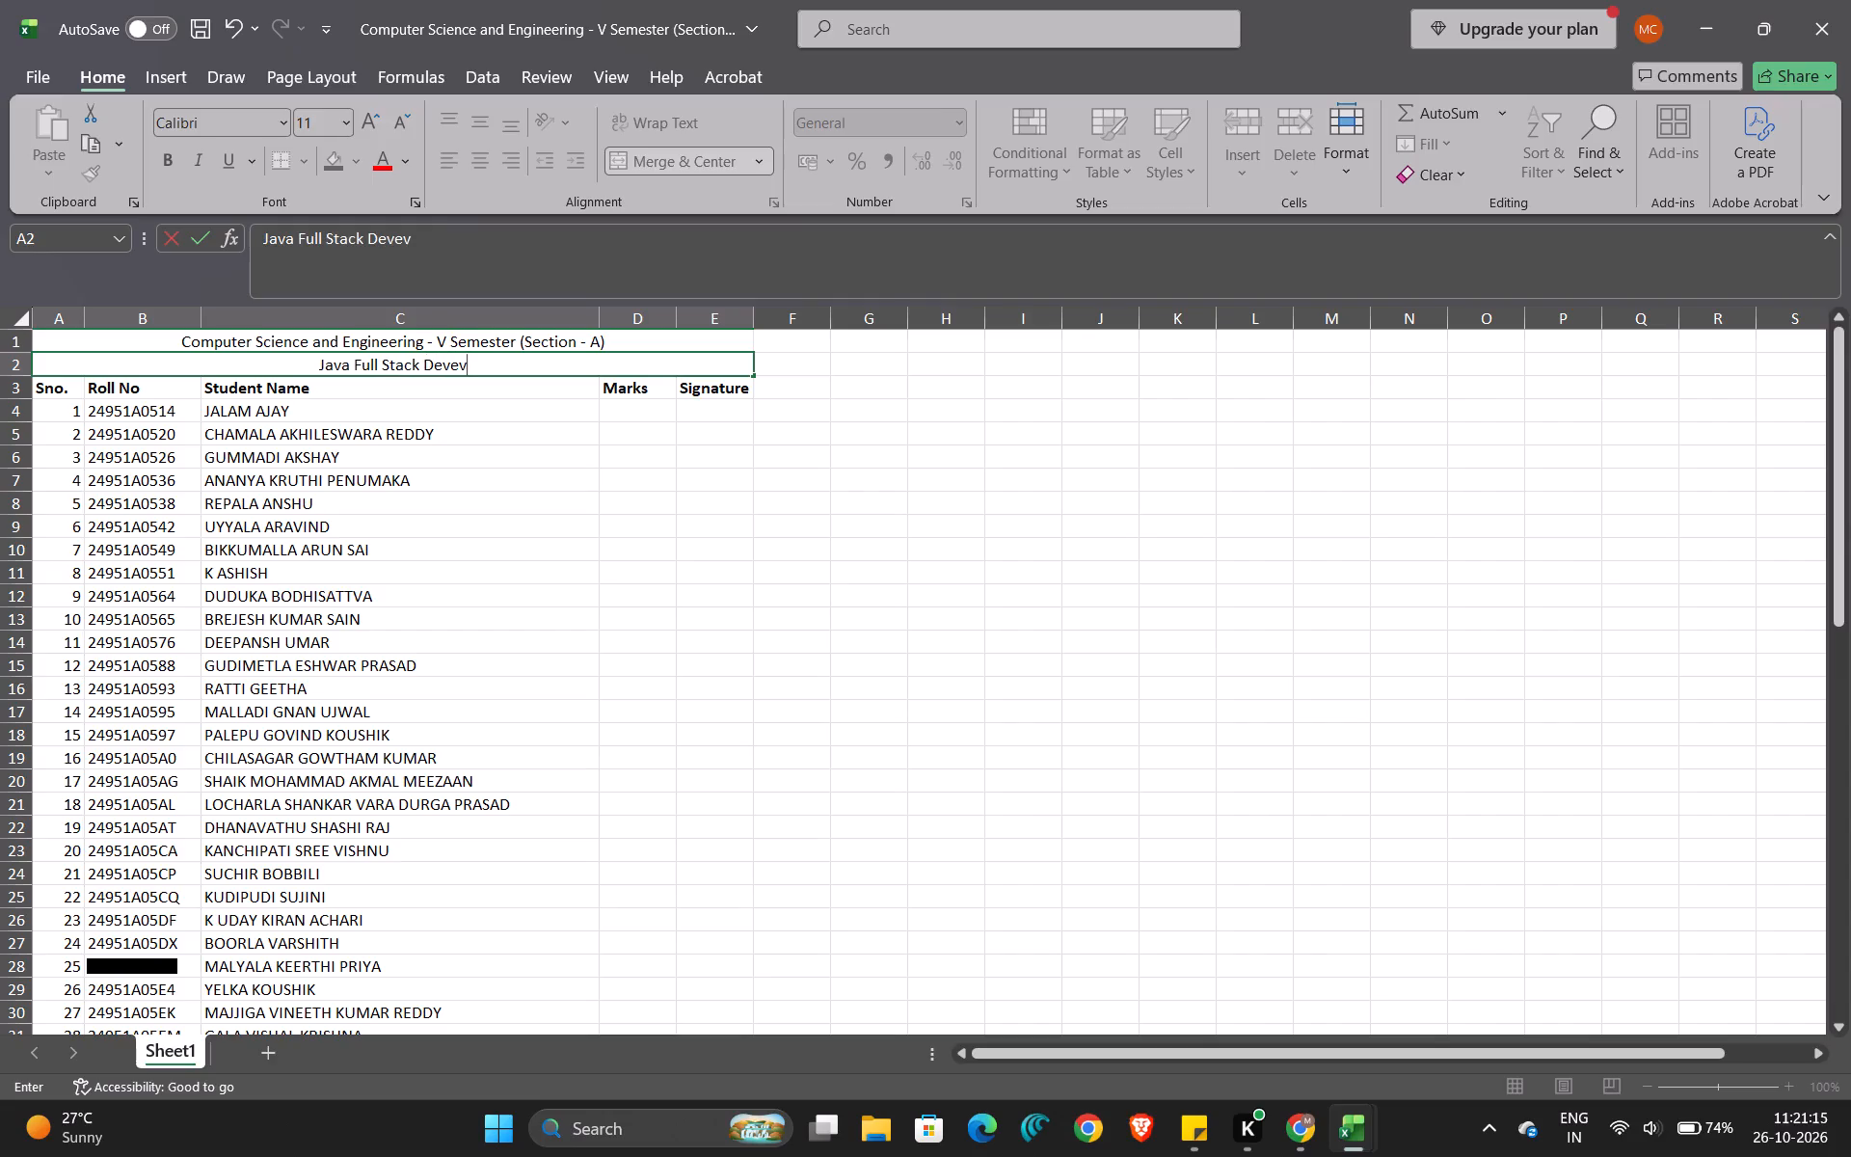
{"action": "key", "text": "BackSpace"}
{"action": "type", "text": "lopment"}
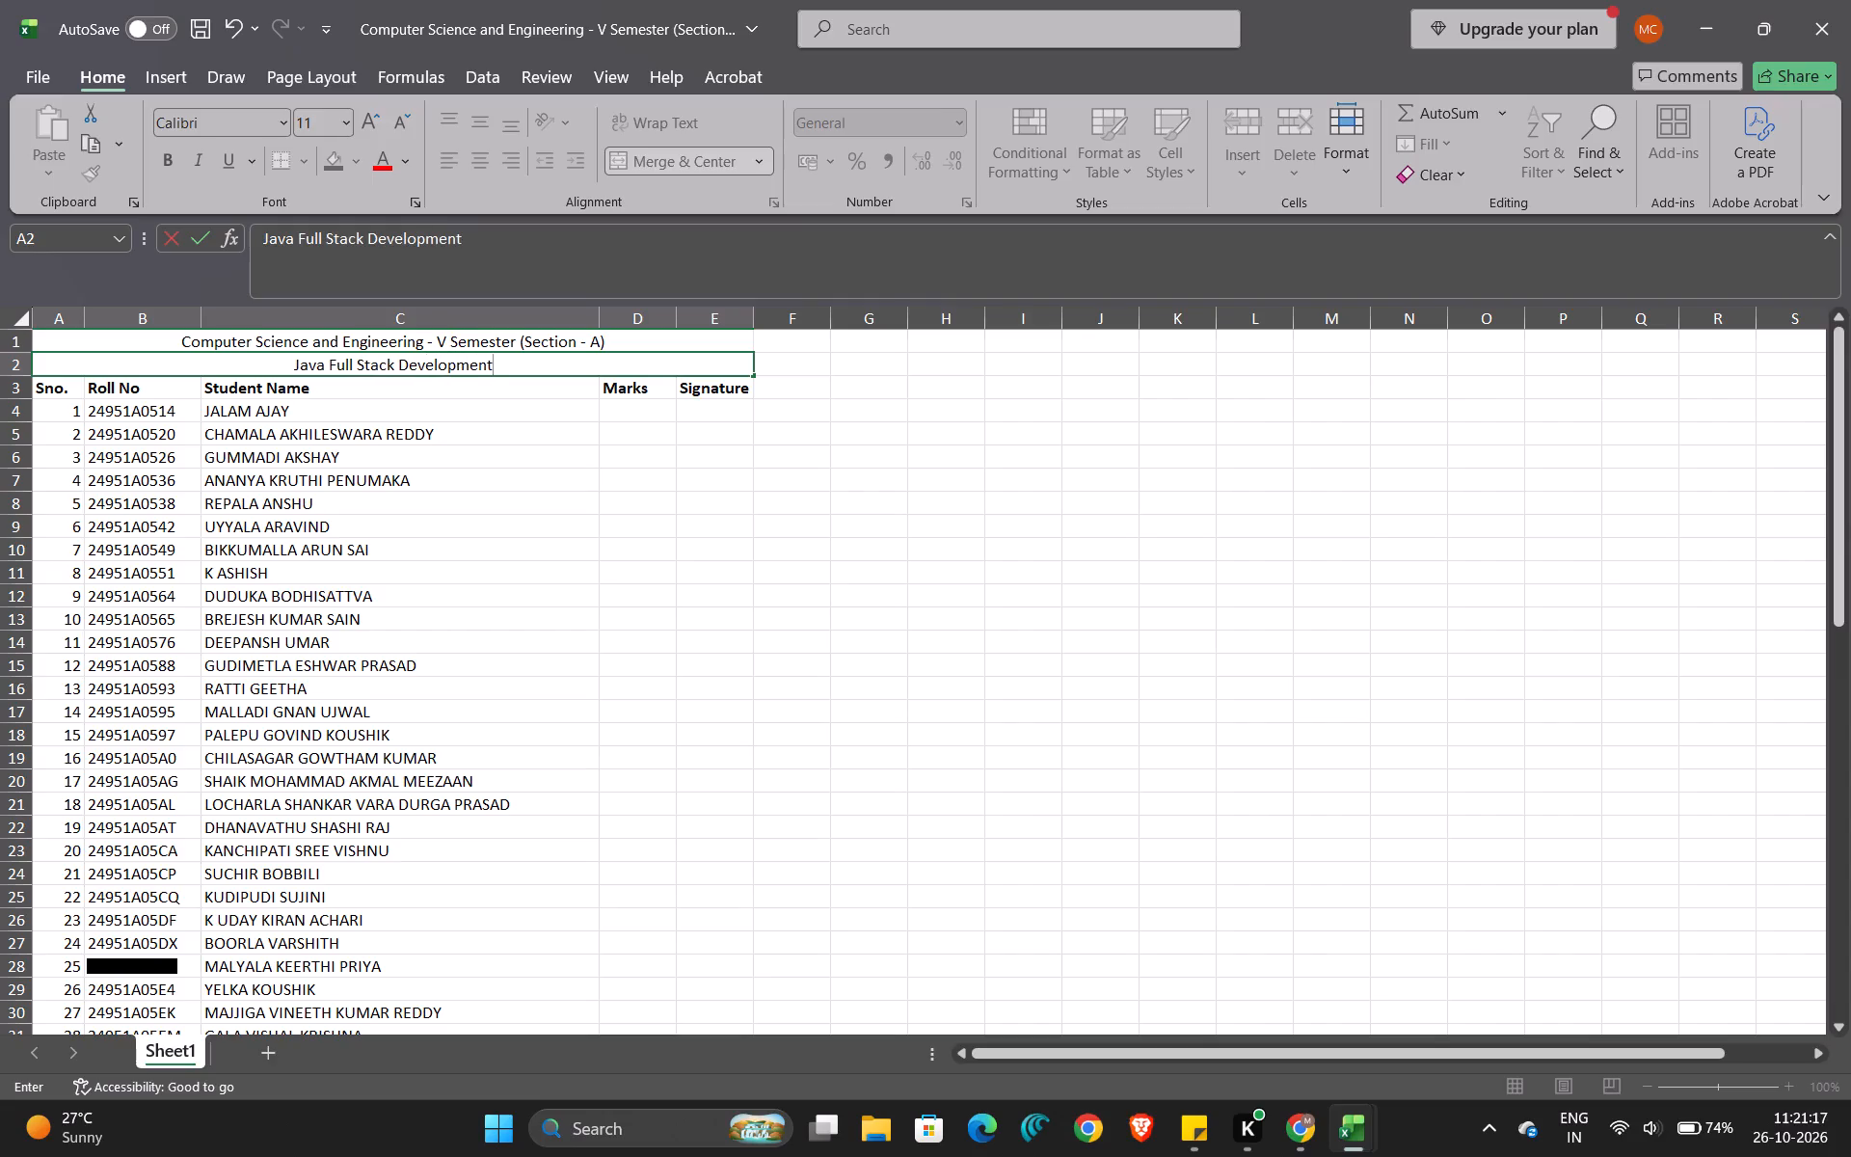
{"action": "key", "text": "space"}
{"action": "type", "text": "- Internal"}
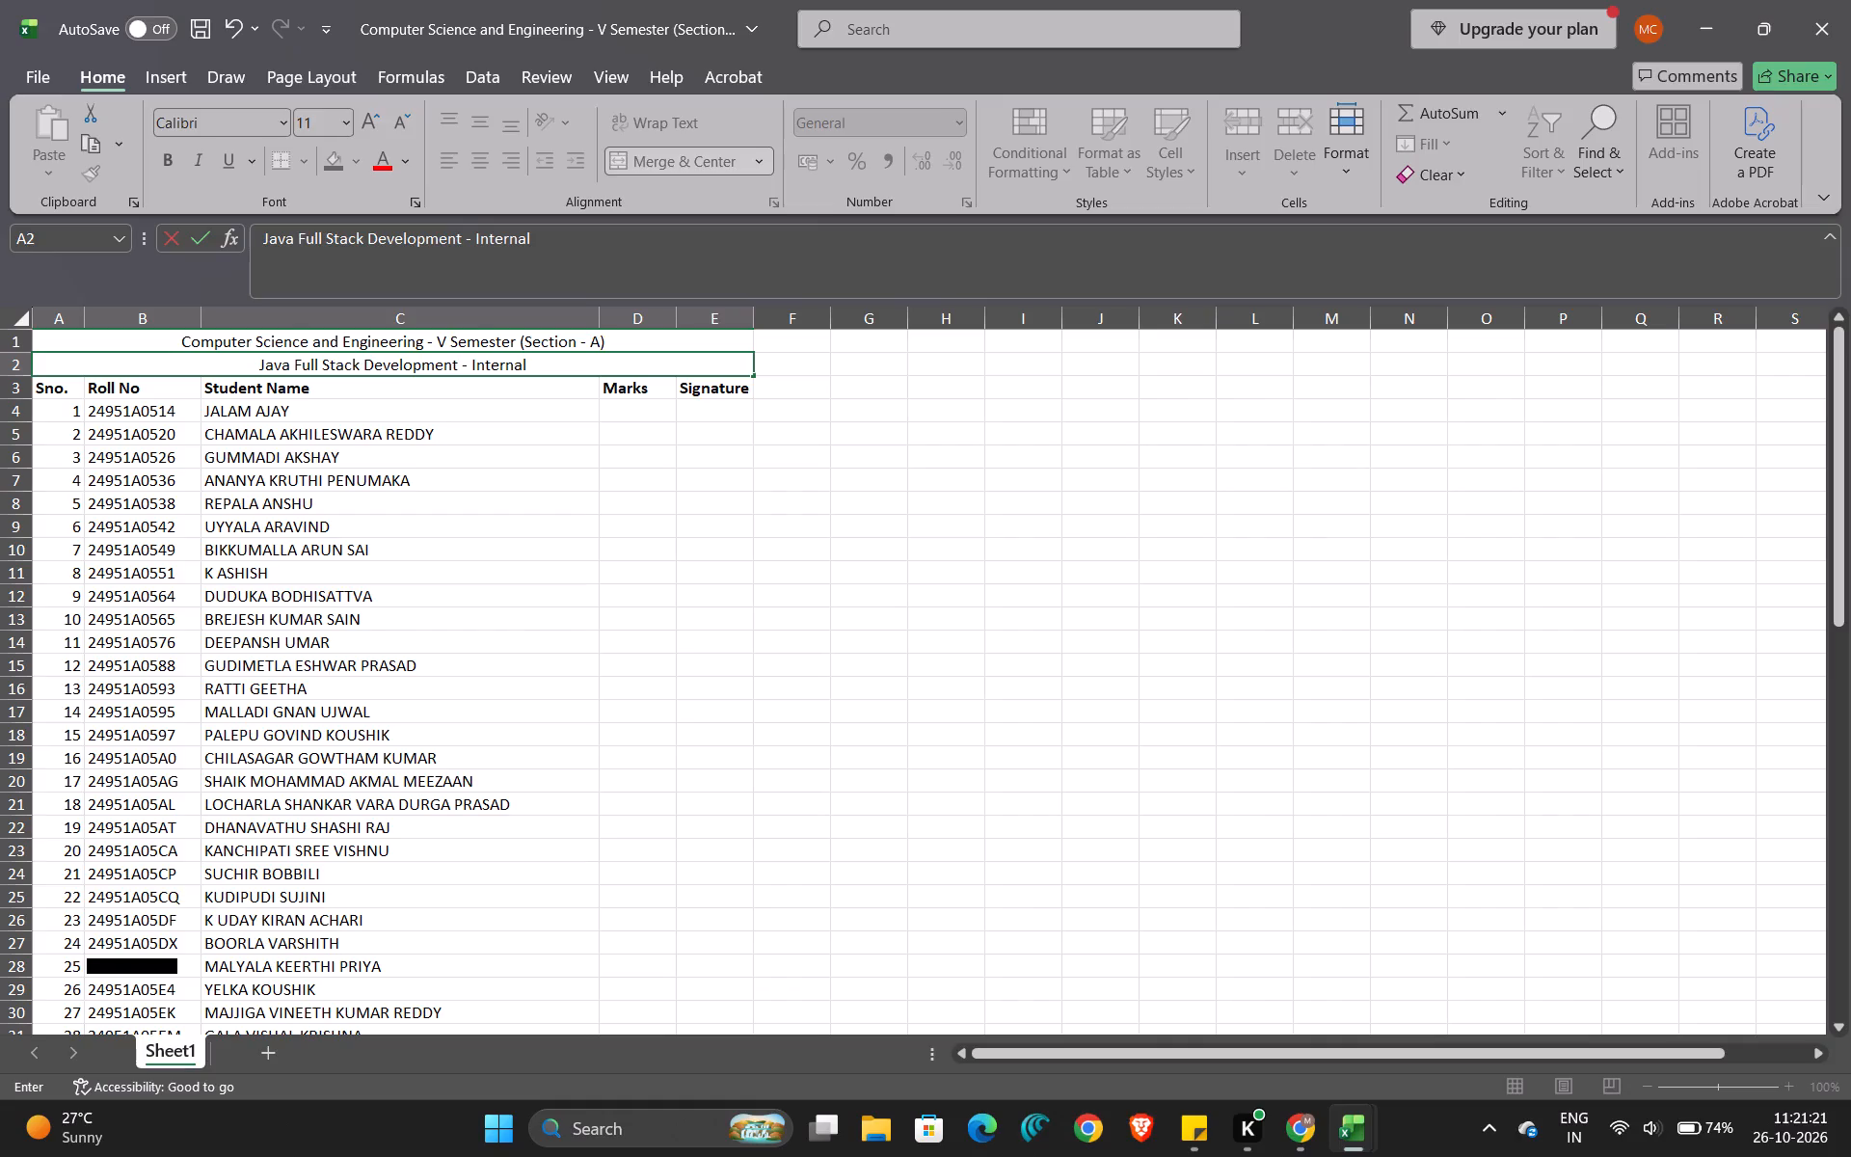
{"action": "key", "text": "shift+parenleft"}
{"action": "type", "text": "17/0"}
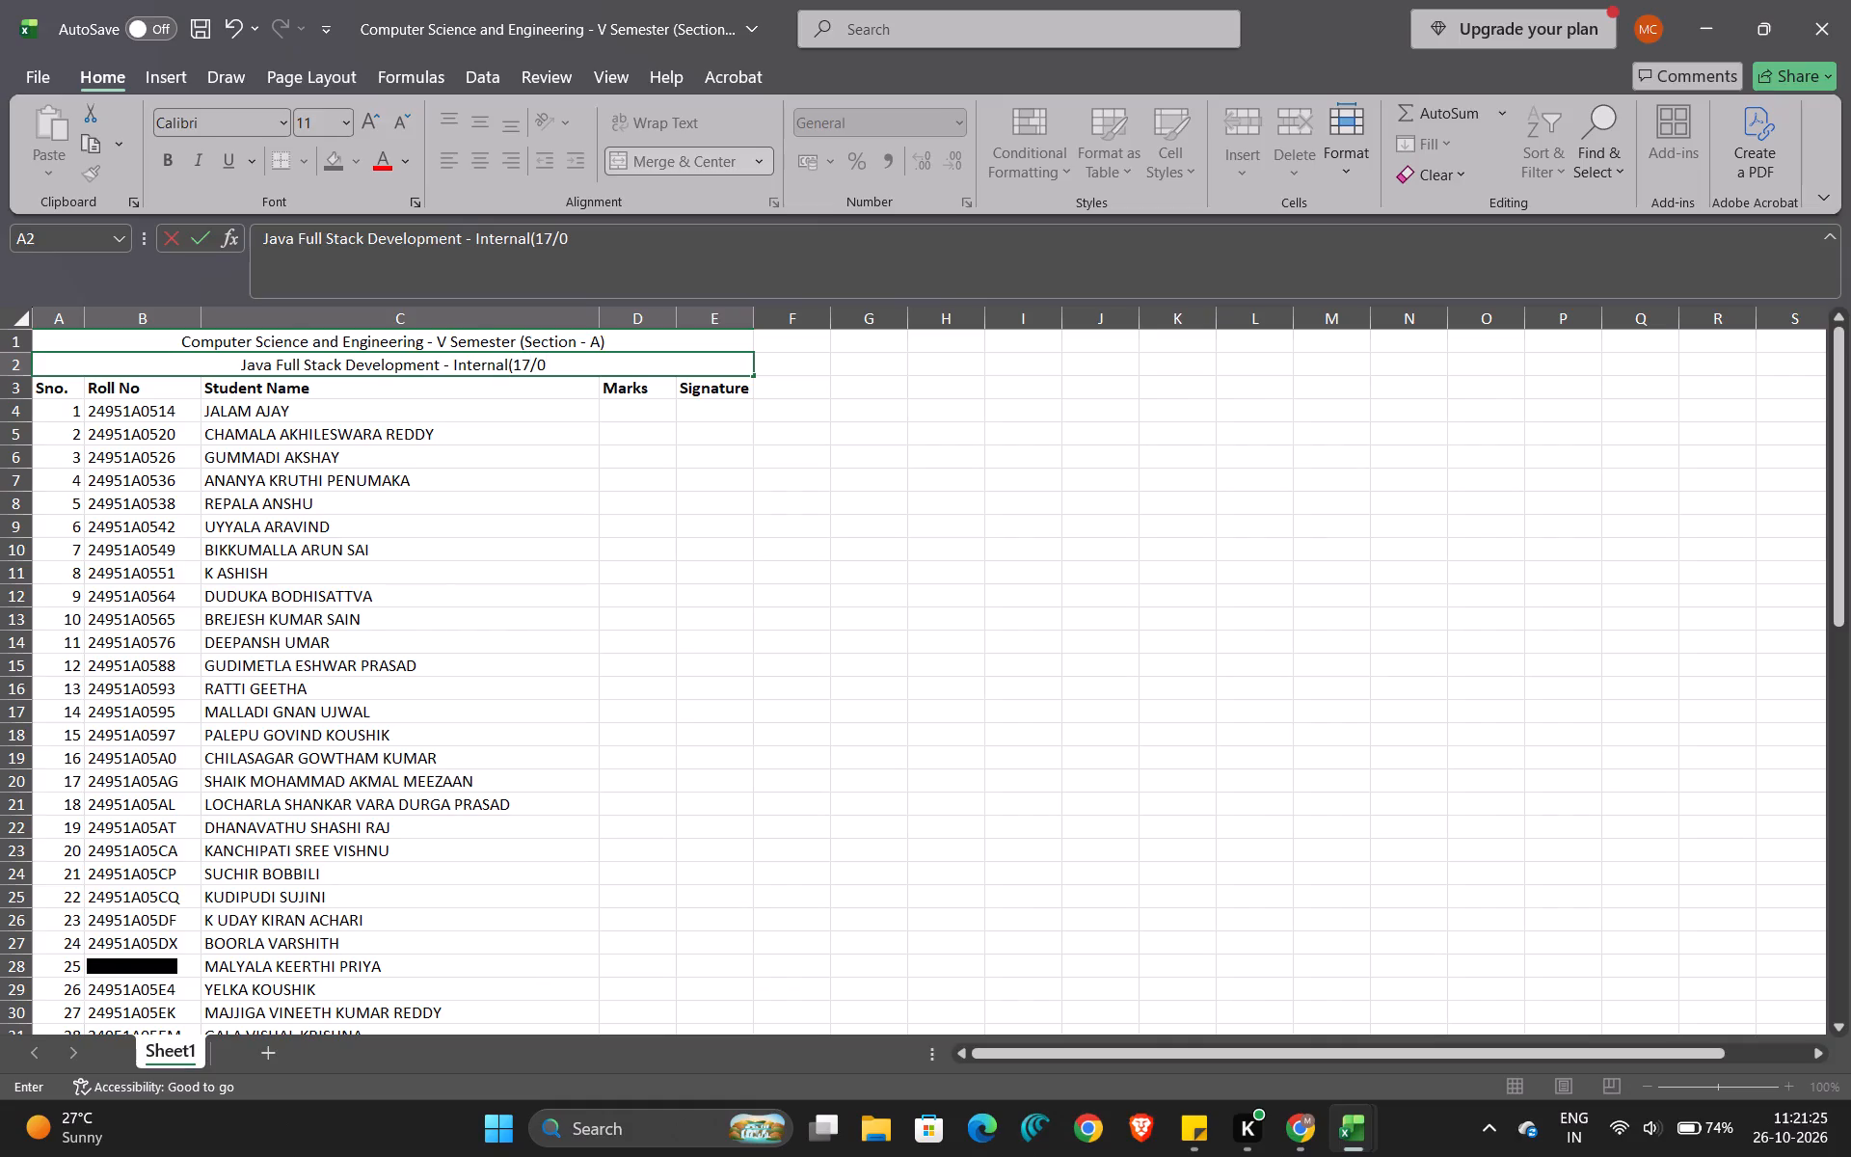
{"action": "key", "text": "BackSpace"}
{"action": "type", "text": "10"}
{"action": "type", "text": "/2026"}
{"action": "key", "text": "shift+parenright"}
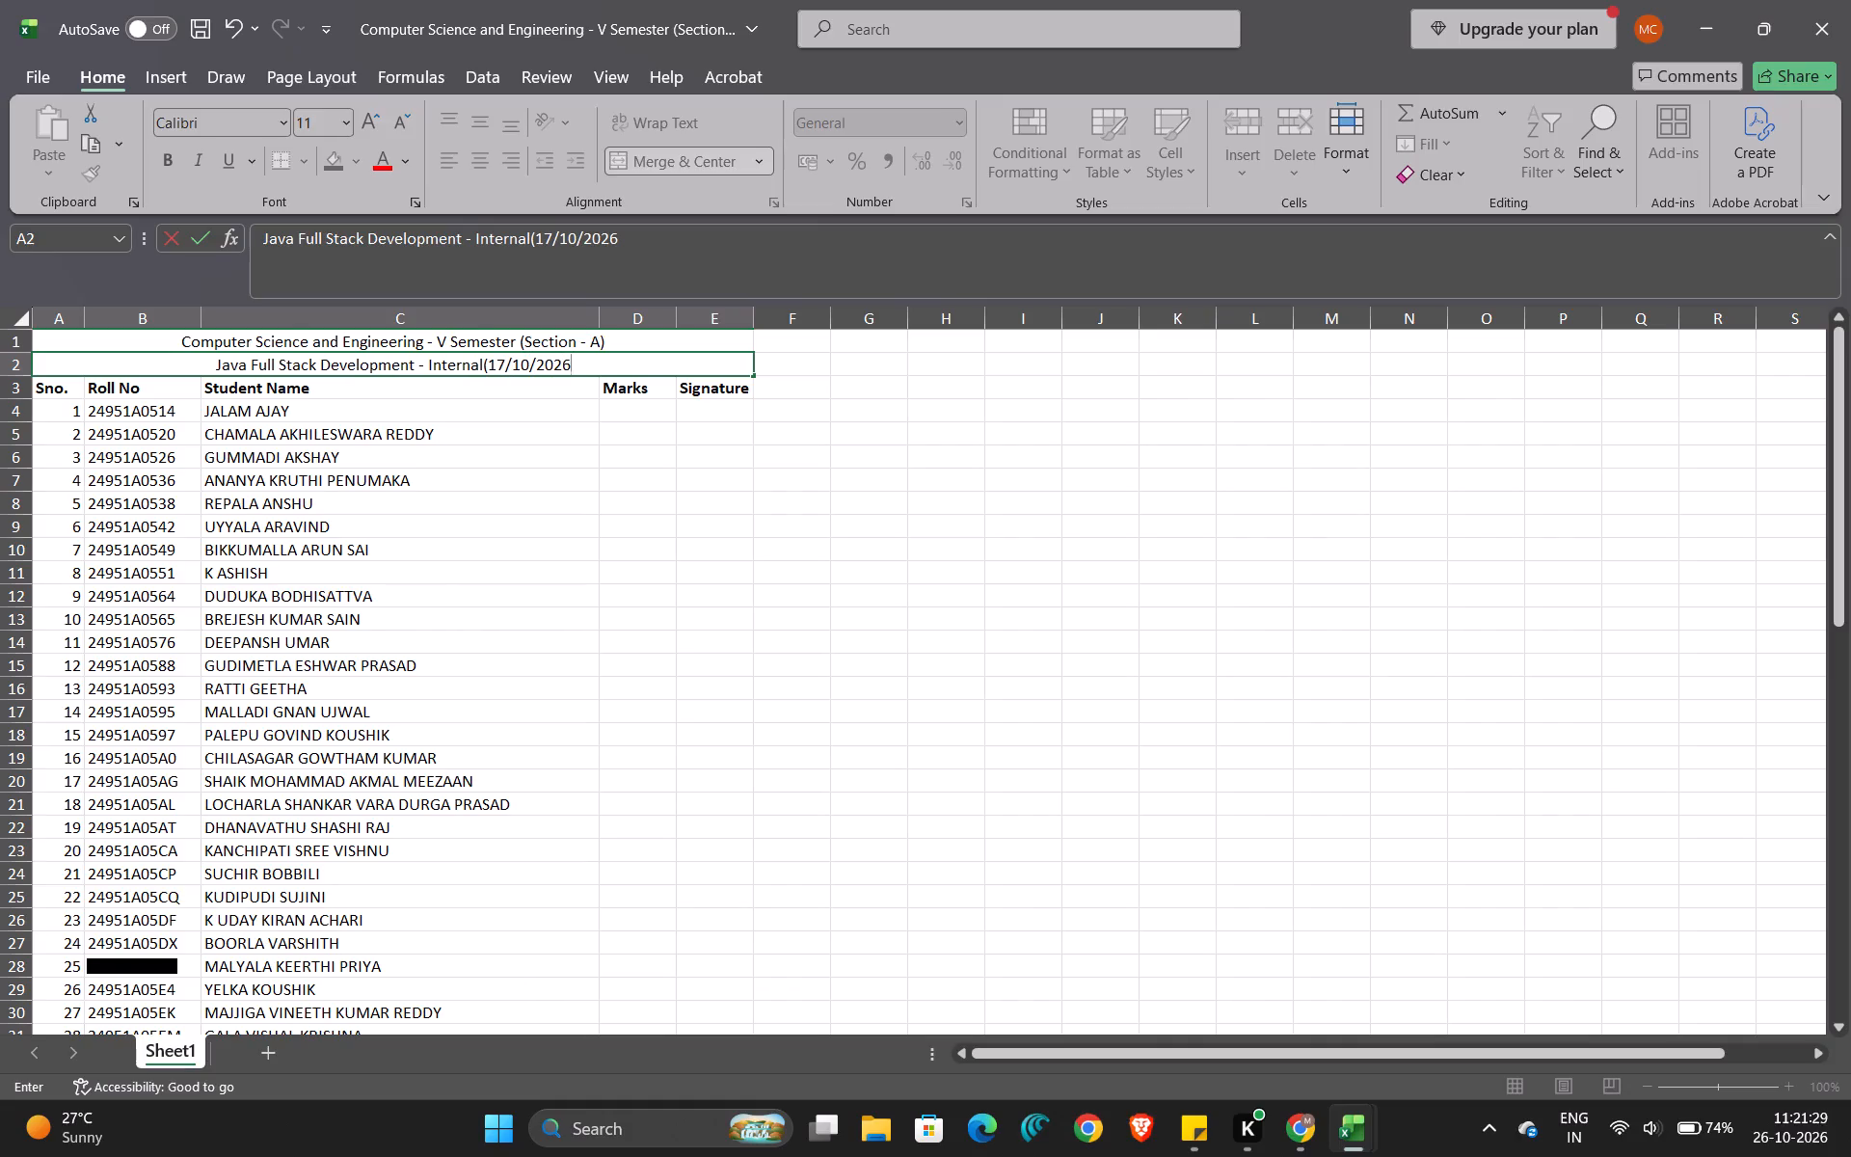
{"action": "left_click", "coordinate": [447, 441]}
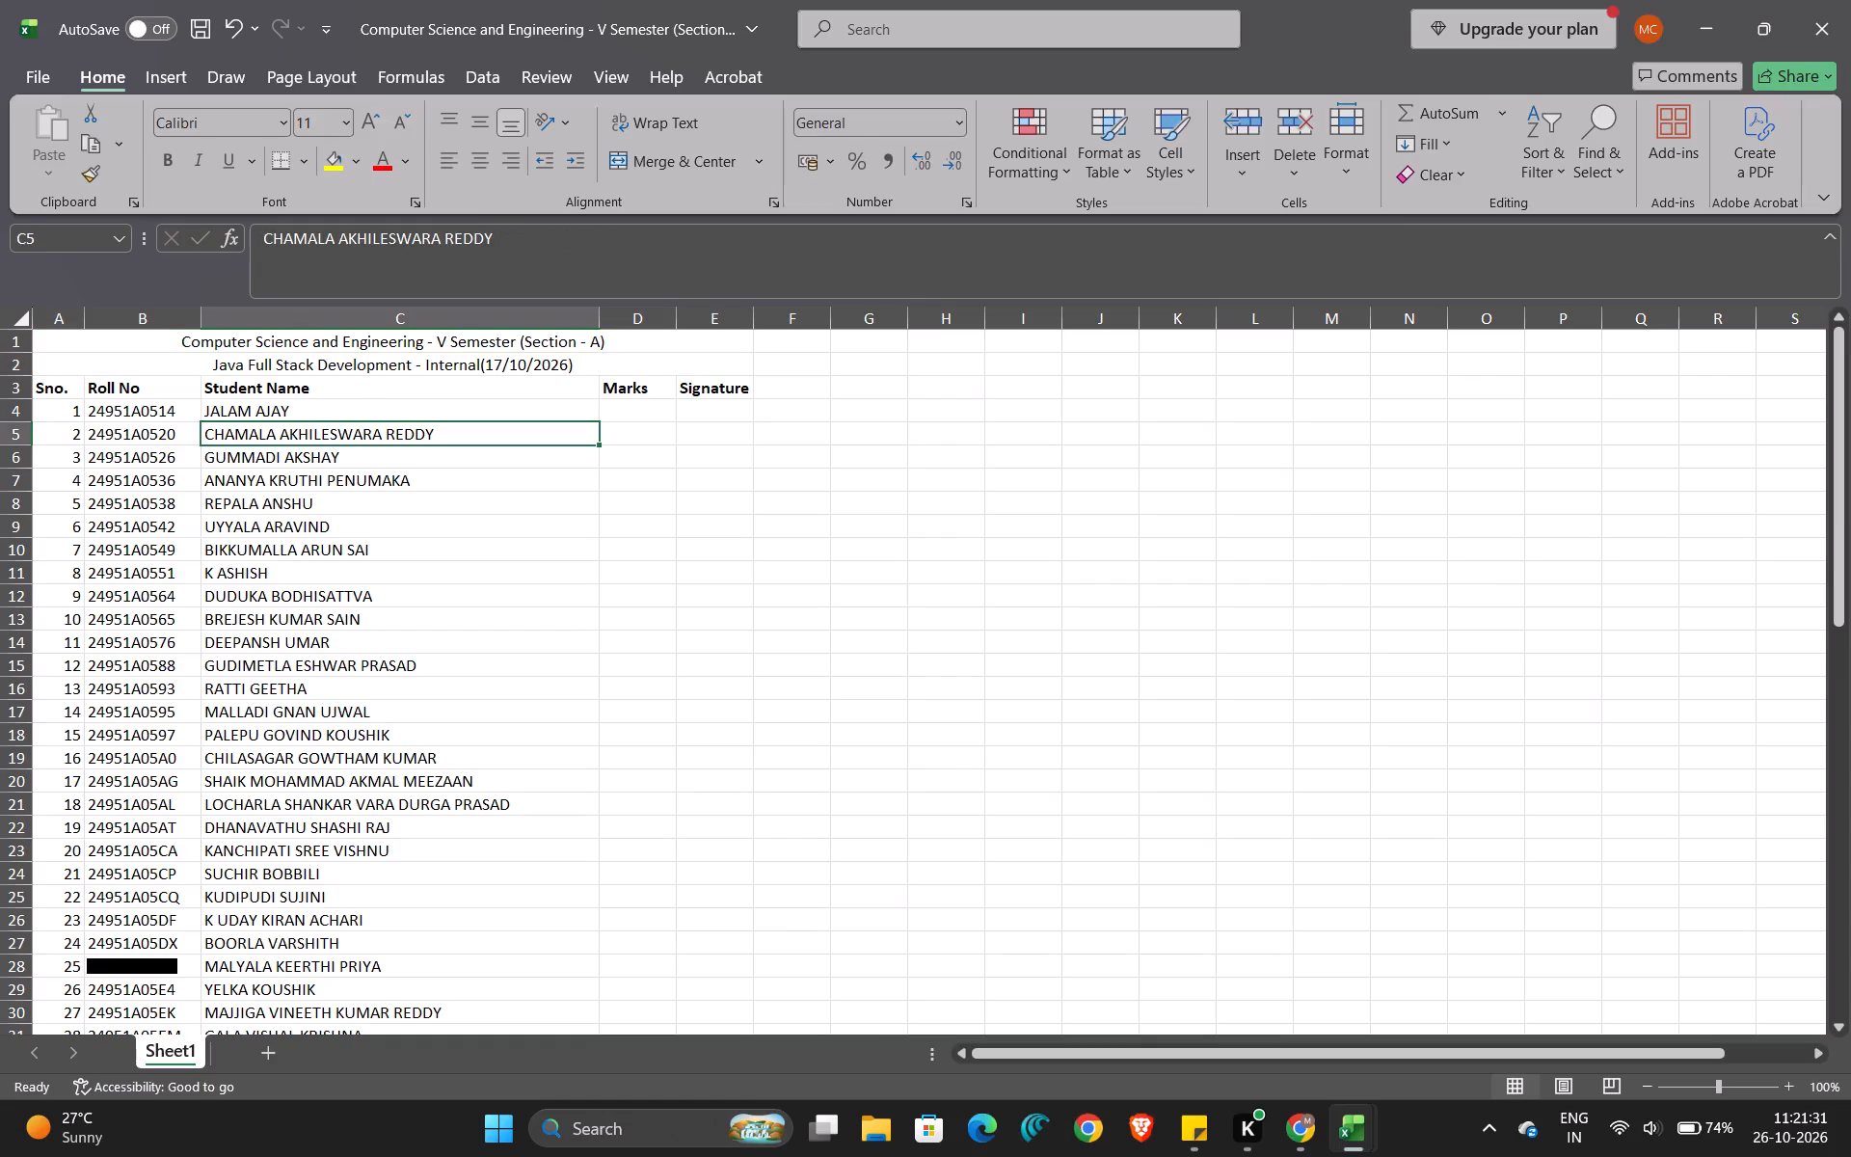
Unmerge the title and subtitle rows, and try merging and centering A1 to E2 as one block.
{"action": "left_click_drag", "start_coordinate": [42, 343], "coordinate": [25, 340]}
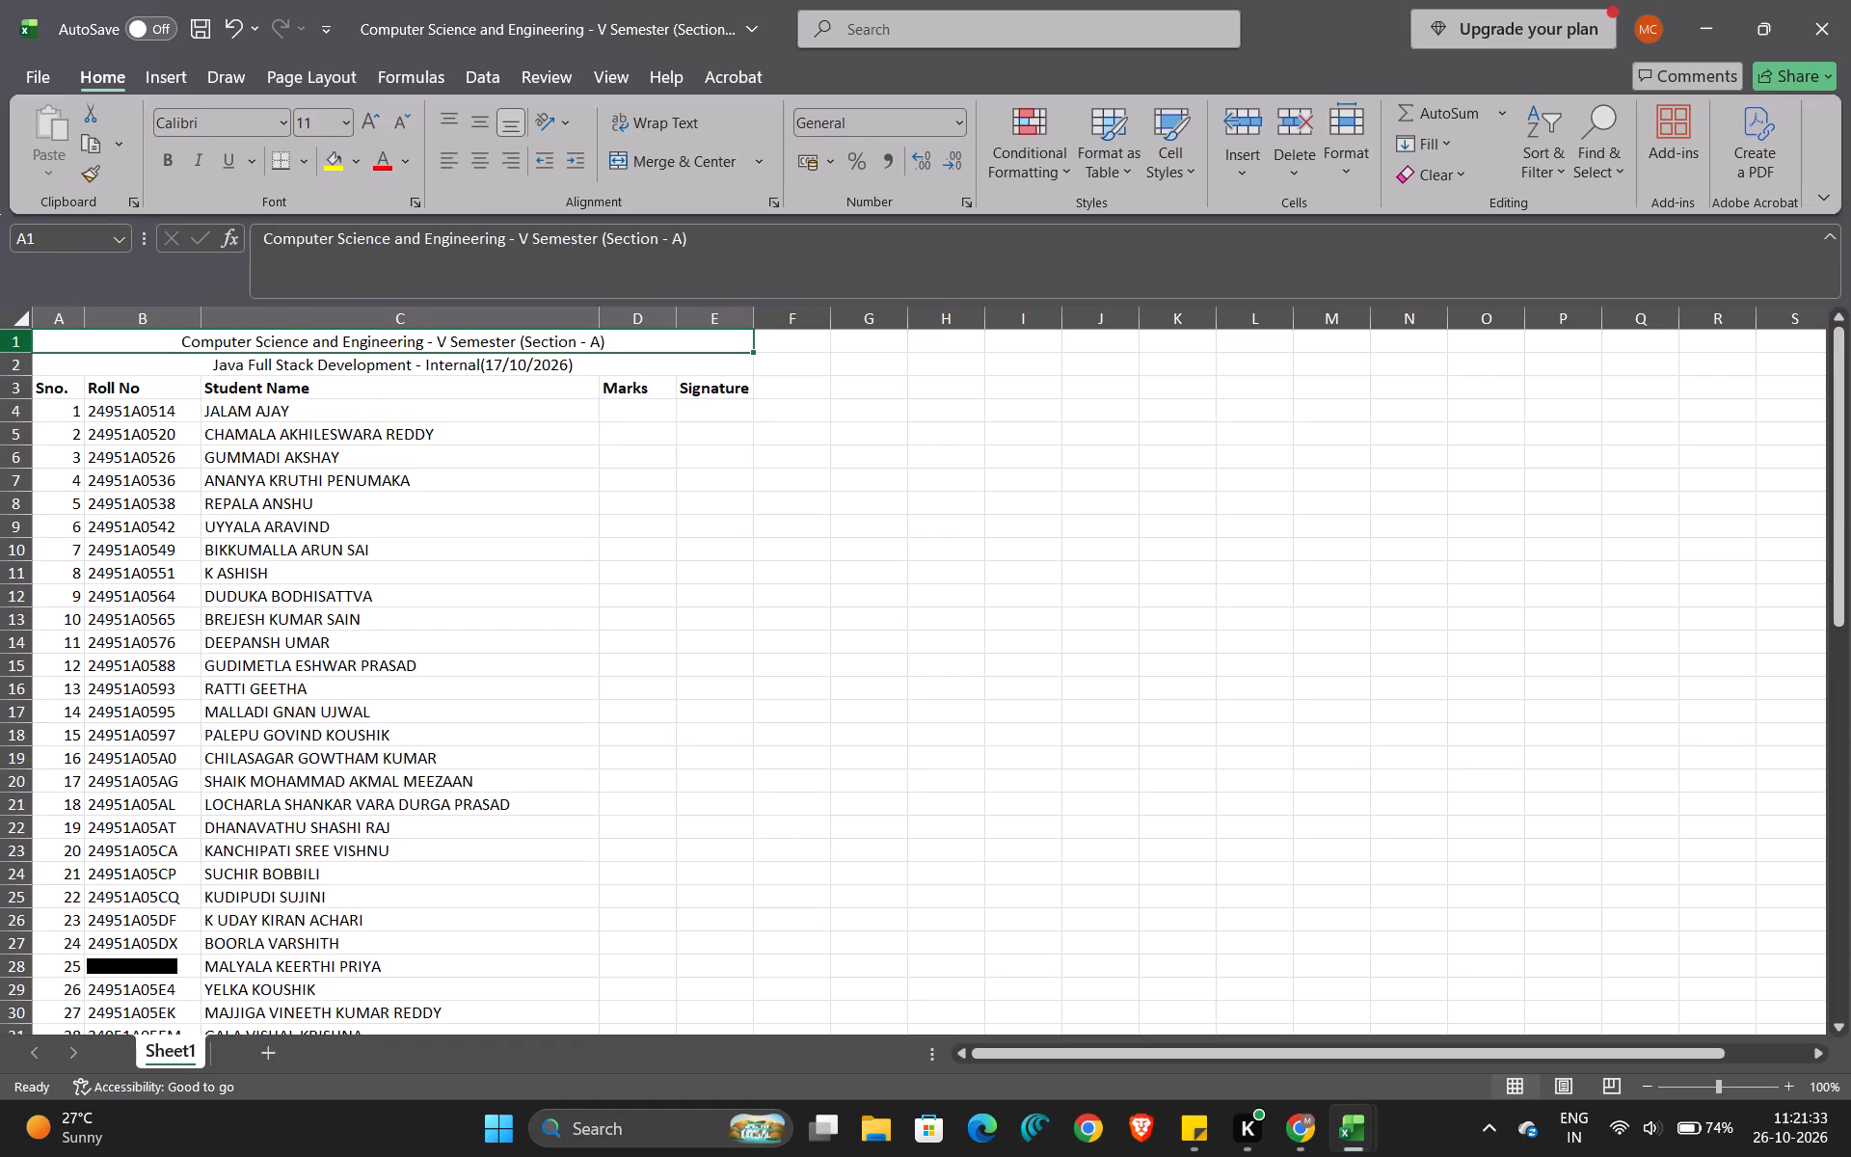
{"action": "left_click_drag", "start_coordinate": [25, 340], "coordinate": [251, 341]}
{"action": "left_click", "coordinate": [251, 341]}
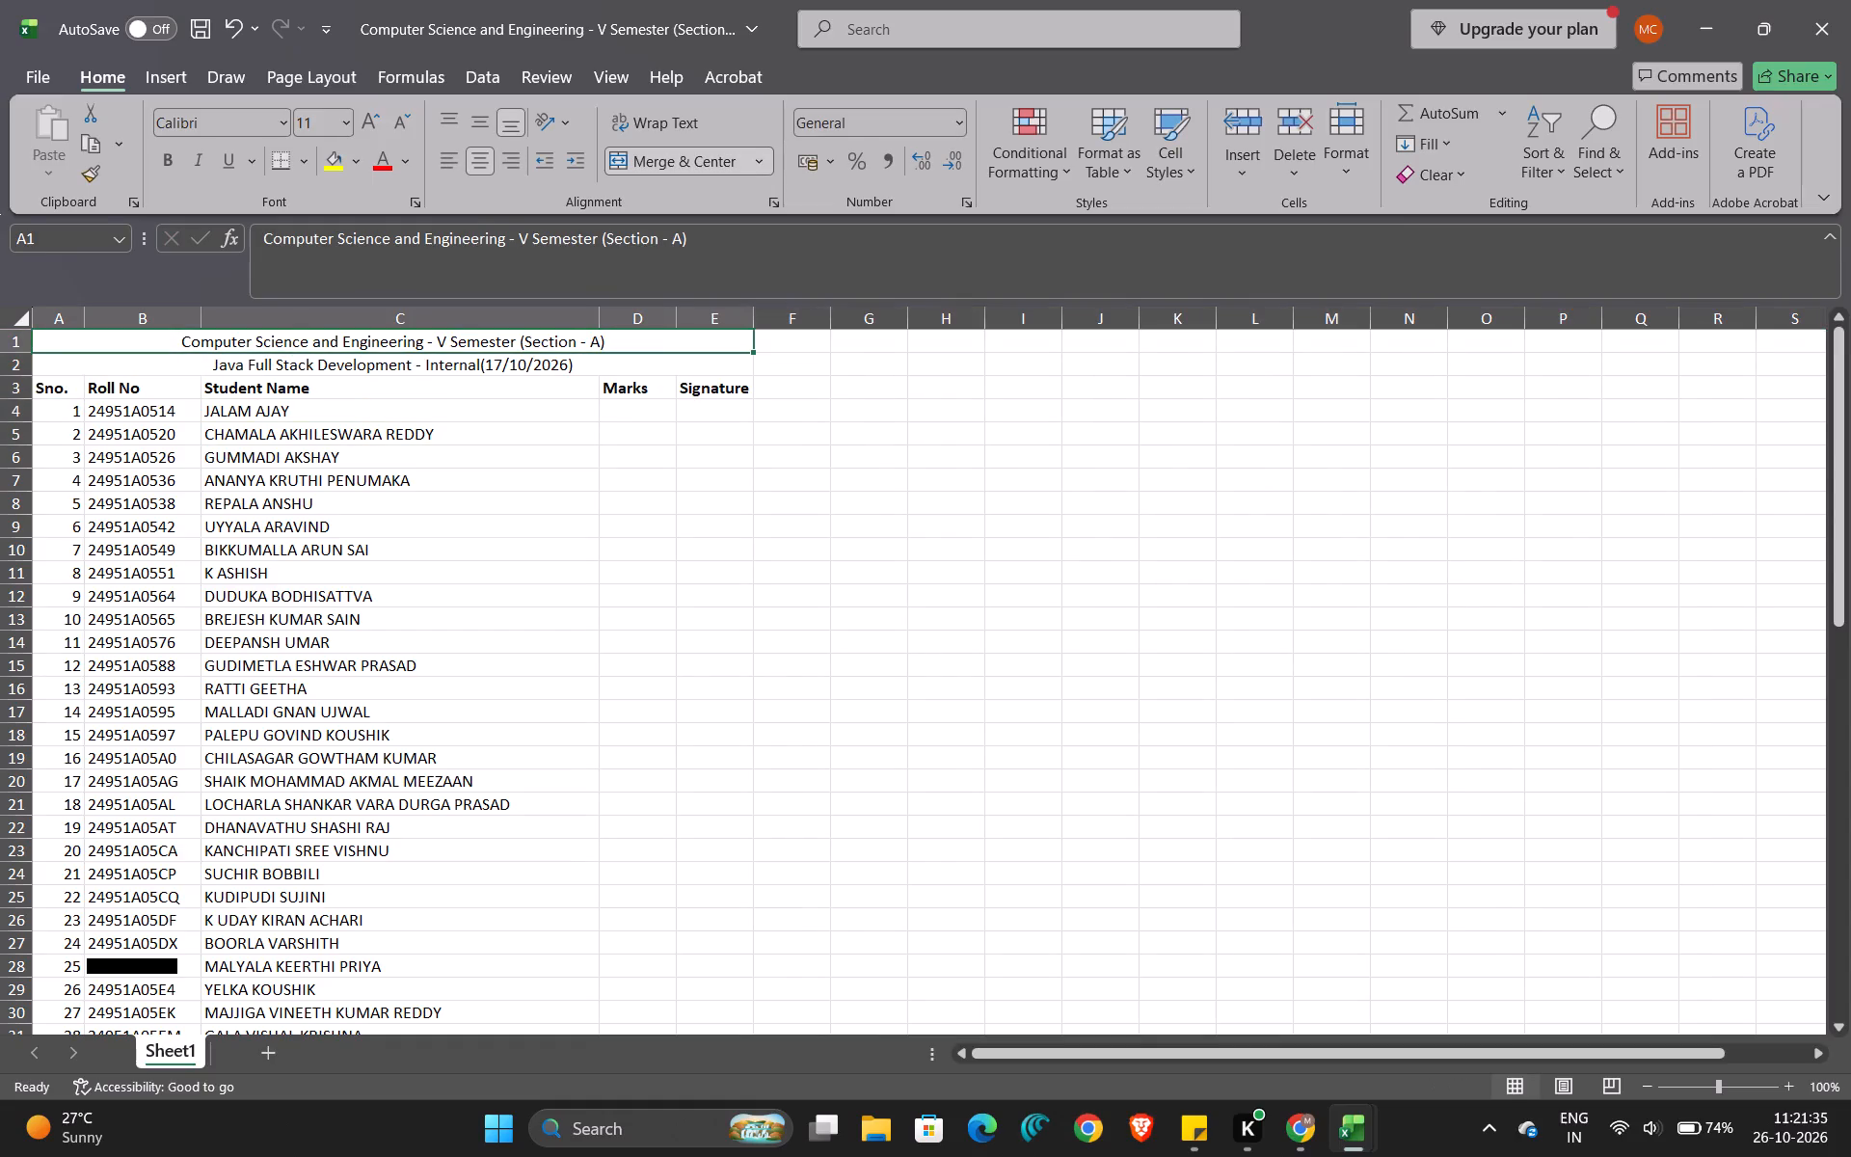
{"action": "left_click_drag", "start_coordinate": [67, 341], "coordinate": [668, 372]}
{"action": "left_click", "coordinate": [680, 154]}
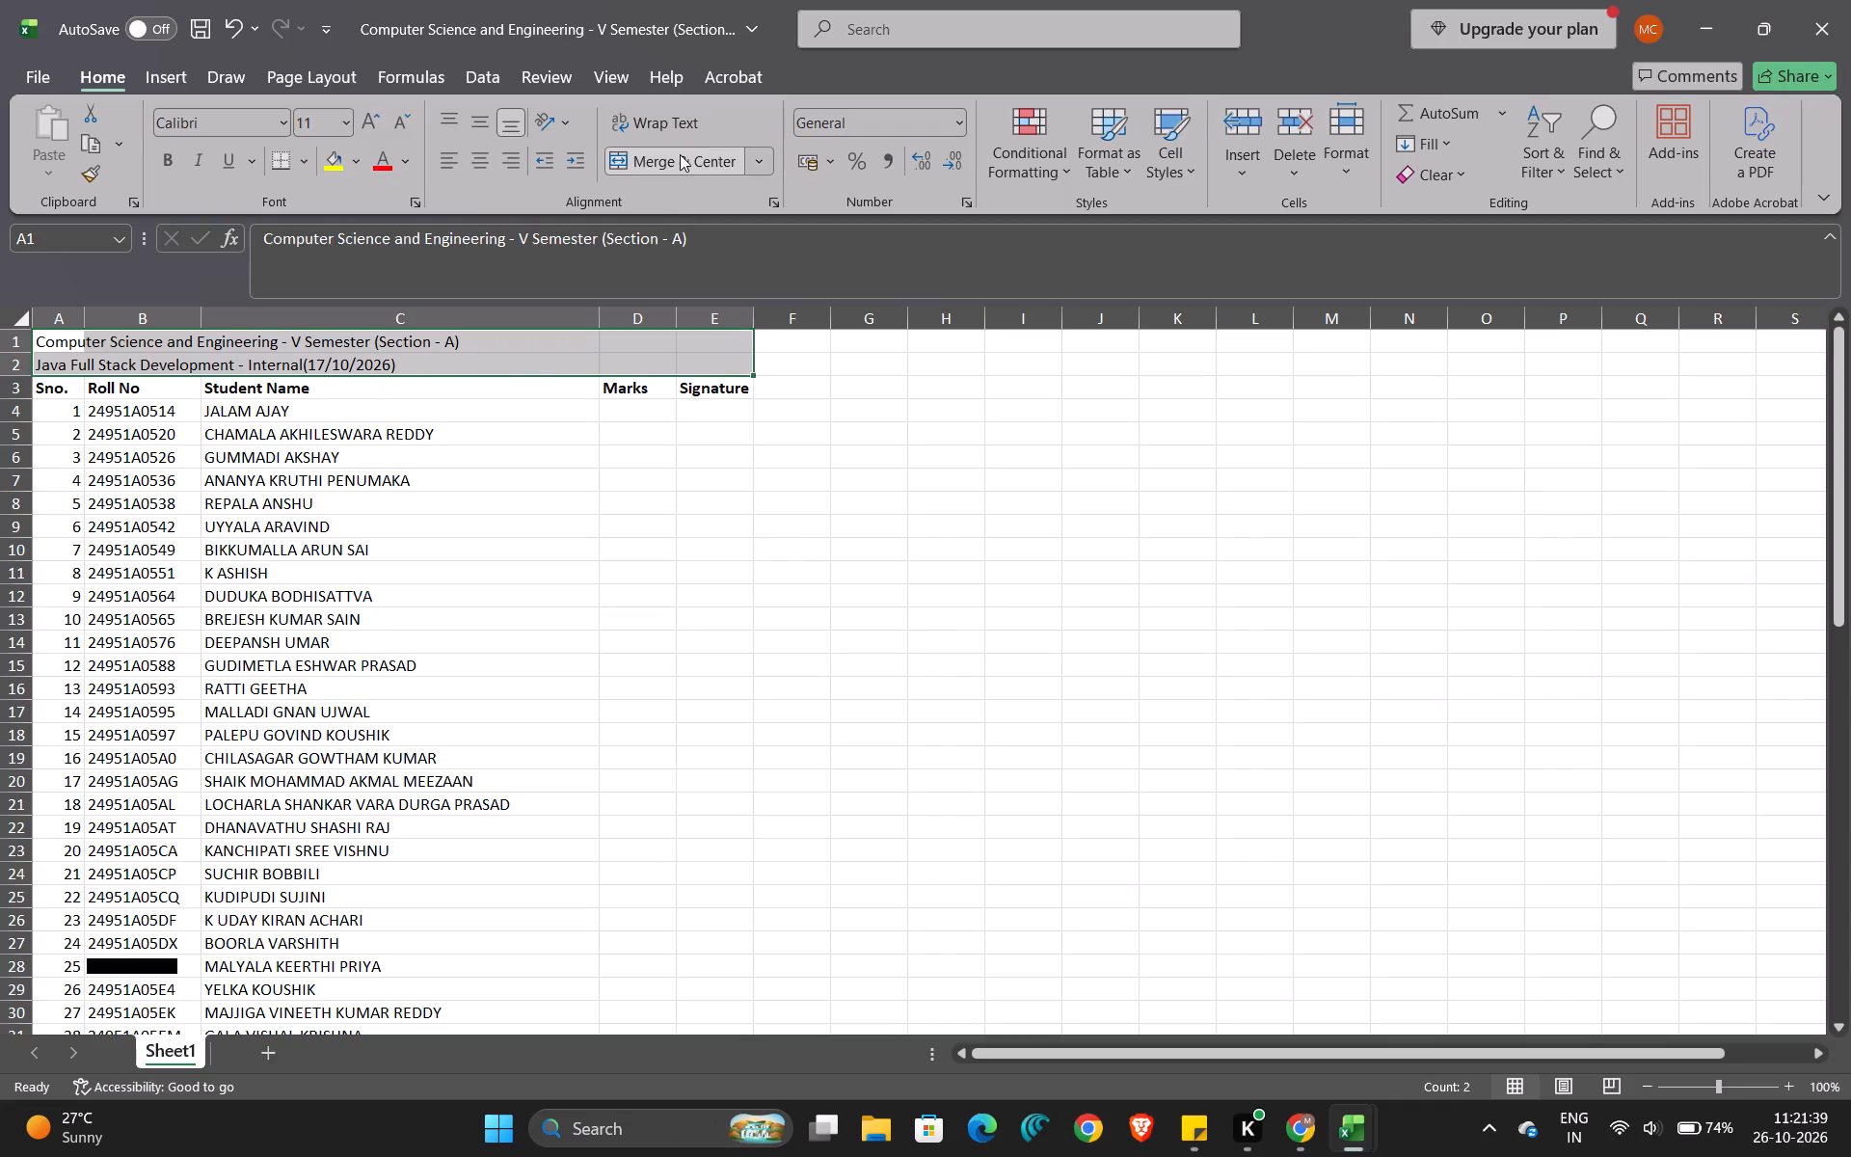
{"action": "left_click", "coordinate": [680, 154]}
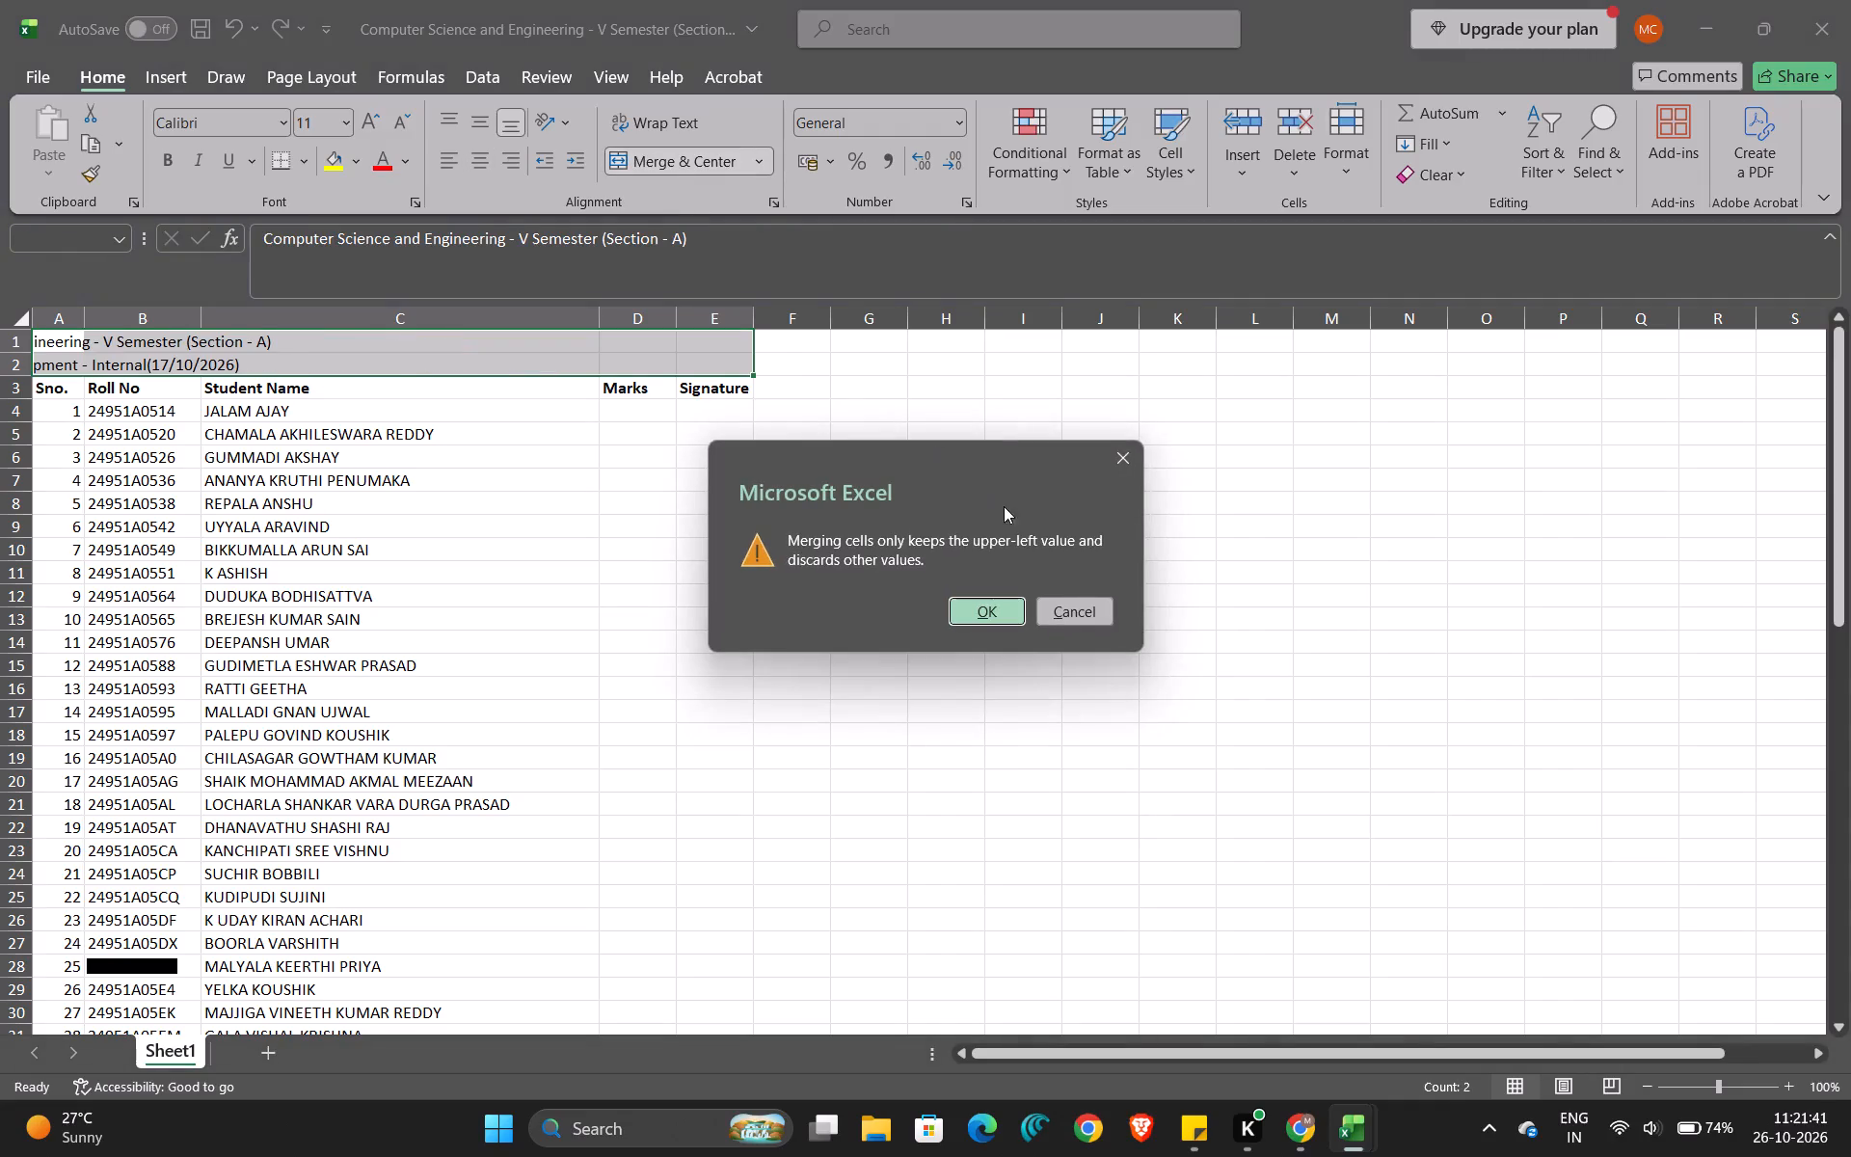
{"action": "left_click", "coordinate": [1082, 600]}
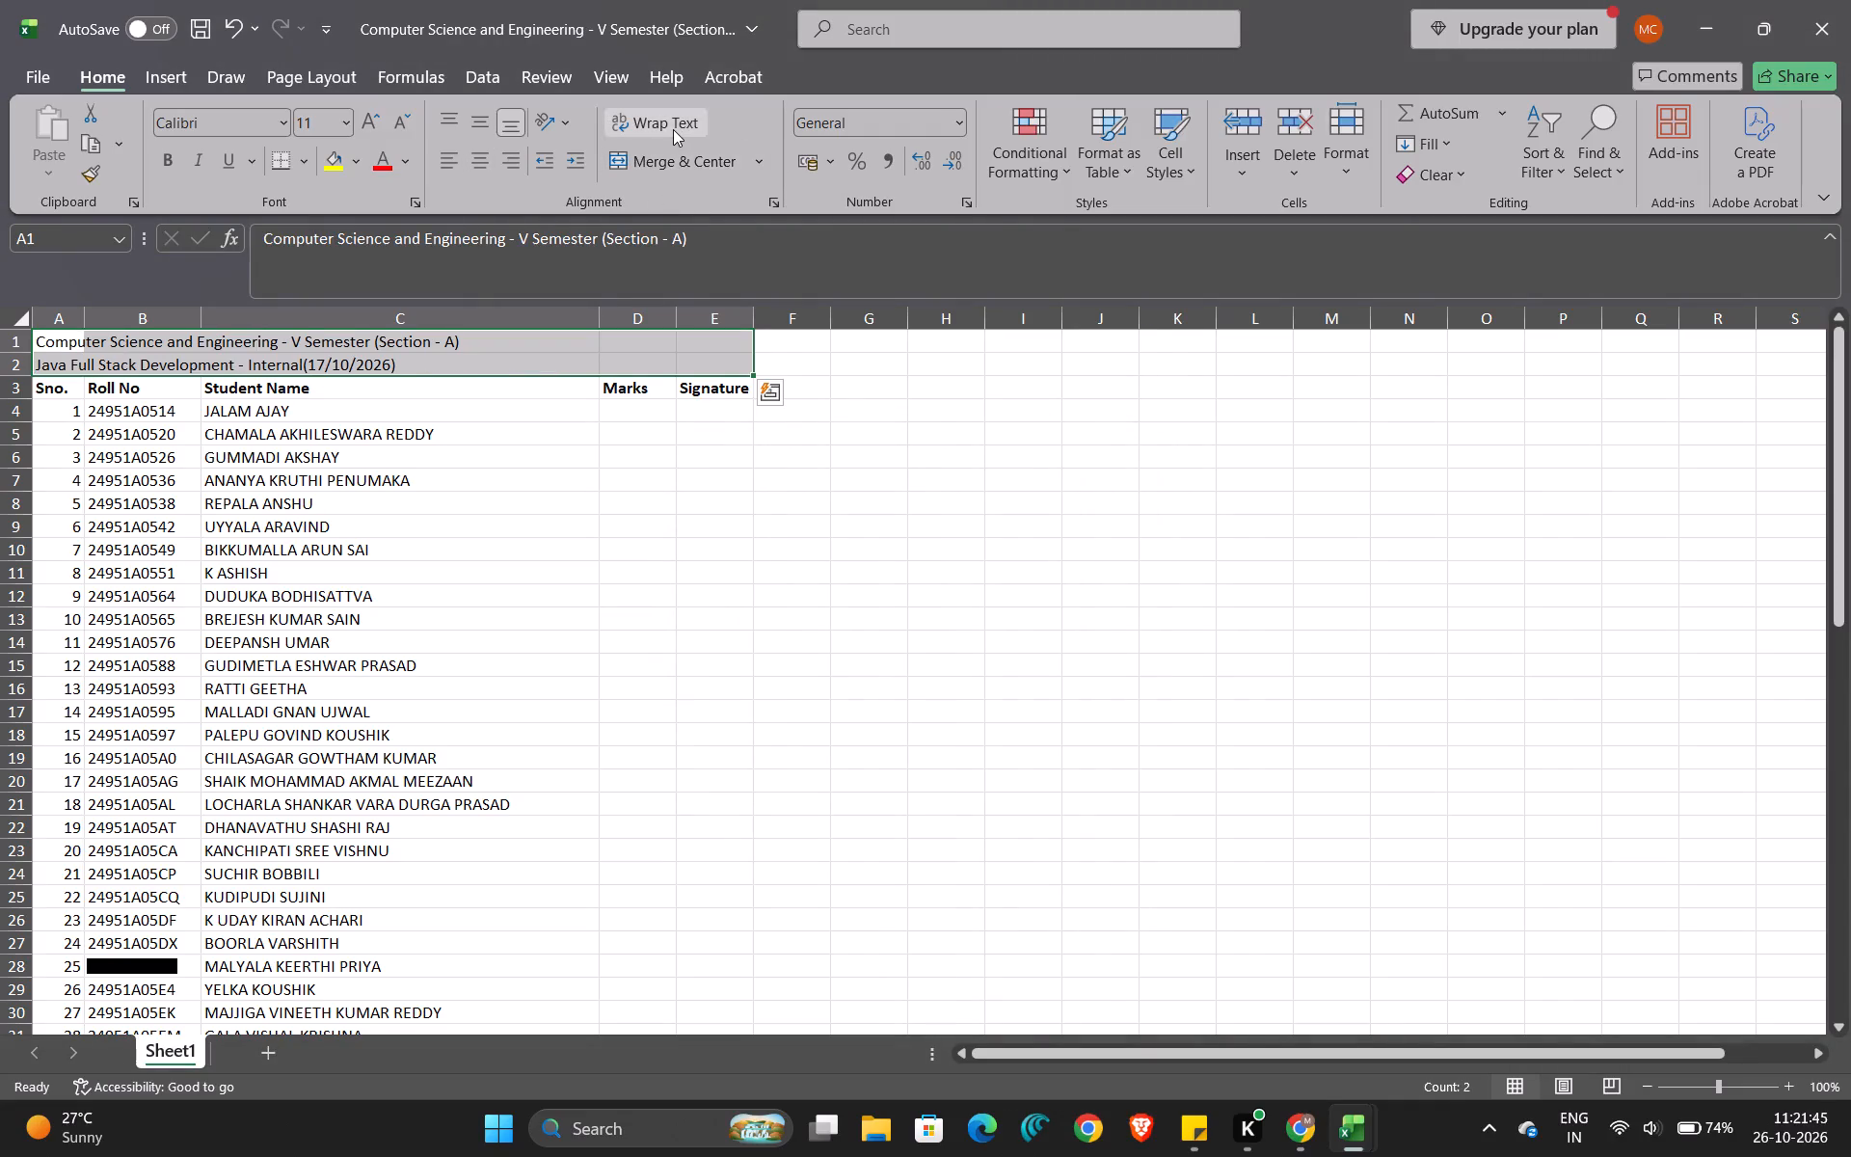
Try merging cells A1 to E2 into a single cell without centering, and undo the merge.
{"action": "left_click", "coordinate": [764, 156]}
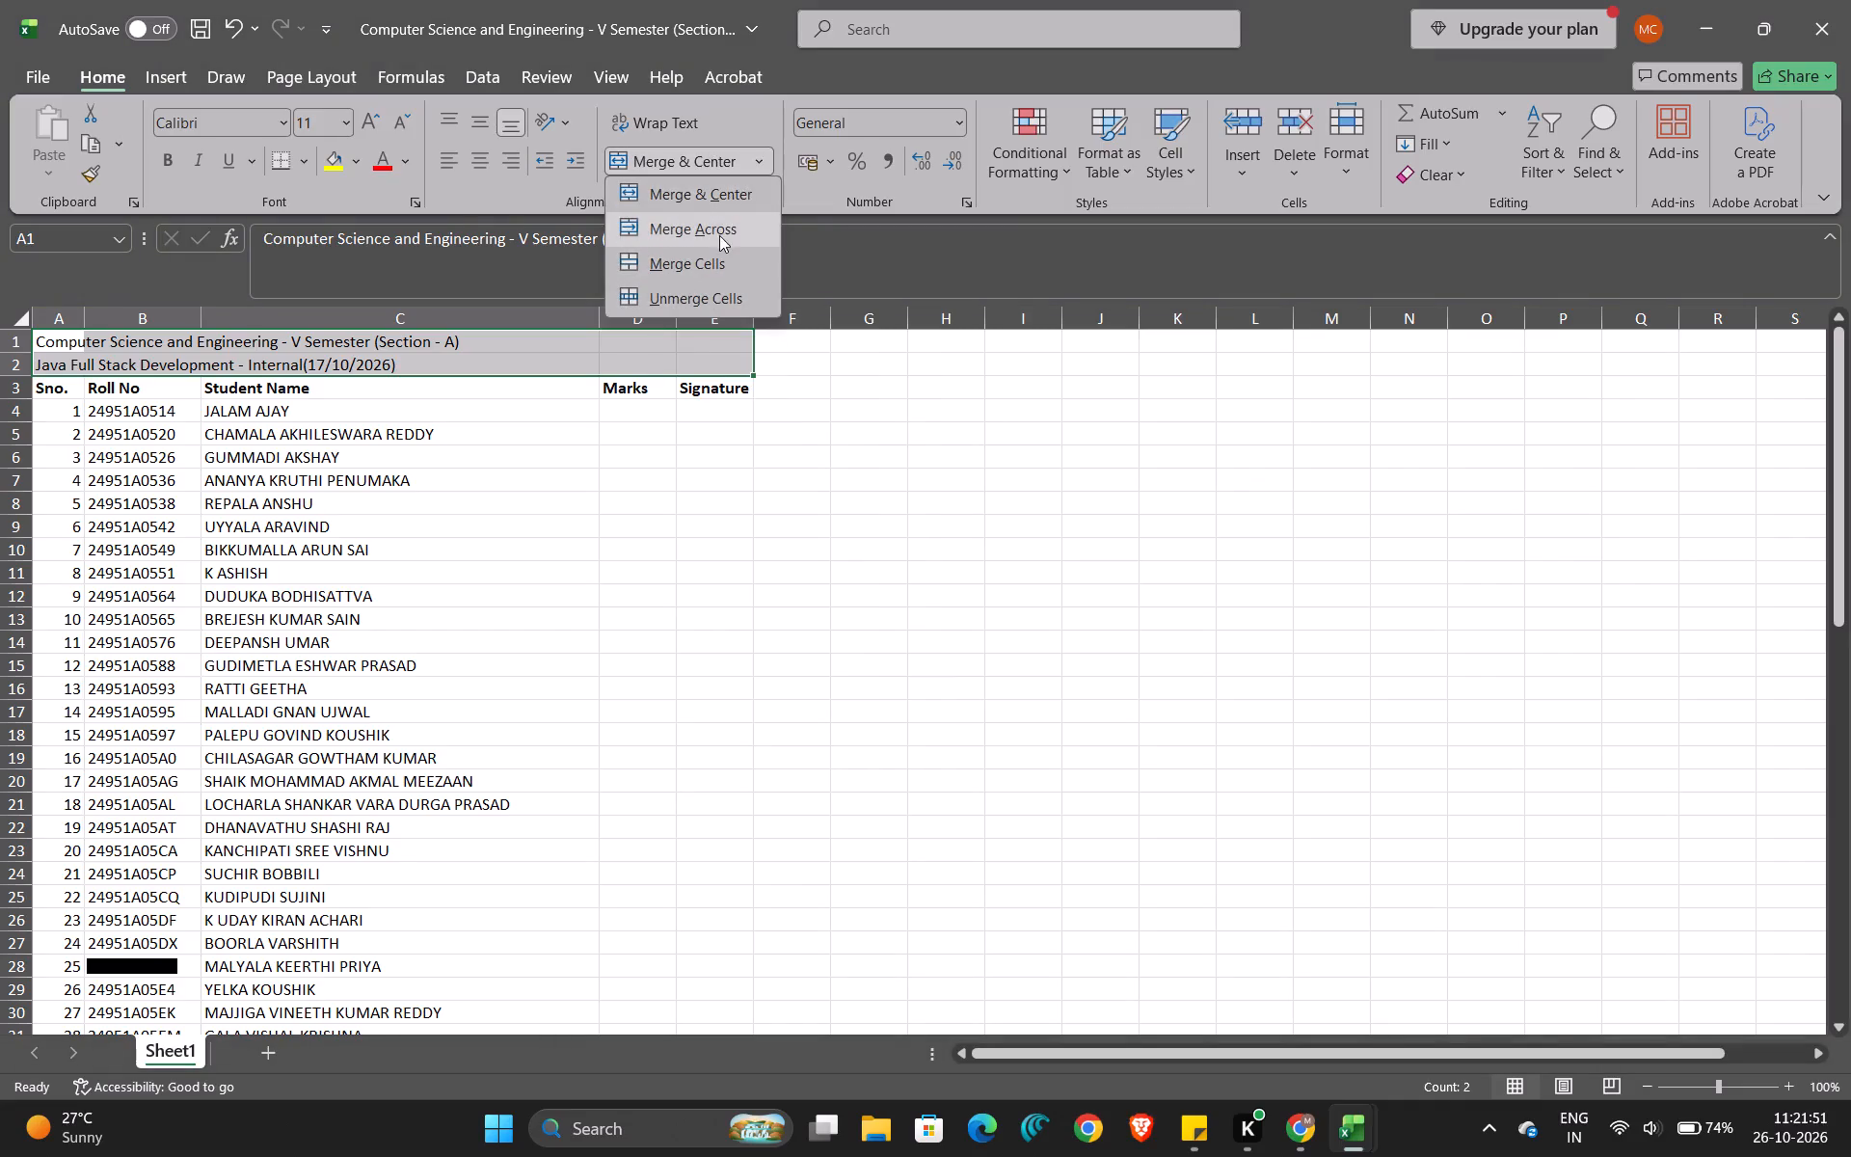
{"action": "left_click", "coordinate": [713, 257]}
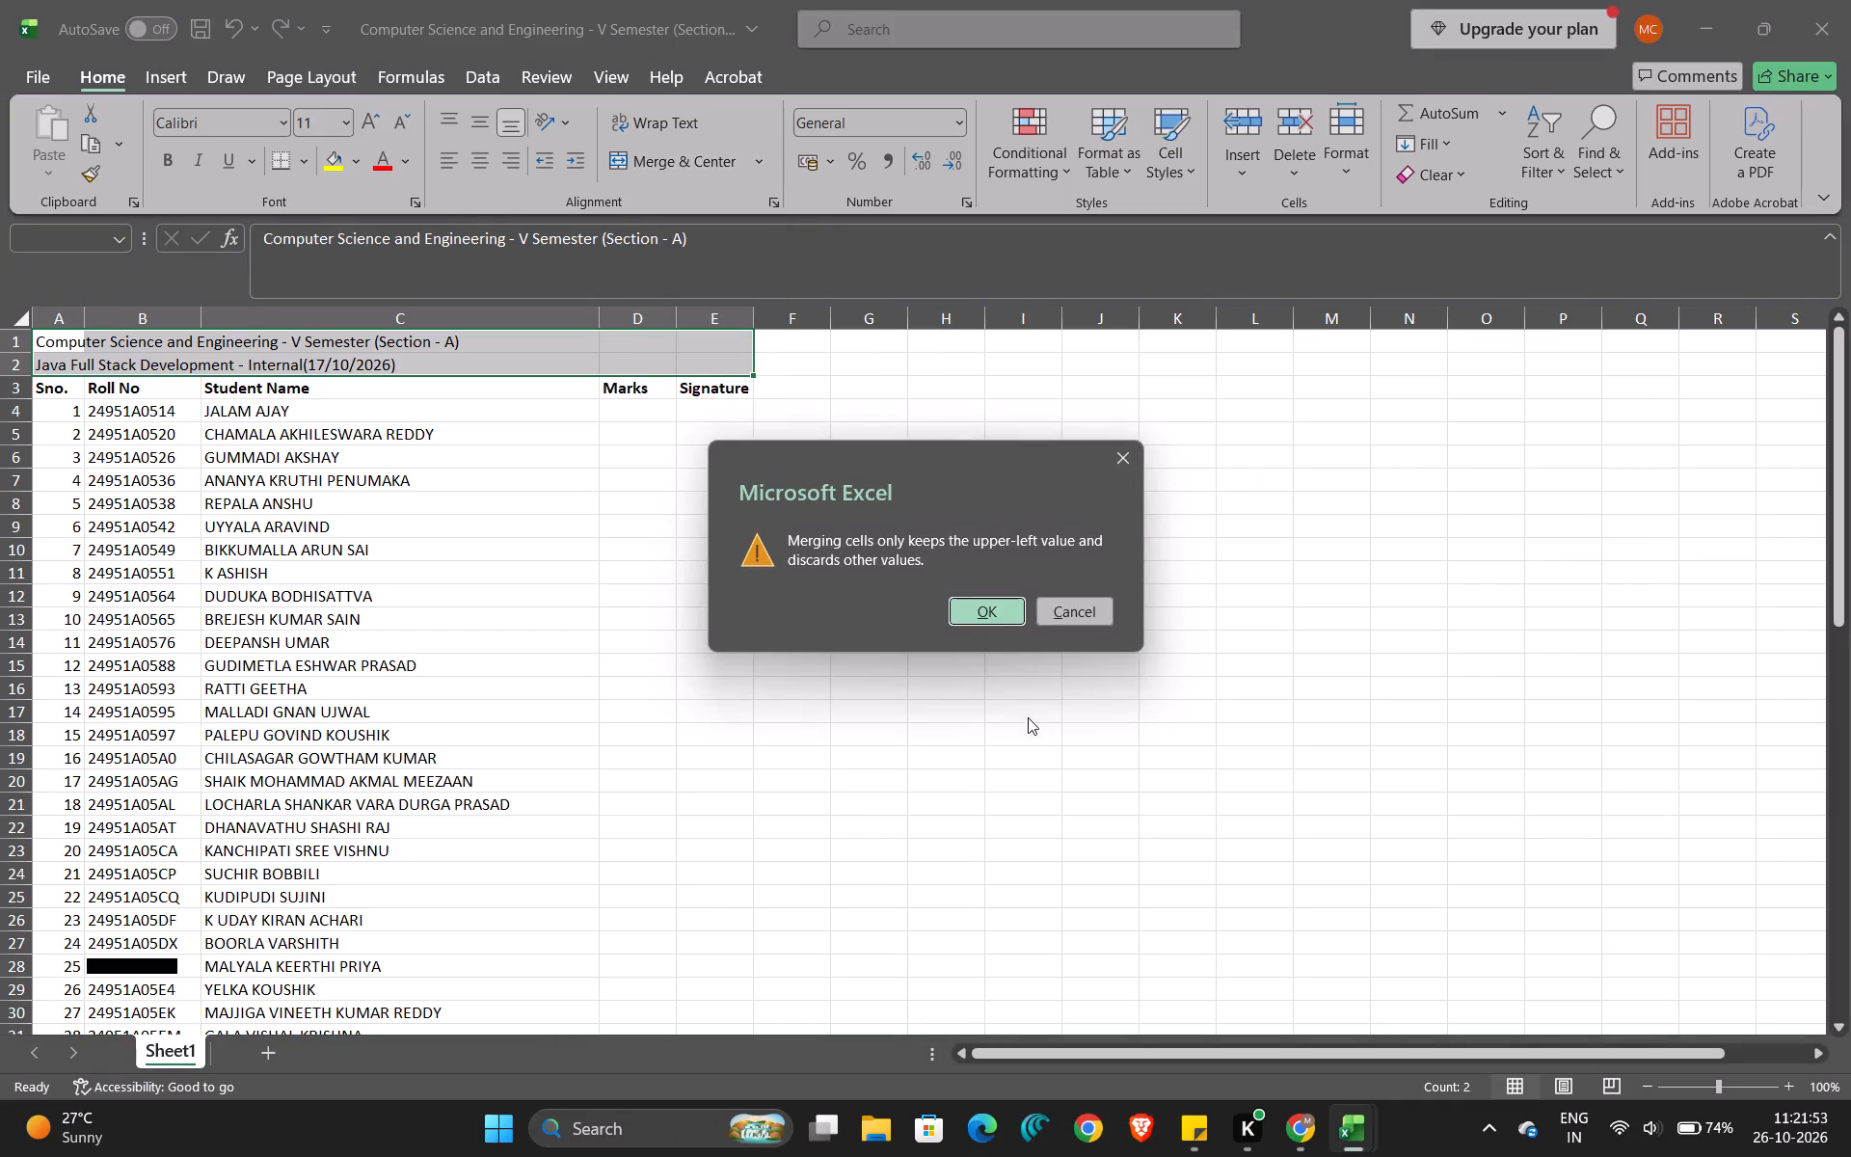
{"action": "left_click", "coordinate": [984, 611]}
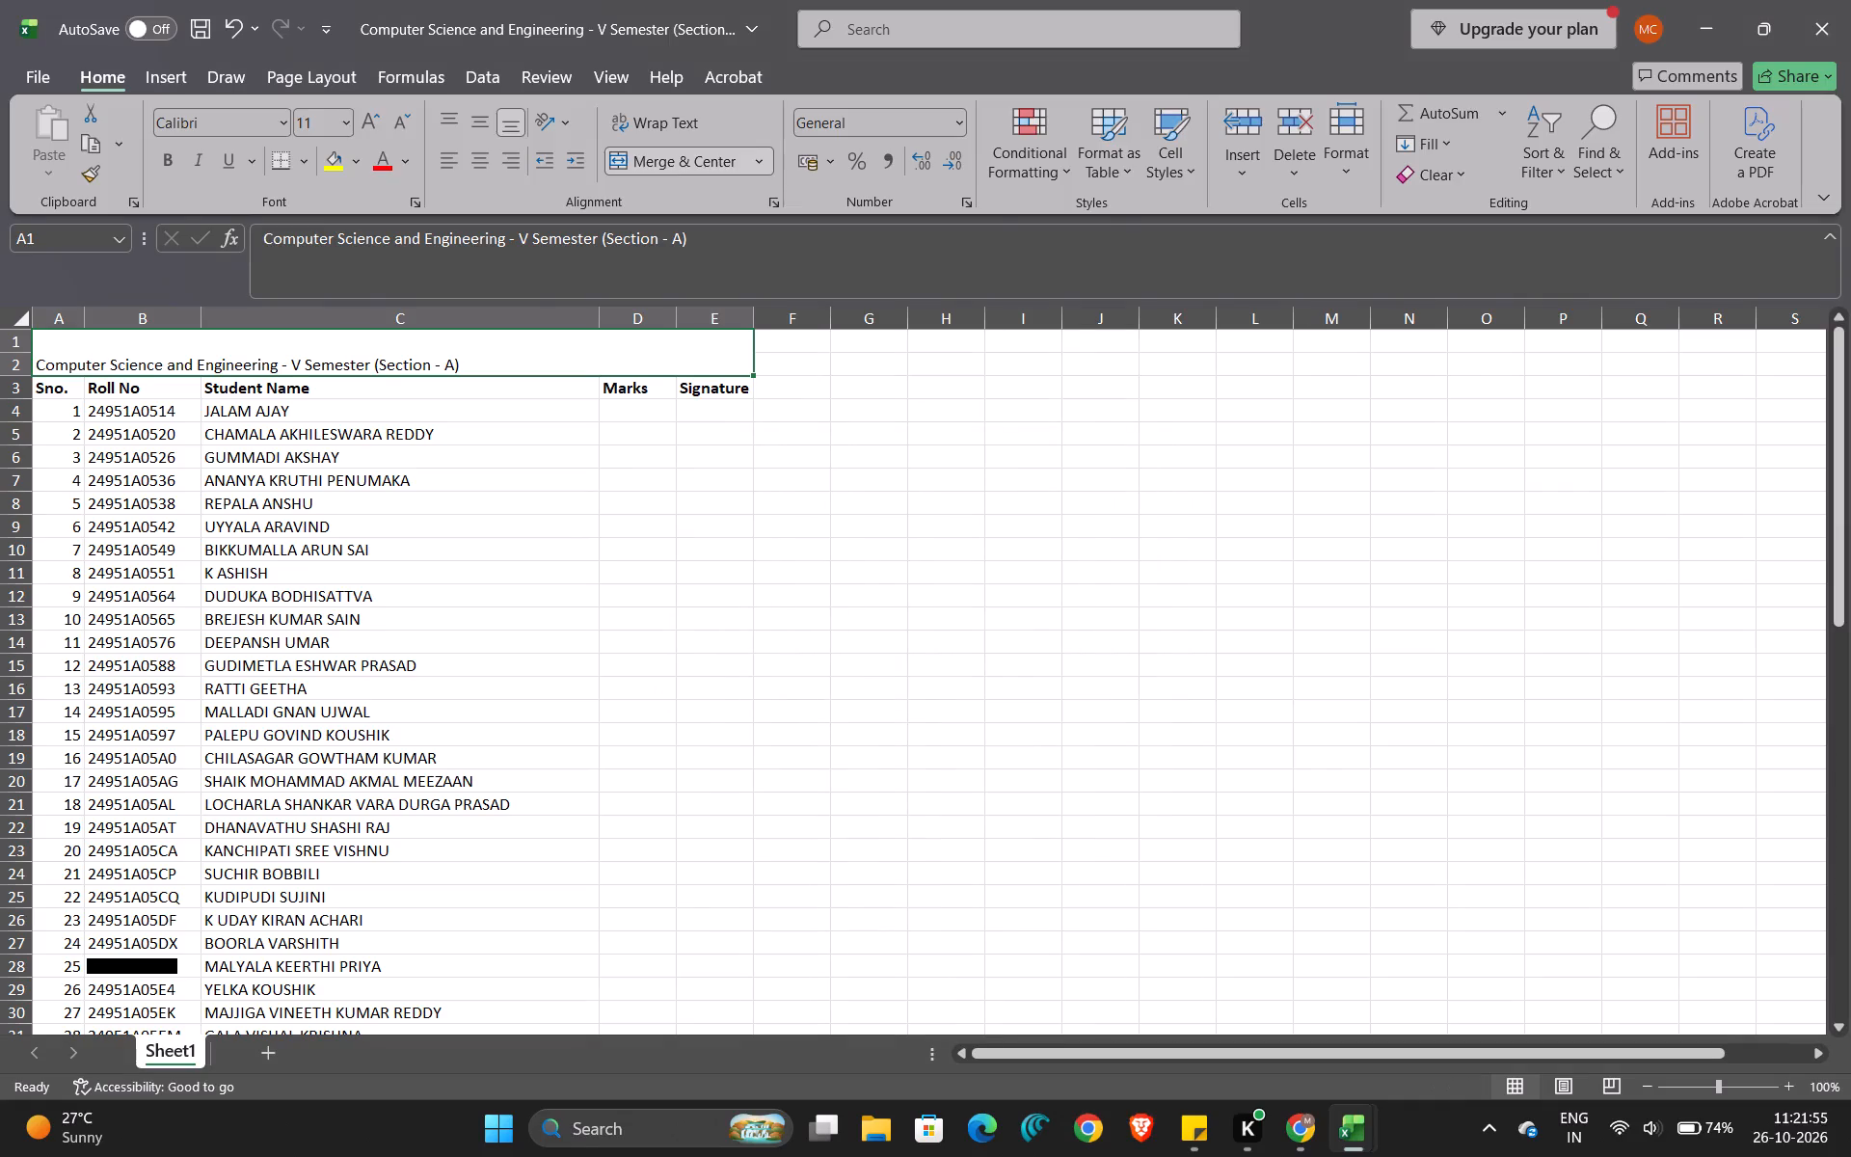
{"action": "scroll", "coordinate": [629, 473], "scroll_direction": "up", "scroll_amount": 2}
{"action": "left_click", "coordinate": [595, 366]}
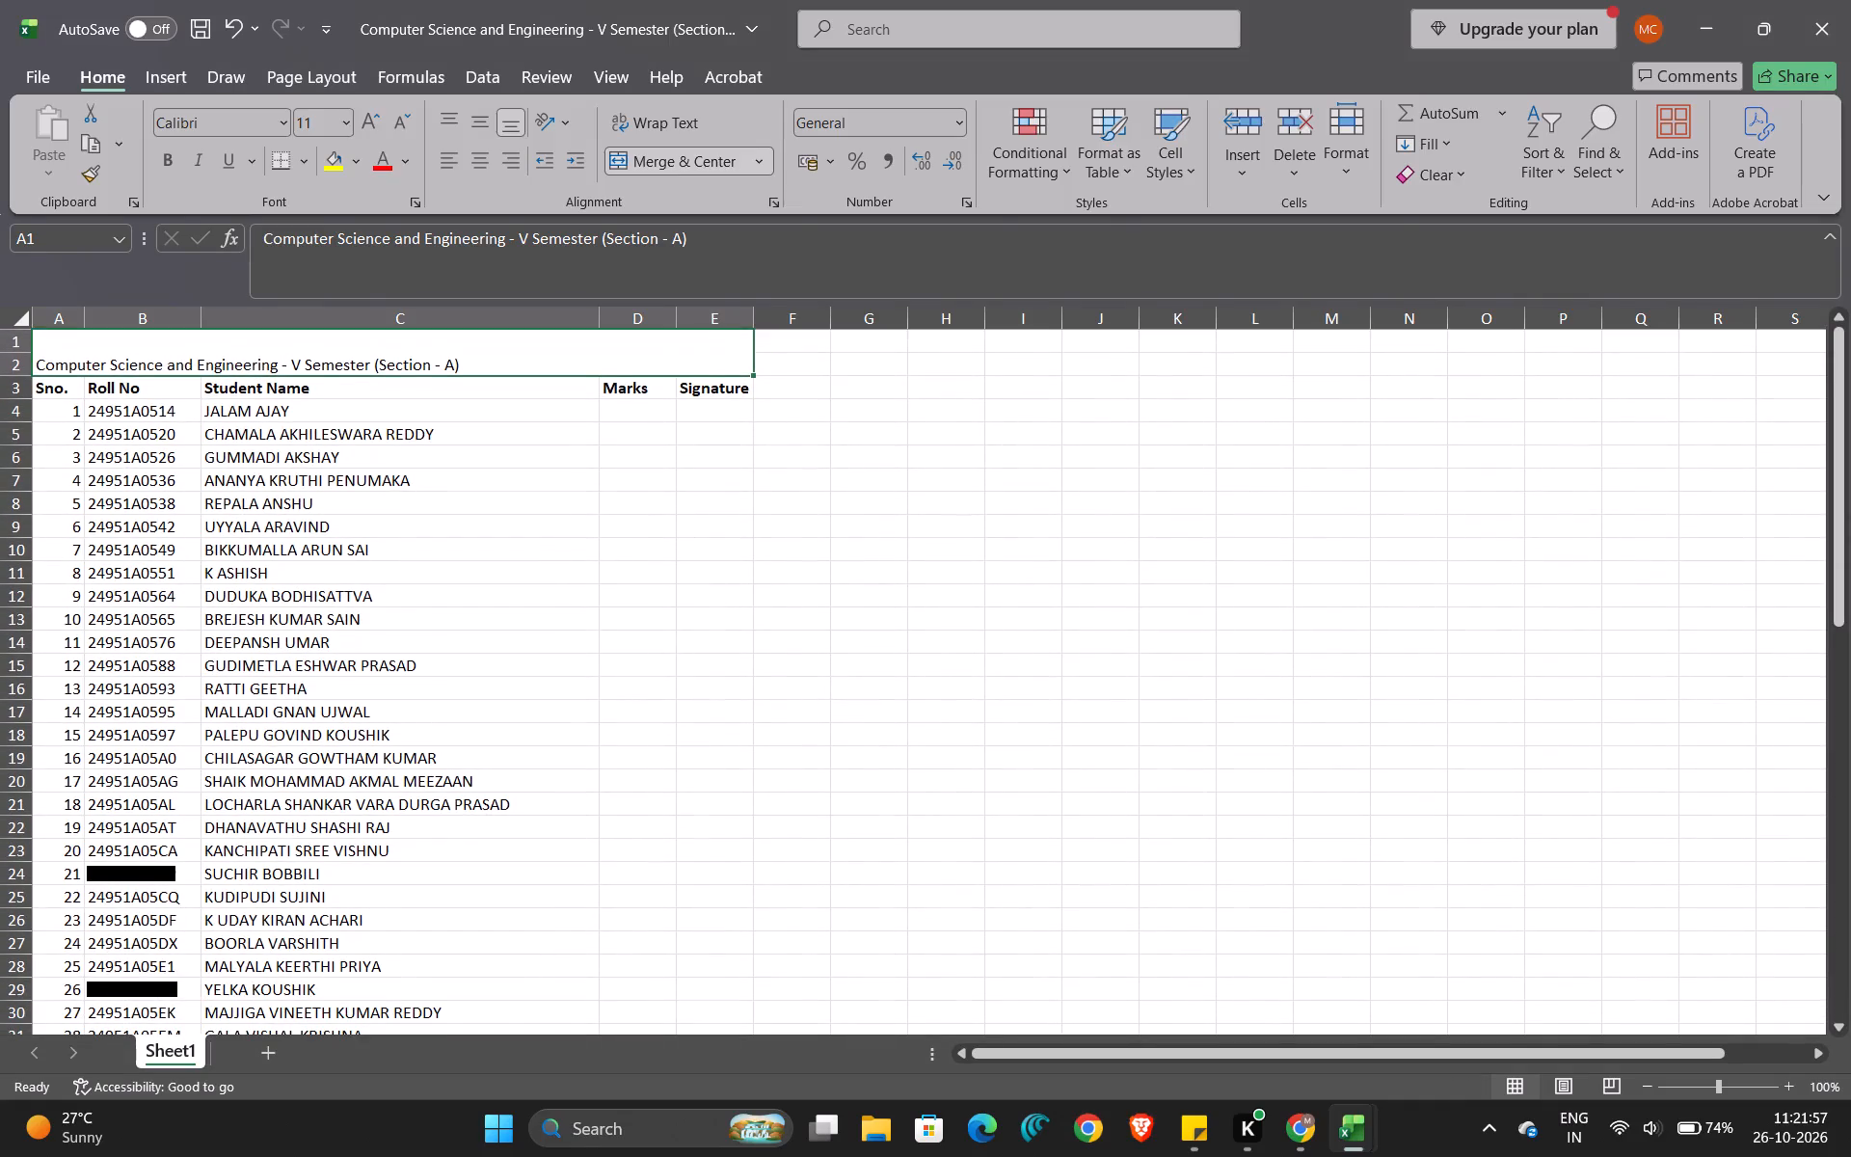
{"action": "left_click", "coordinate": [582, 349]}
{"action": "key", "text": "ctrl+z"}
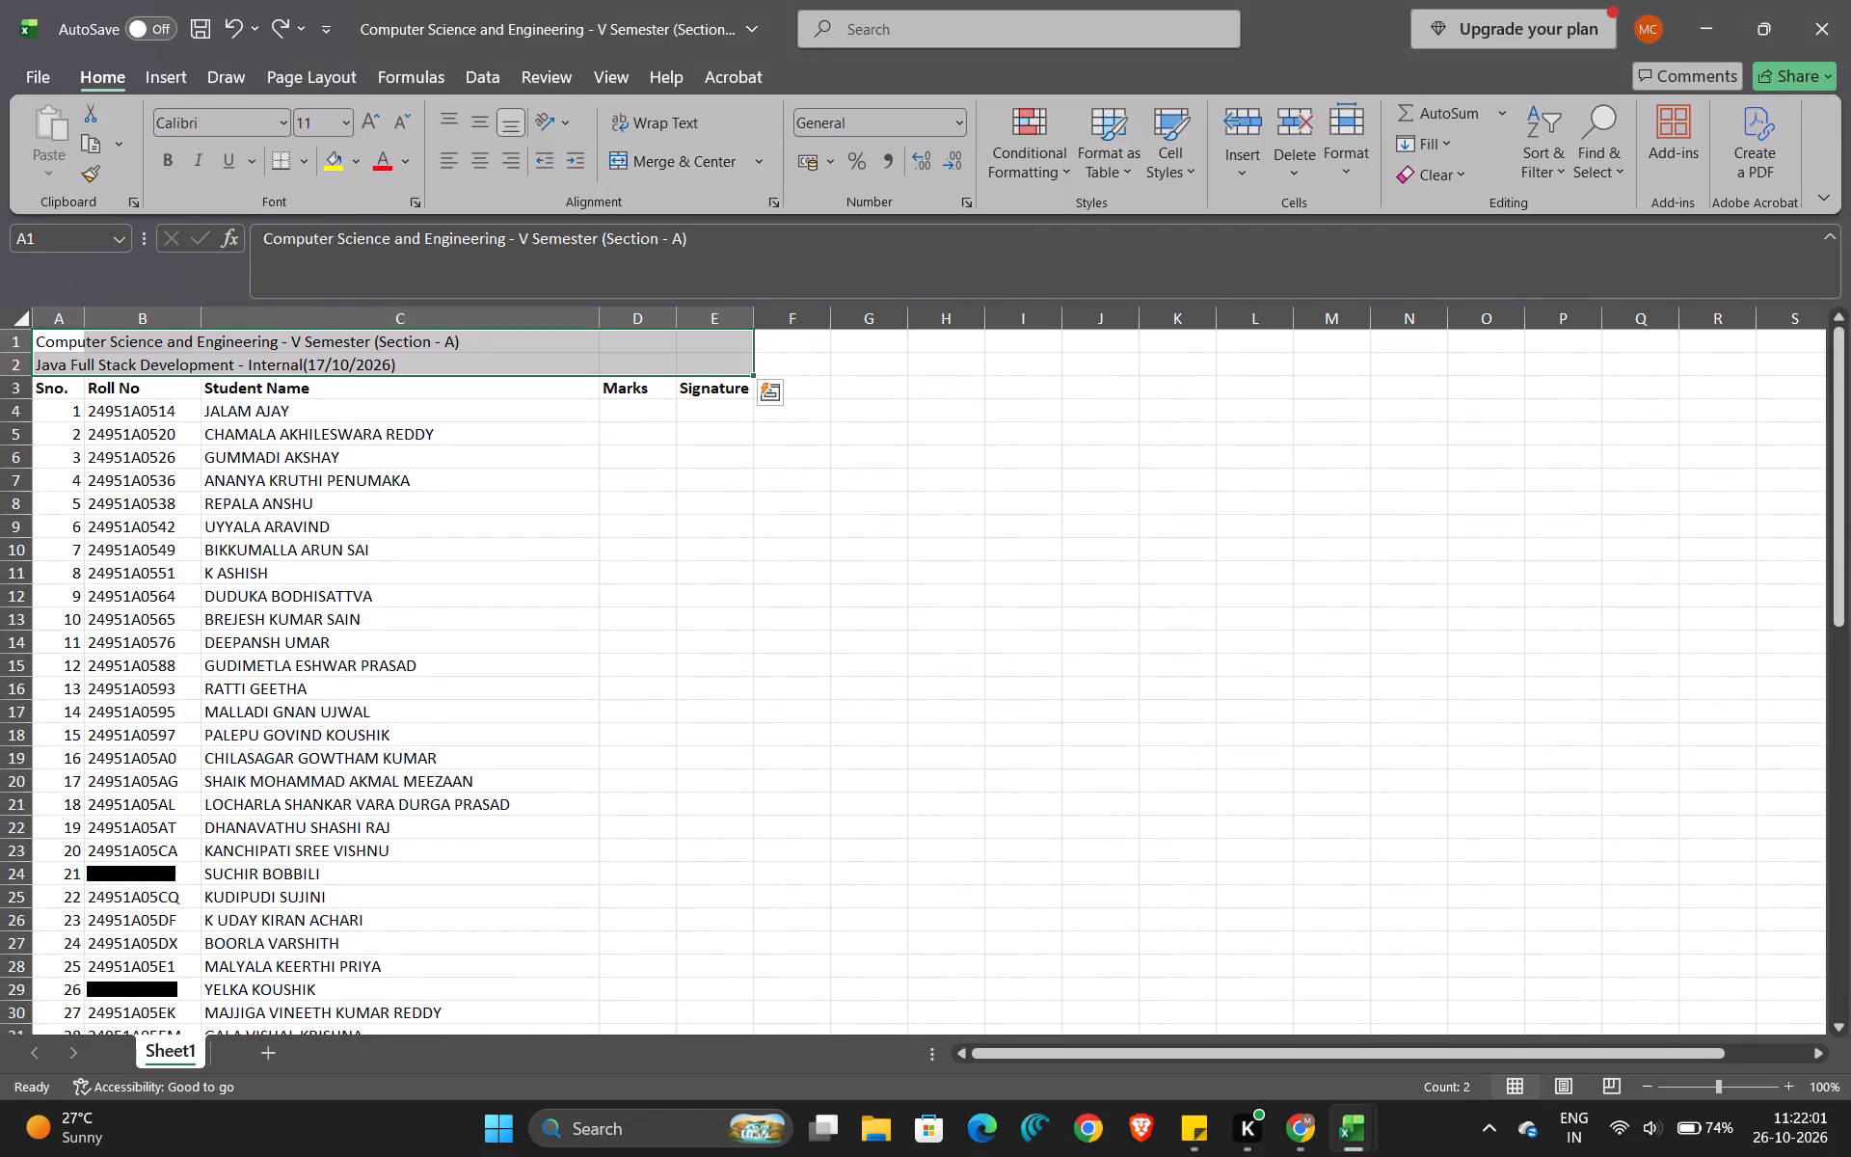
Apply Merge Across to cells A1 to E2 so the title and subtitle each span their own row.
{"action": "left_click", "coordinate": [582, 349]}
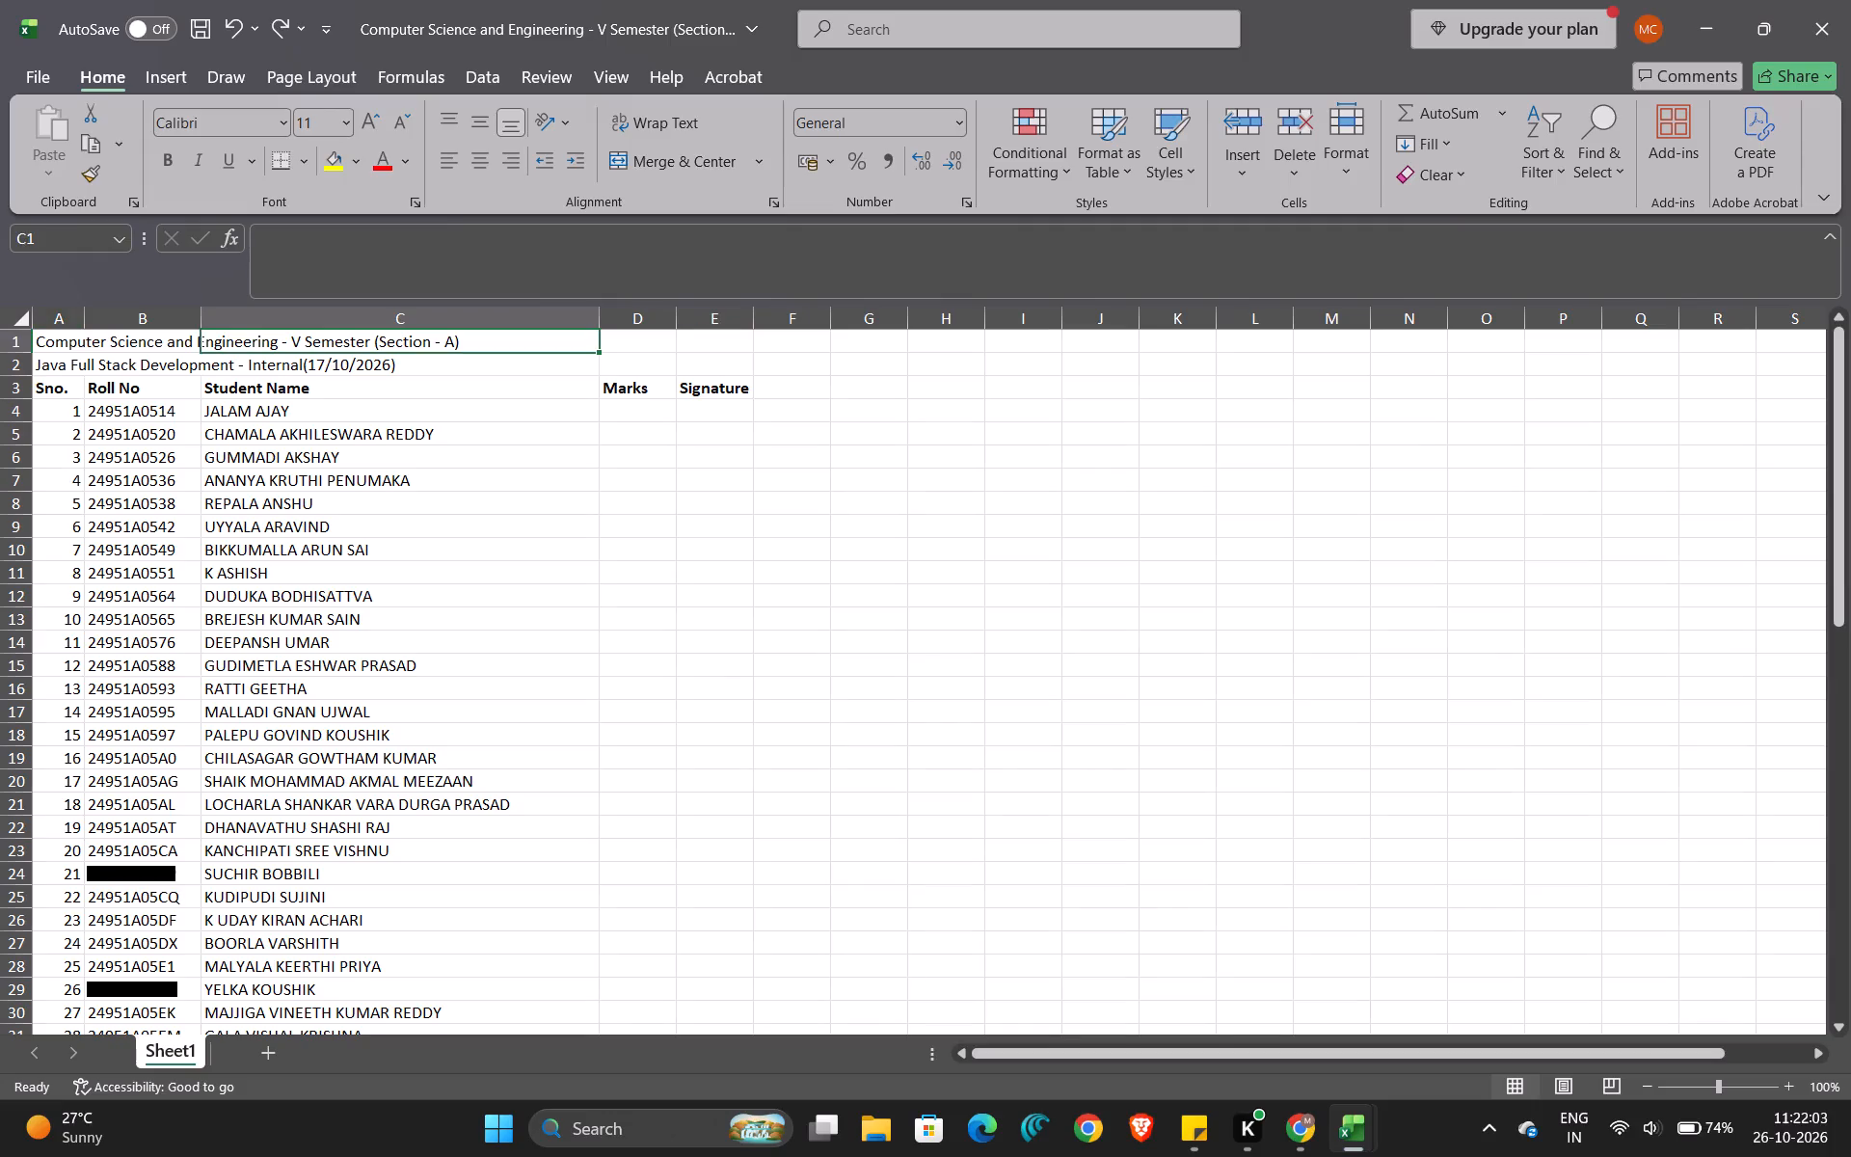
{"action": "left_click_drag", "start_coordinate": [56, 340], "coordinate": [693, 368]}
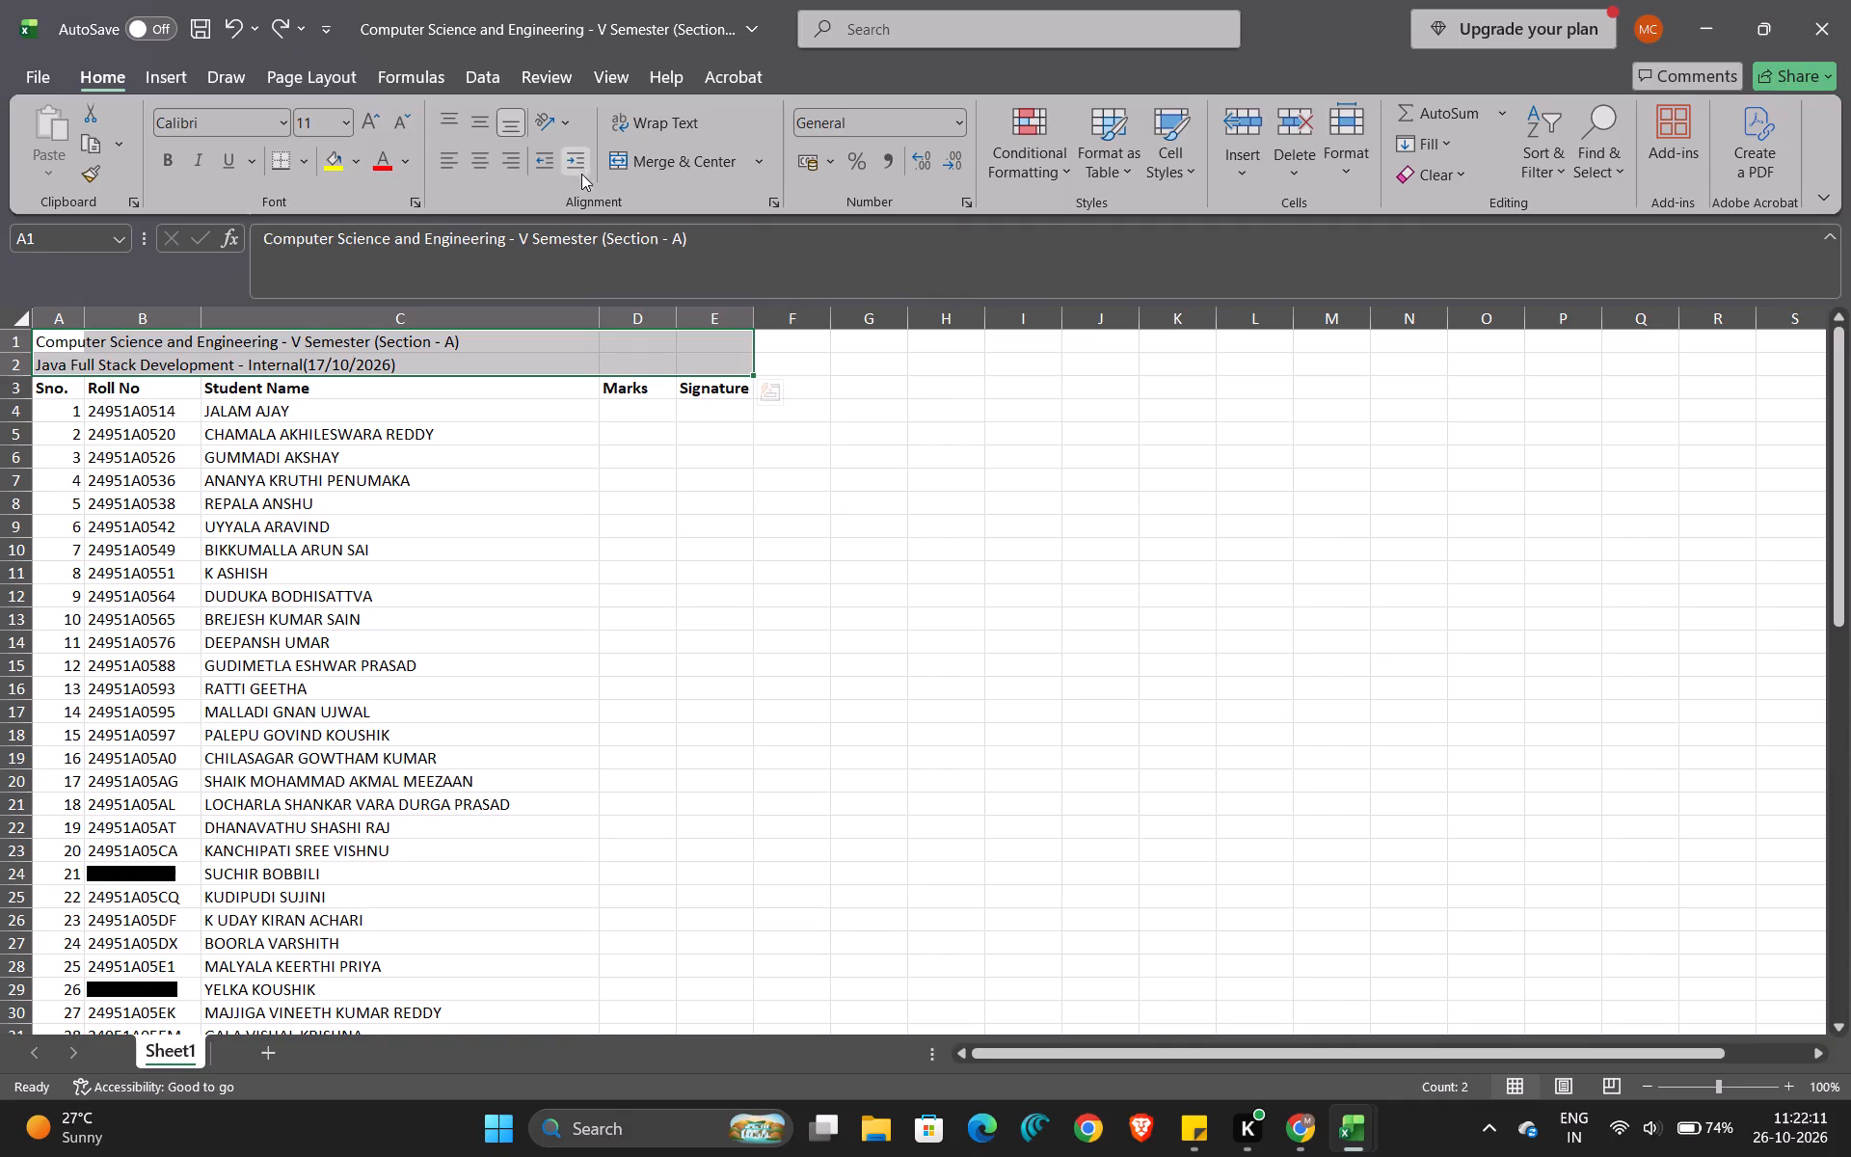
{"action": "left_click", "coordinate": [766, 163]}
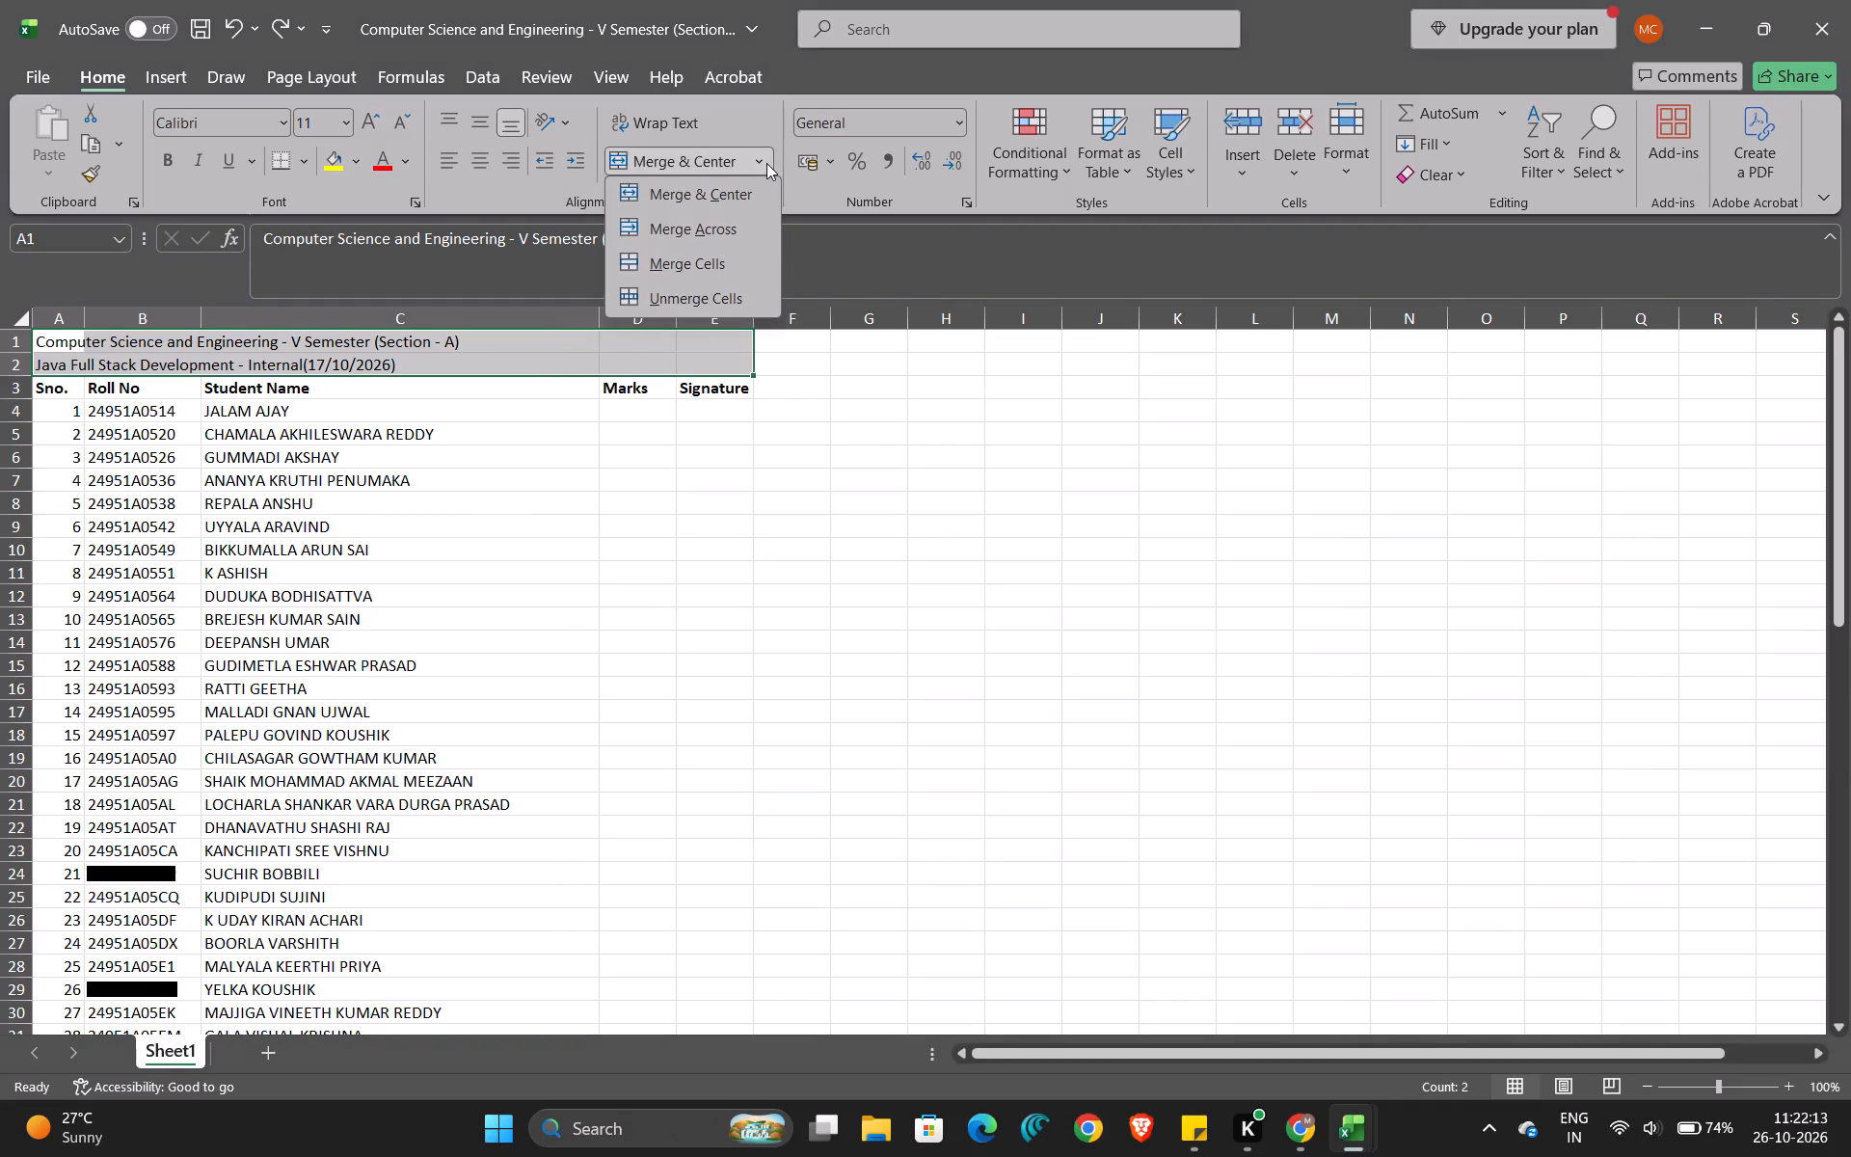
{"action": "left_click", "coordinate": [725, 237]}
{"action": "left_click", "coordinate": [690, 441]}
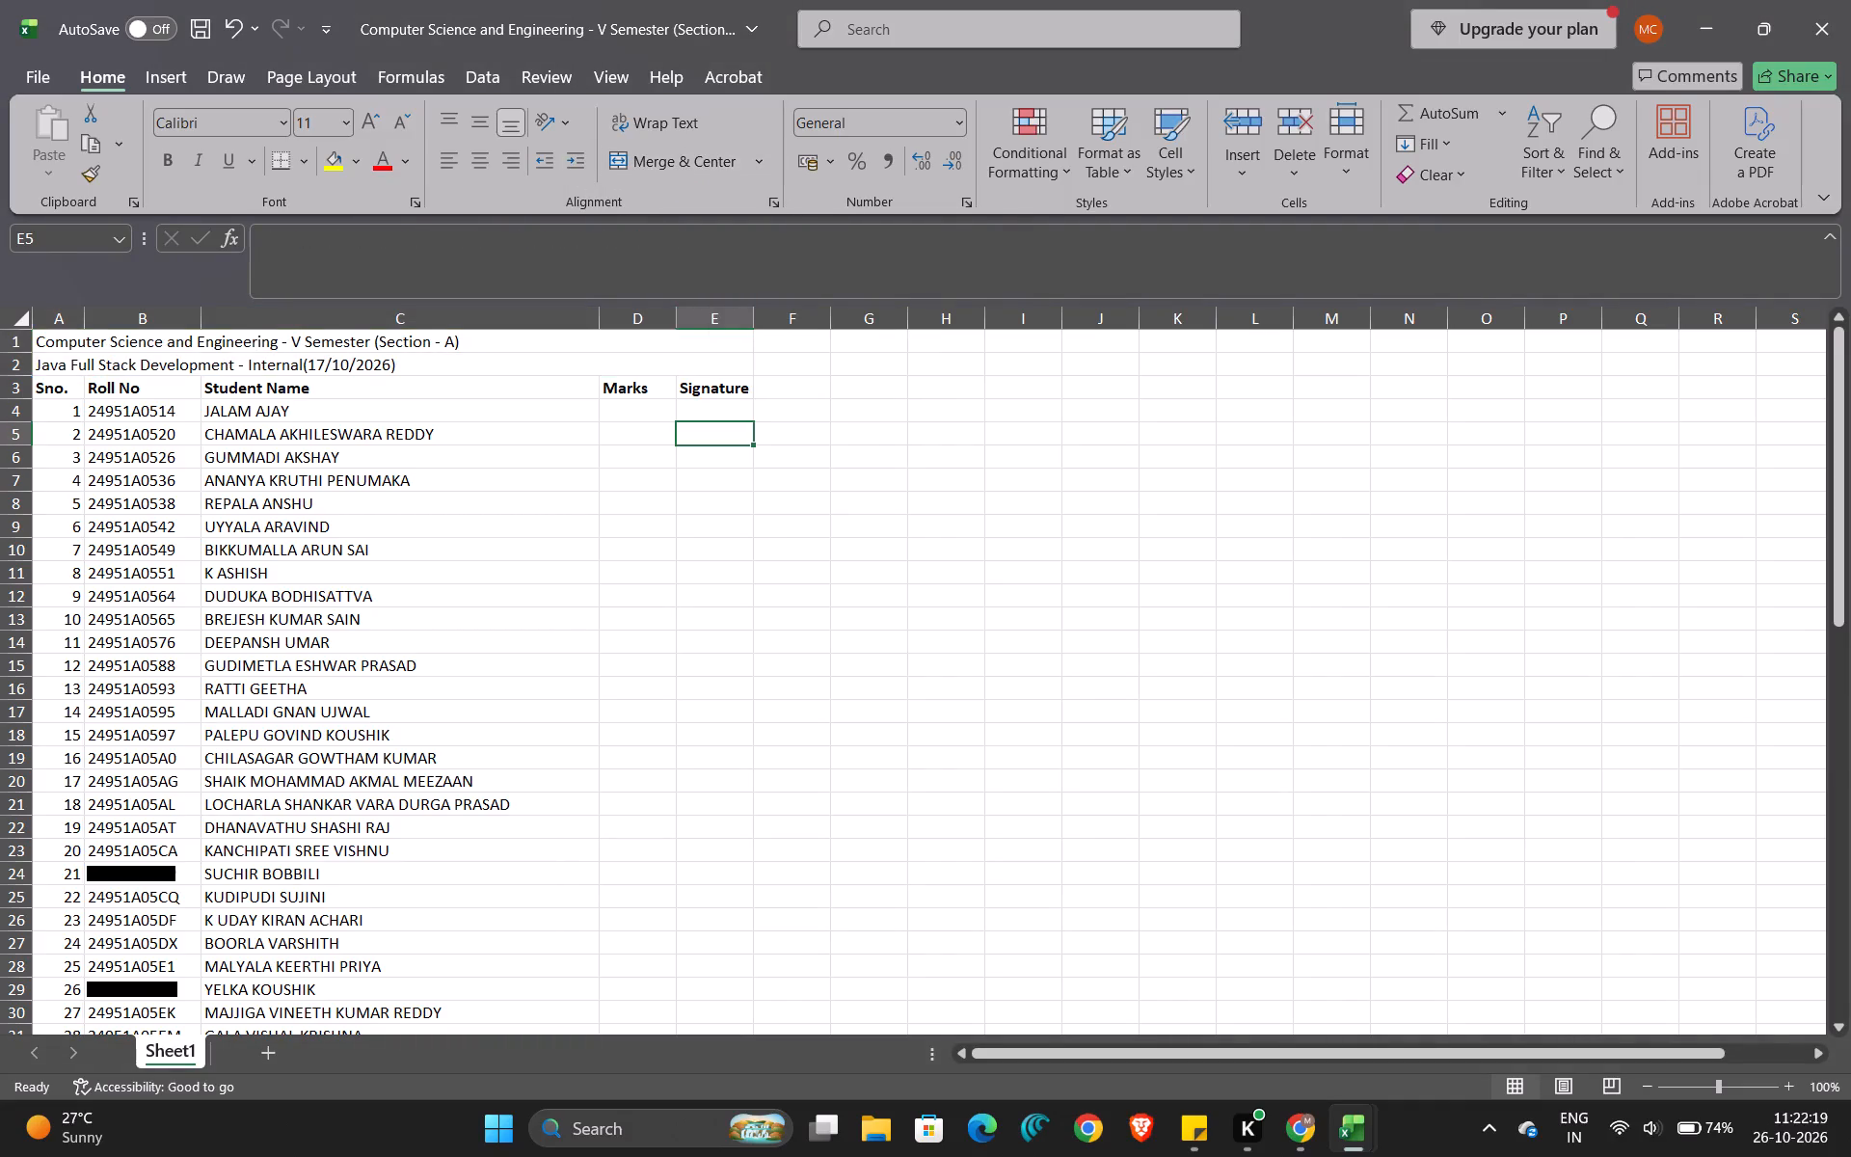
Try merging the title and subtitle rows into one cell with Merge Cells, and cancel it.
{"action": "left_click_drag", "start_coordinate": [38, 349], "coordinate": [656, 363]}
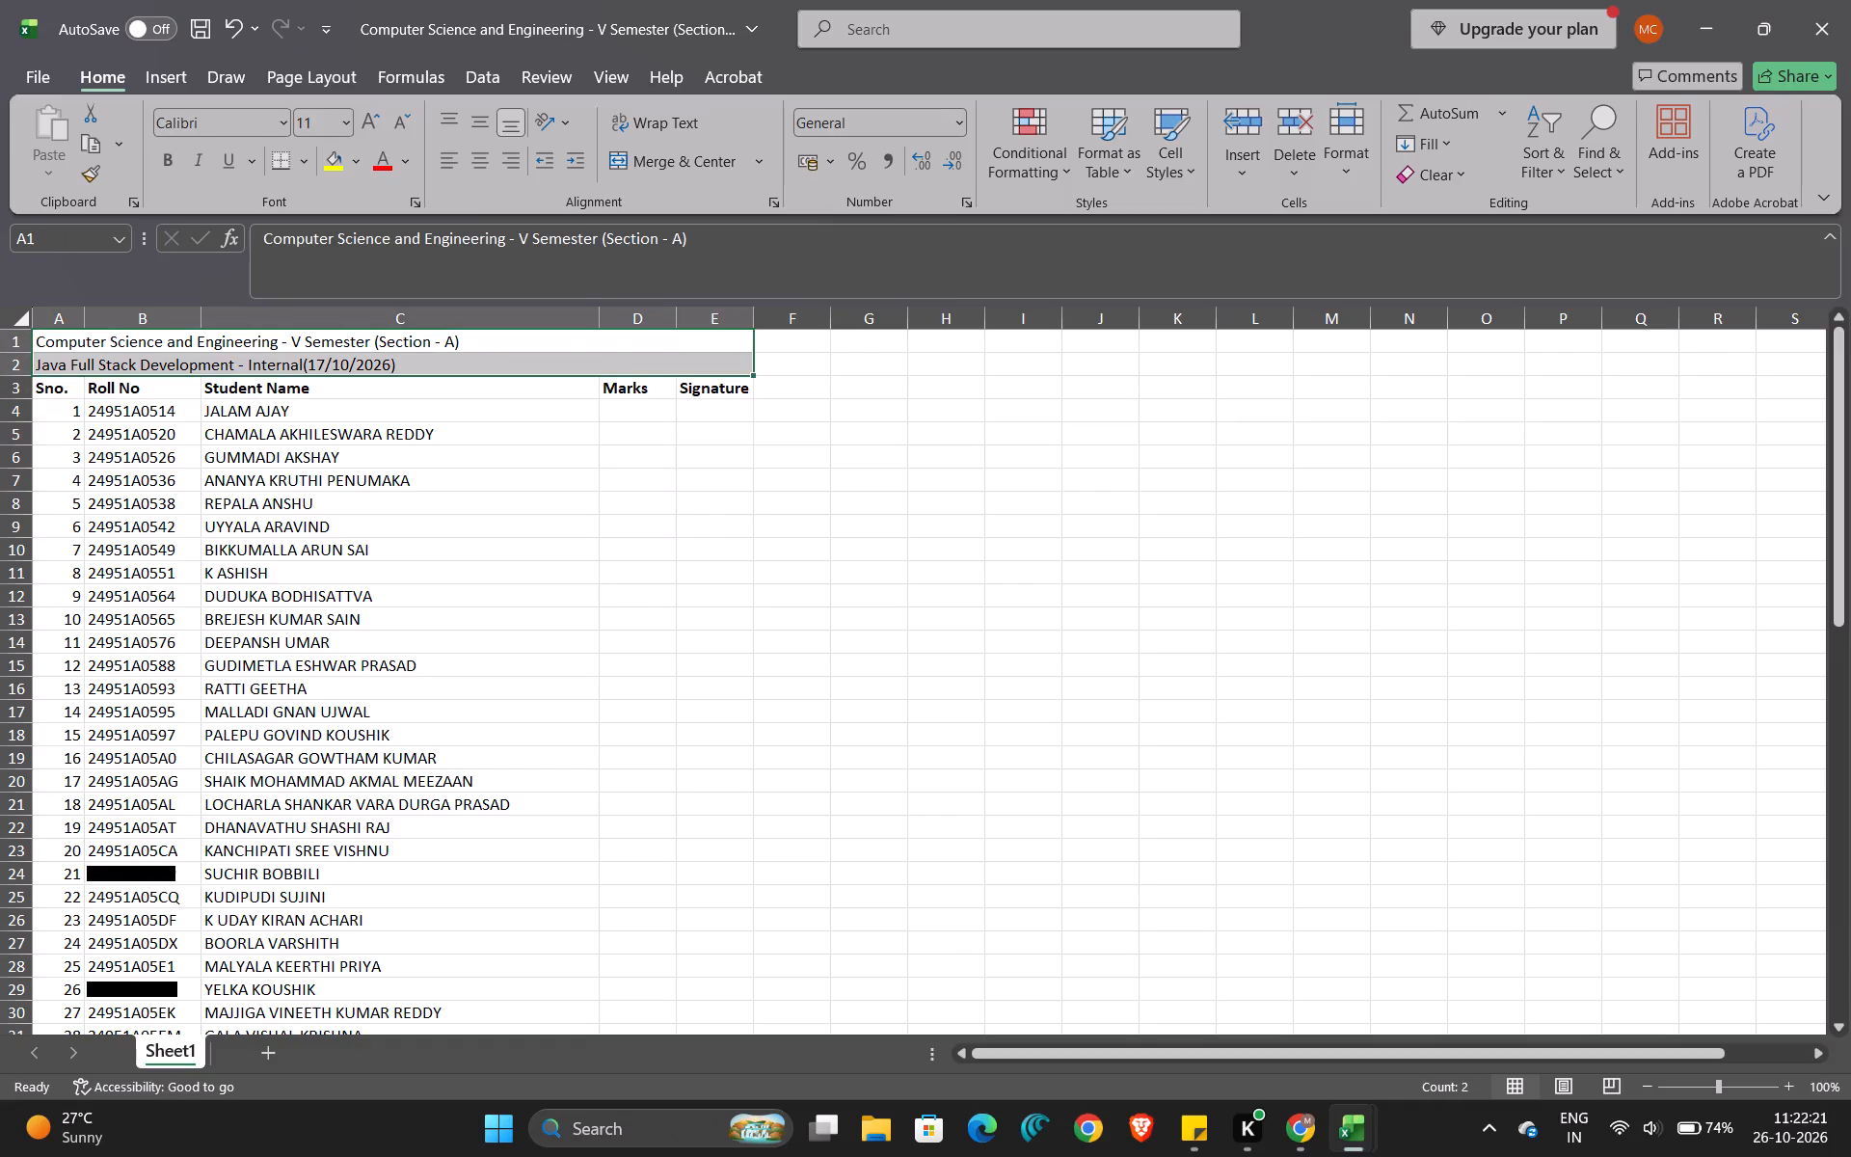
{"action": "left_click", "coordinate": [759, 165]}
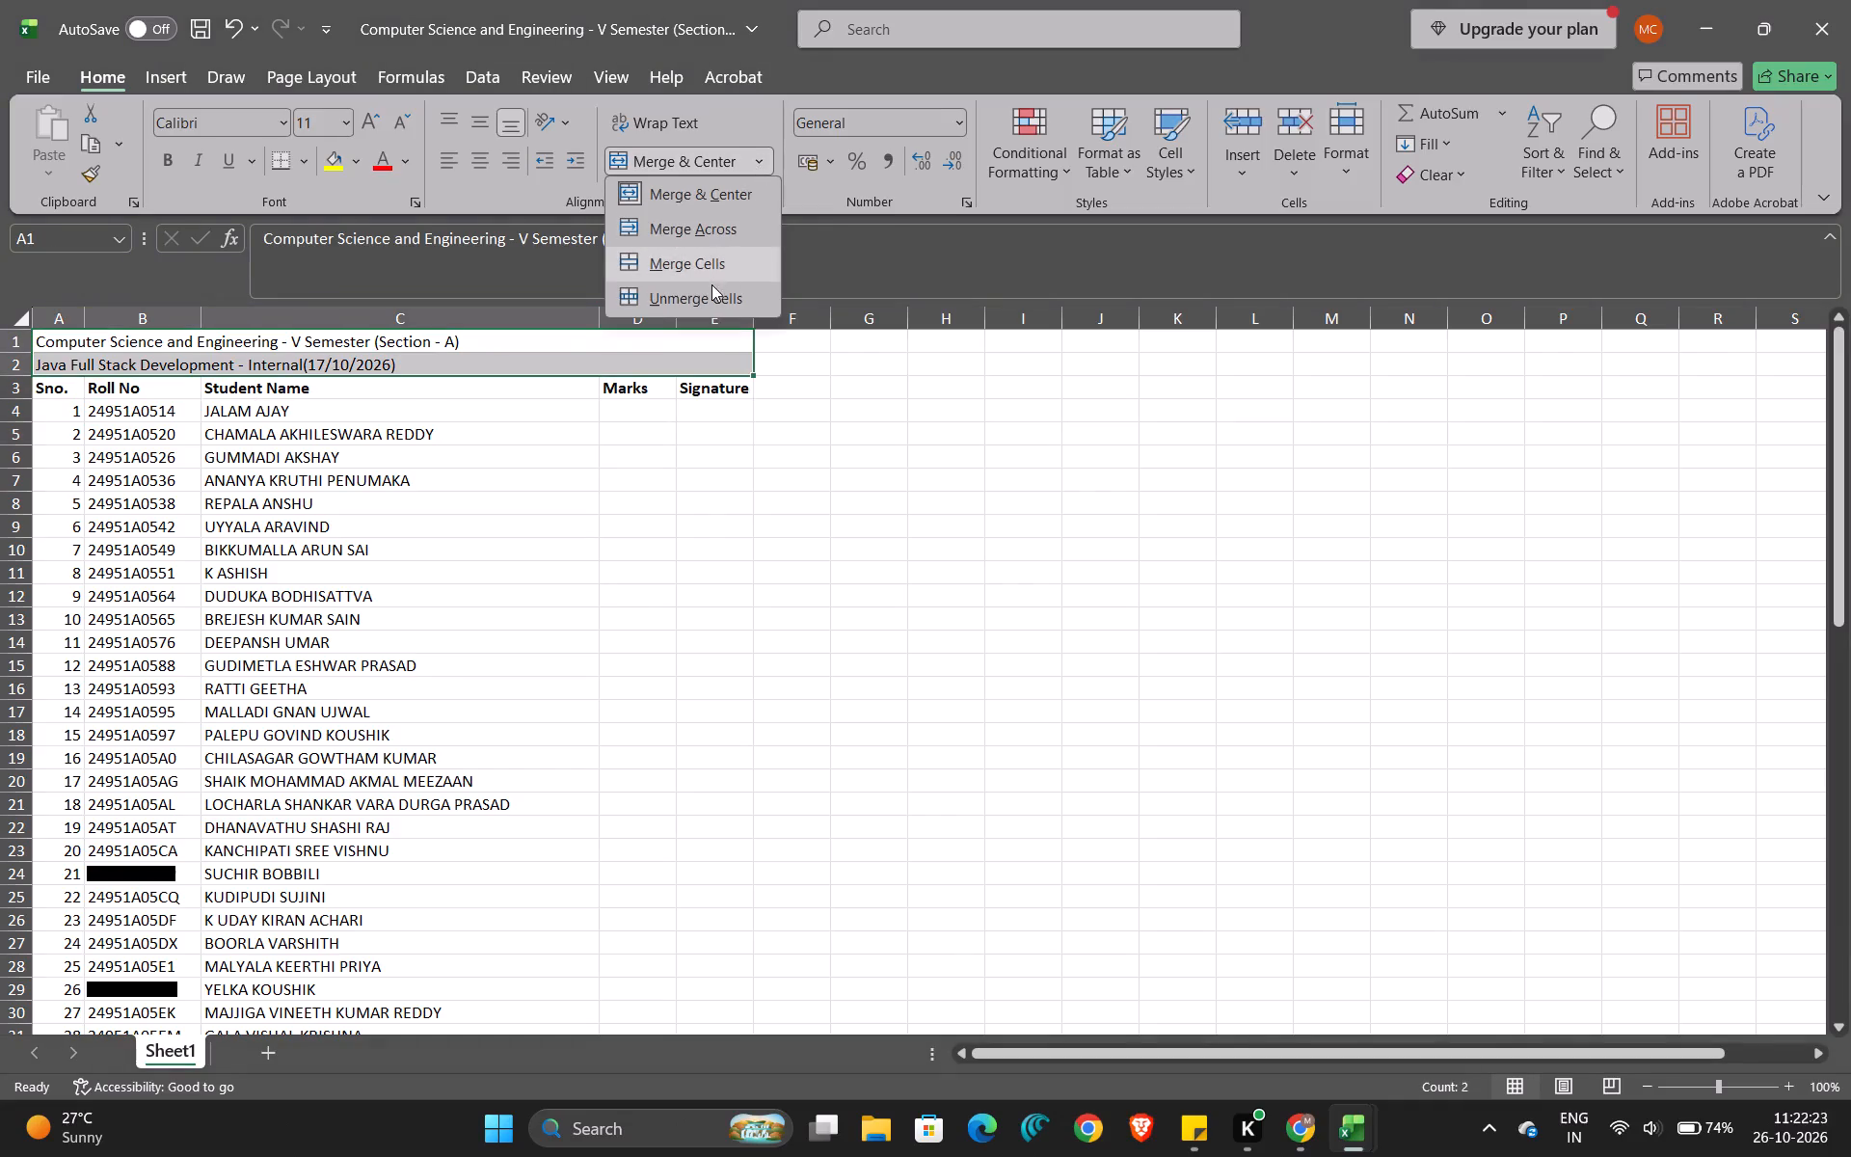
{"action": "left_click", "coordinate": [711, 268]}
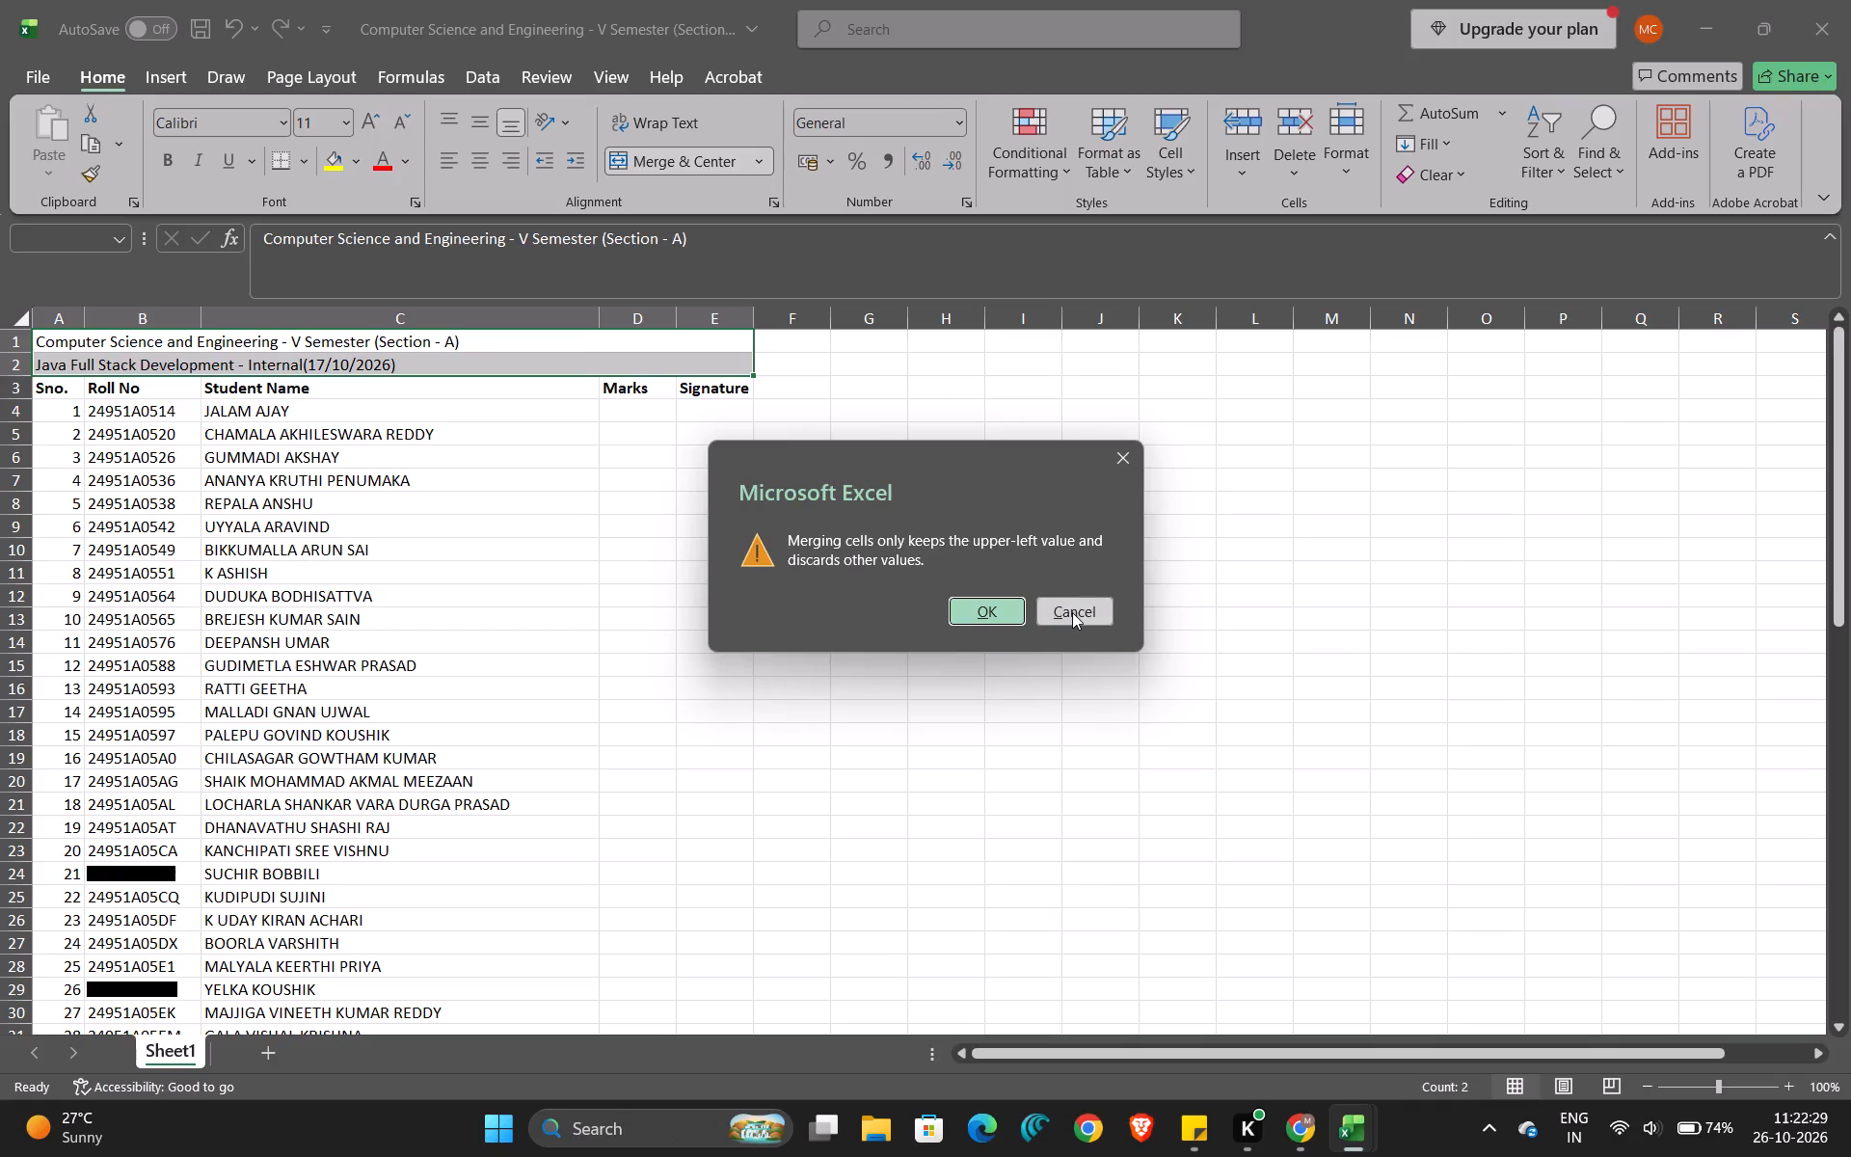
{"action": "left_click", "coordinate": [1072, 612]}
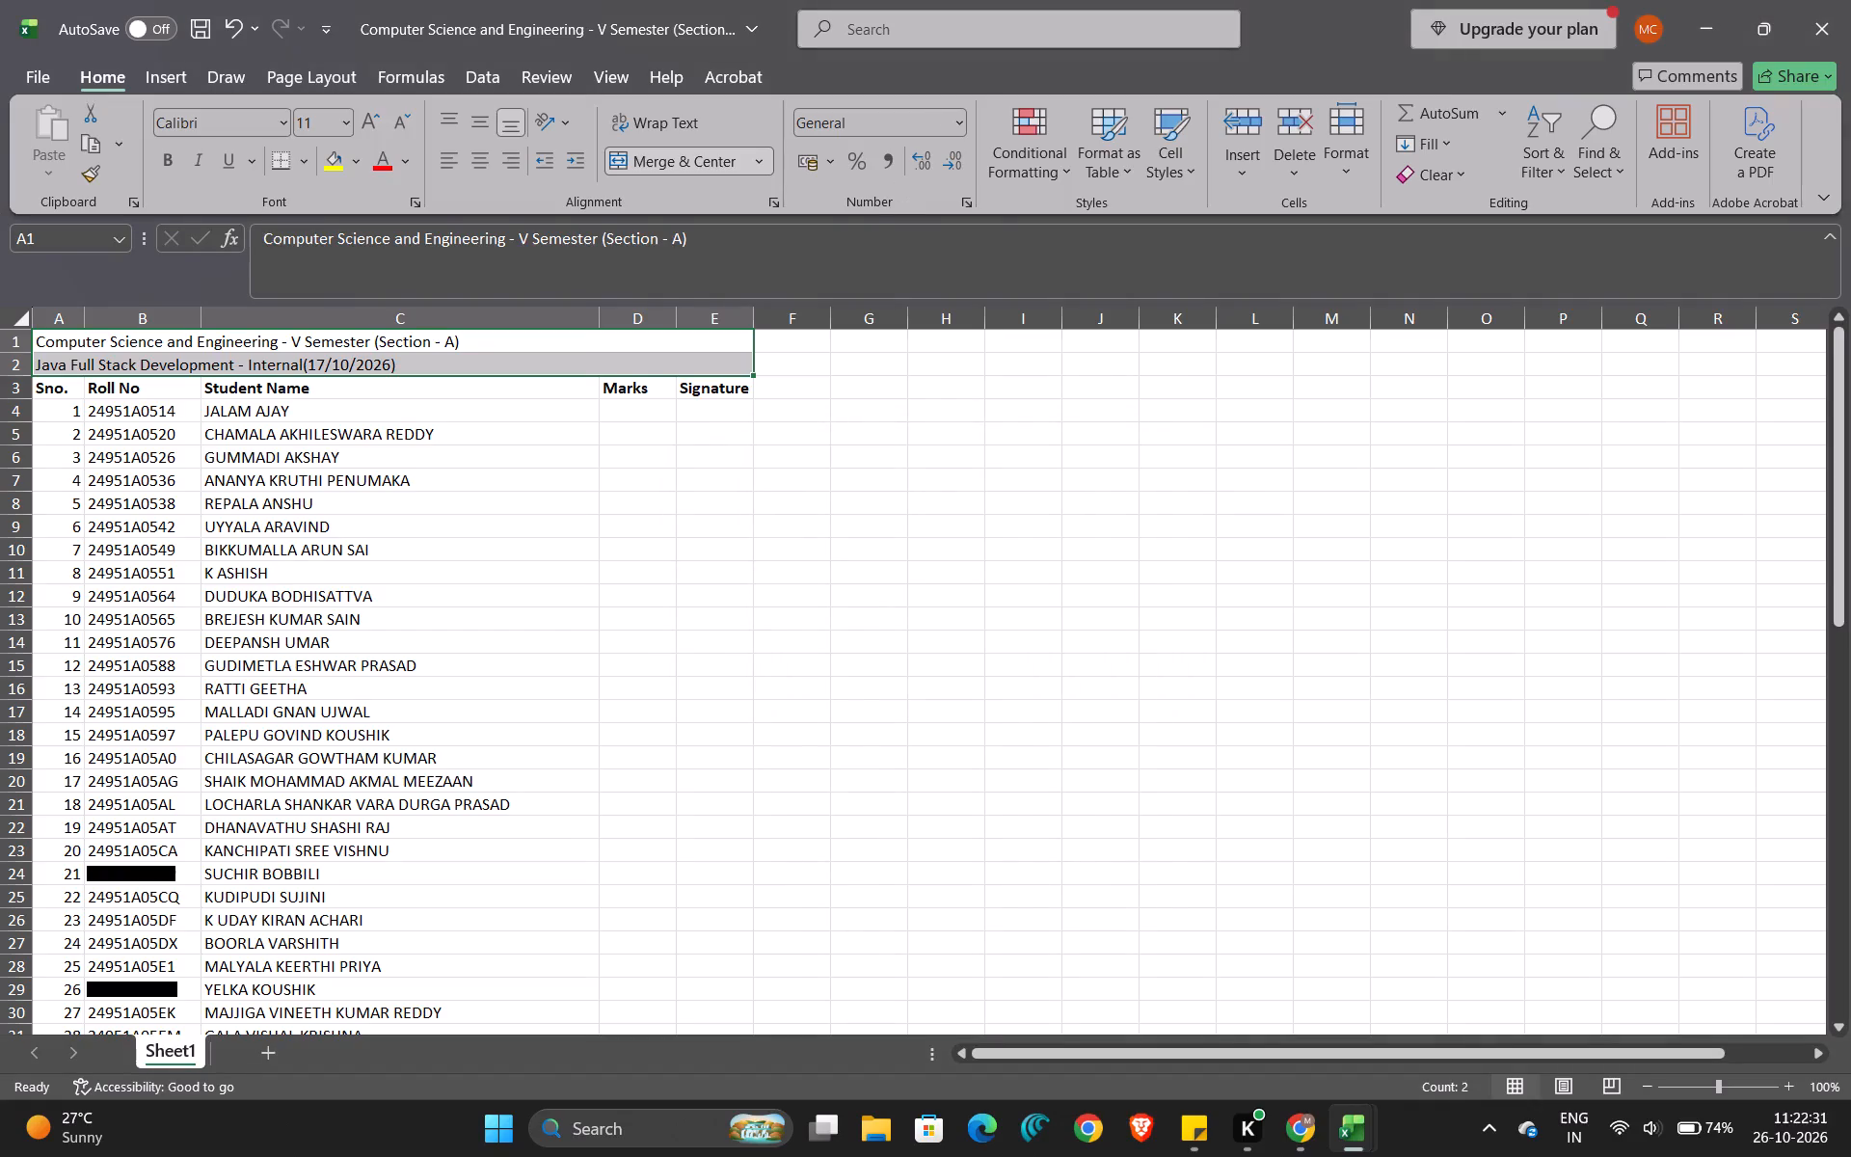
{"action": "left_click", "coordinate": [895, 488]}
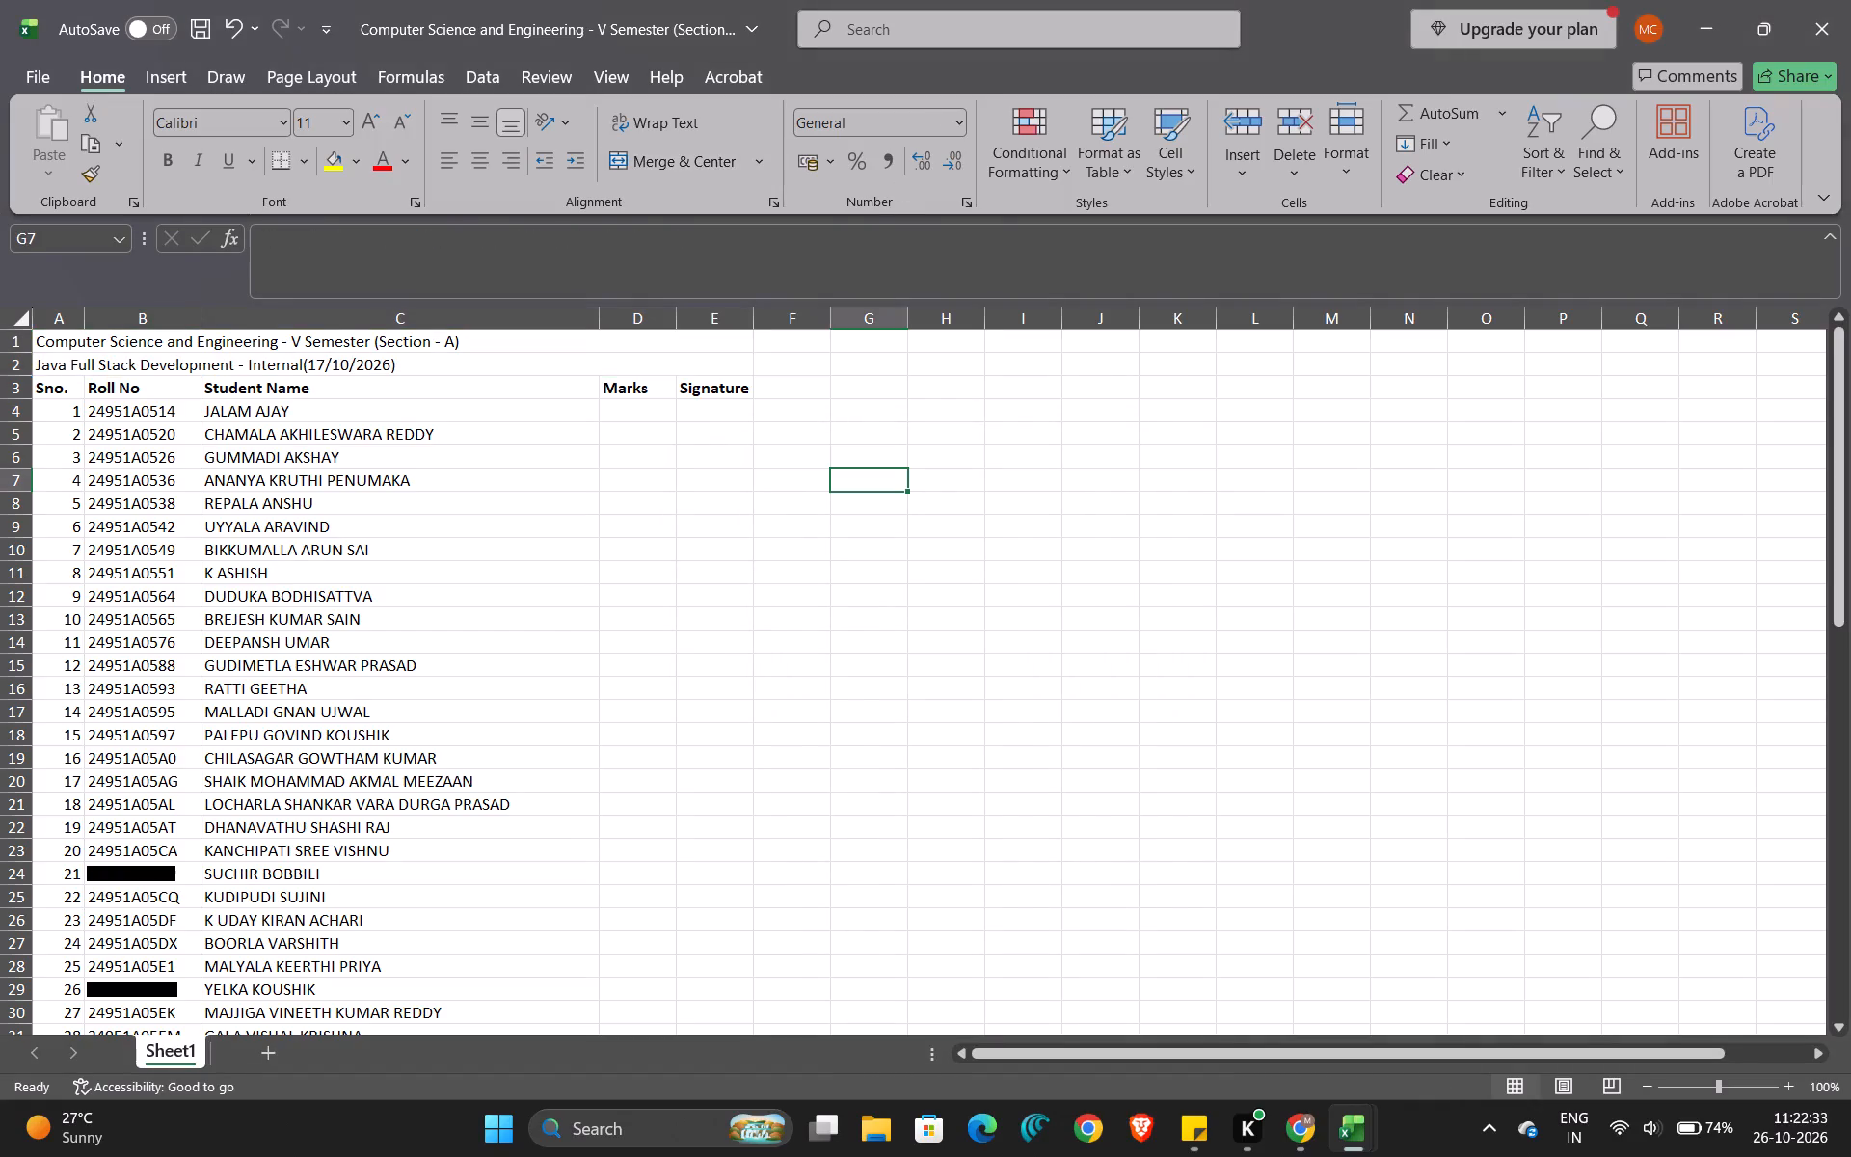
Center the title in row 1 and the Java Full Stack Development subtitle in row 2 horizontally.
{"action": "left_click", "coordinate": [53, 349]}
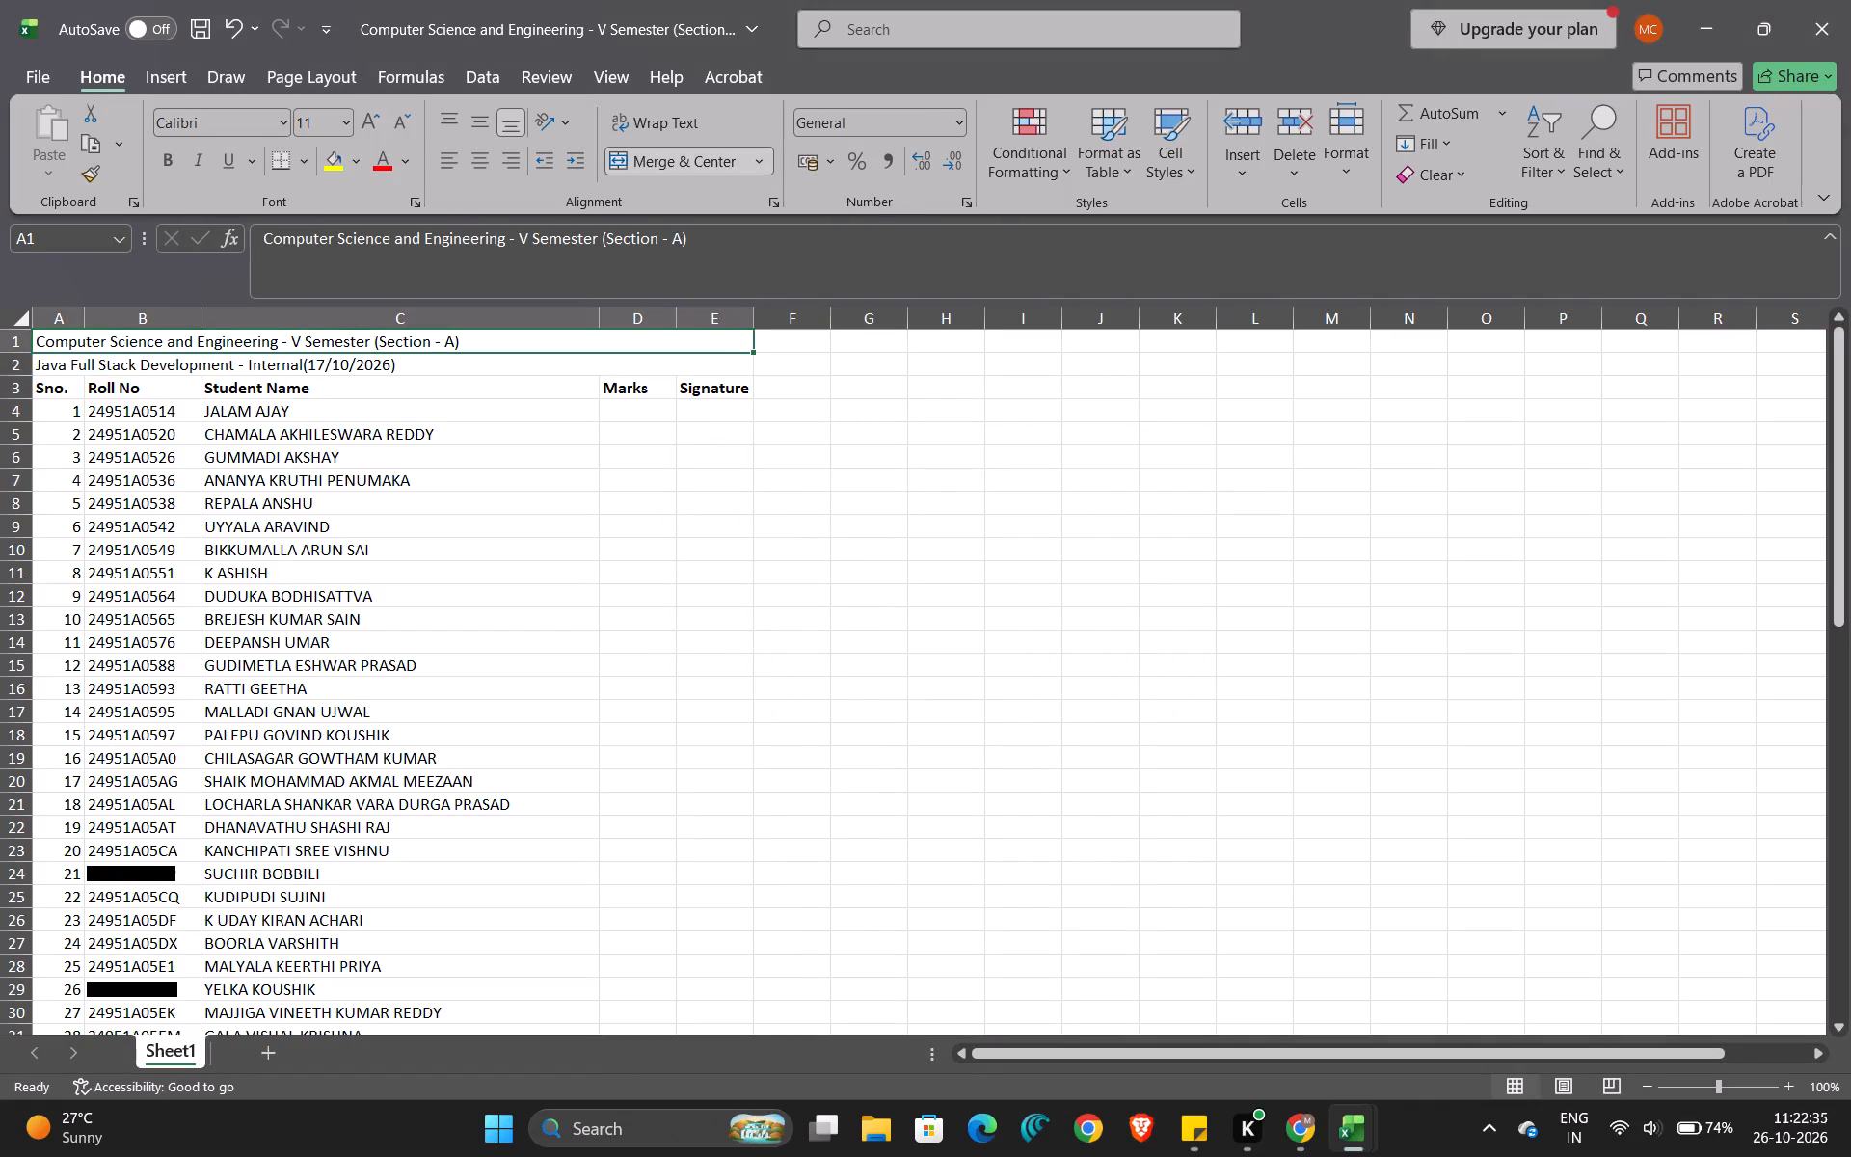
{"action": "left_click", "coordinate": [492, 166]}
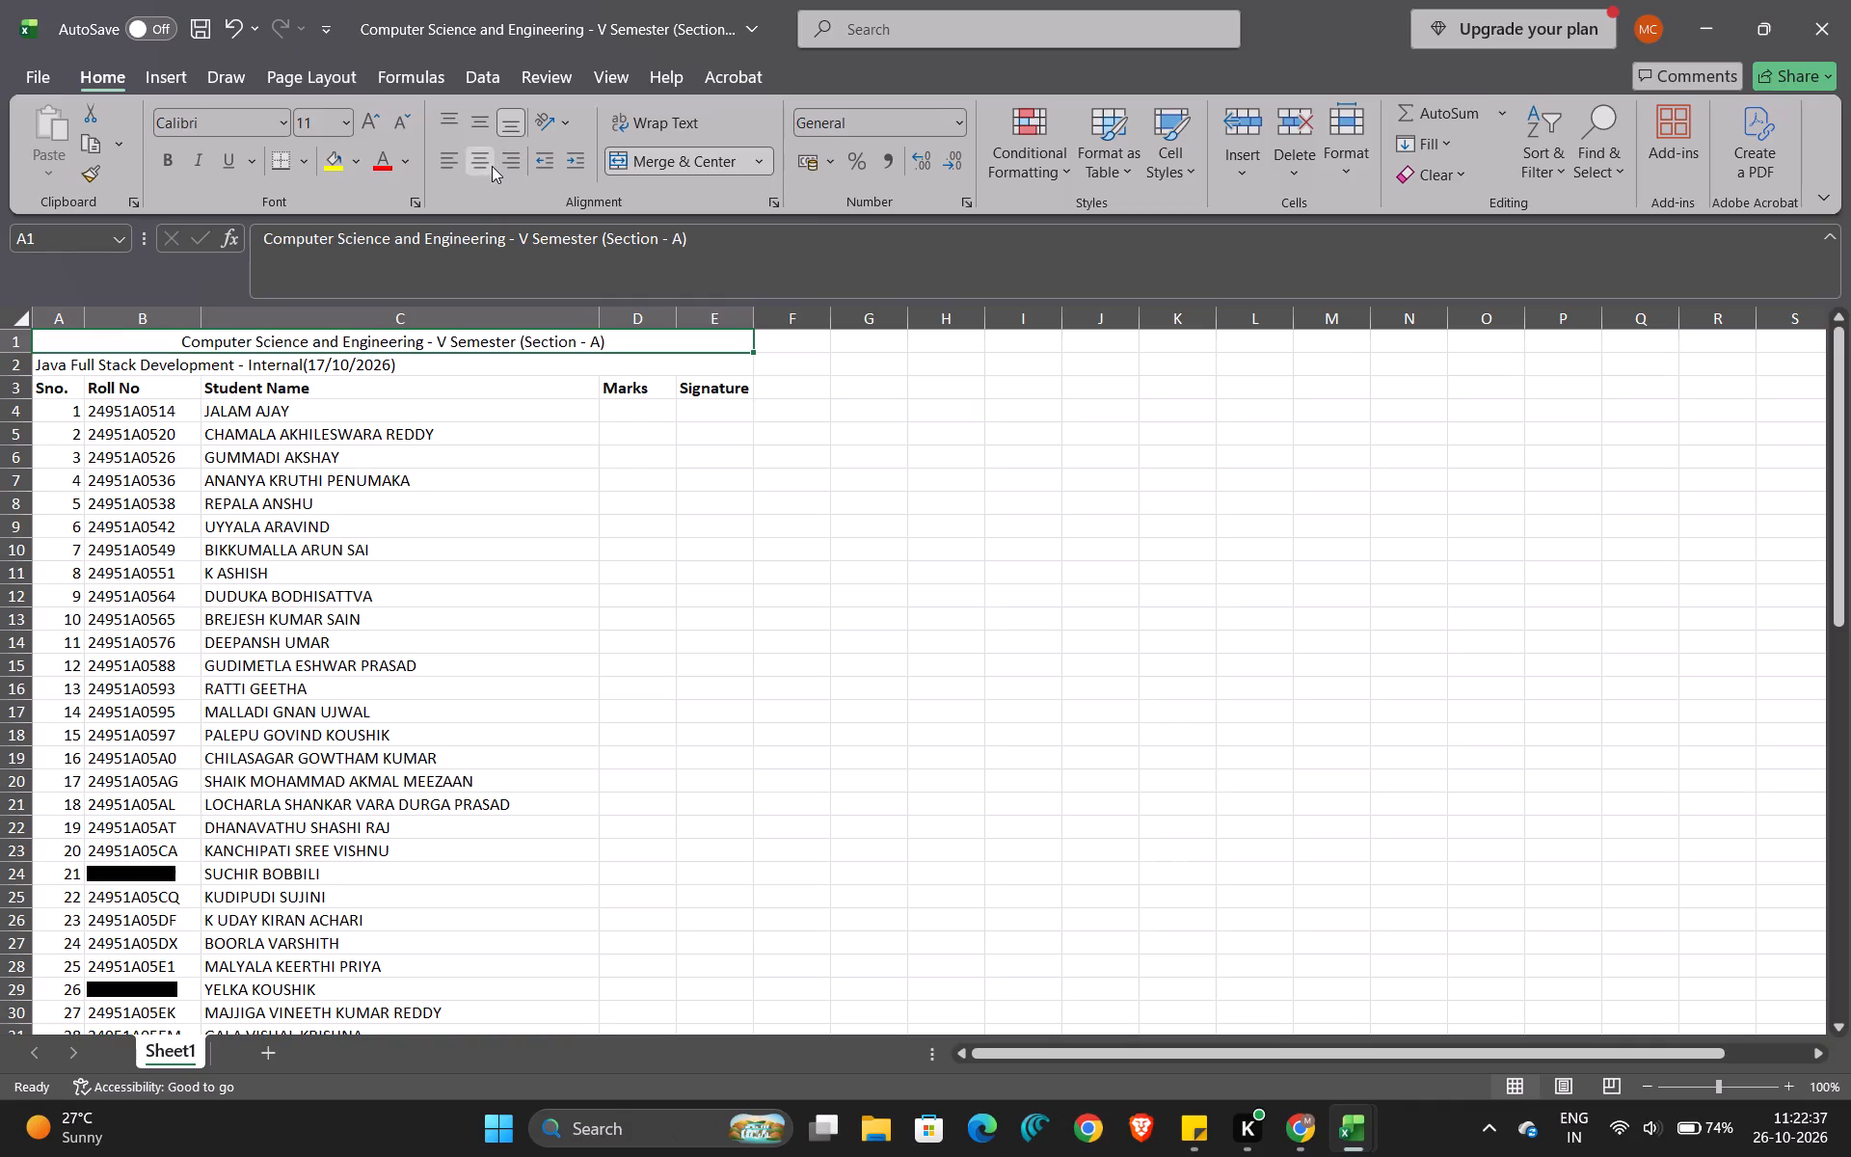
{"action": "left_click", "coordinate": [274, 374]}
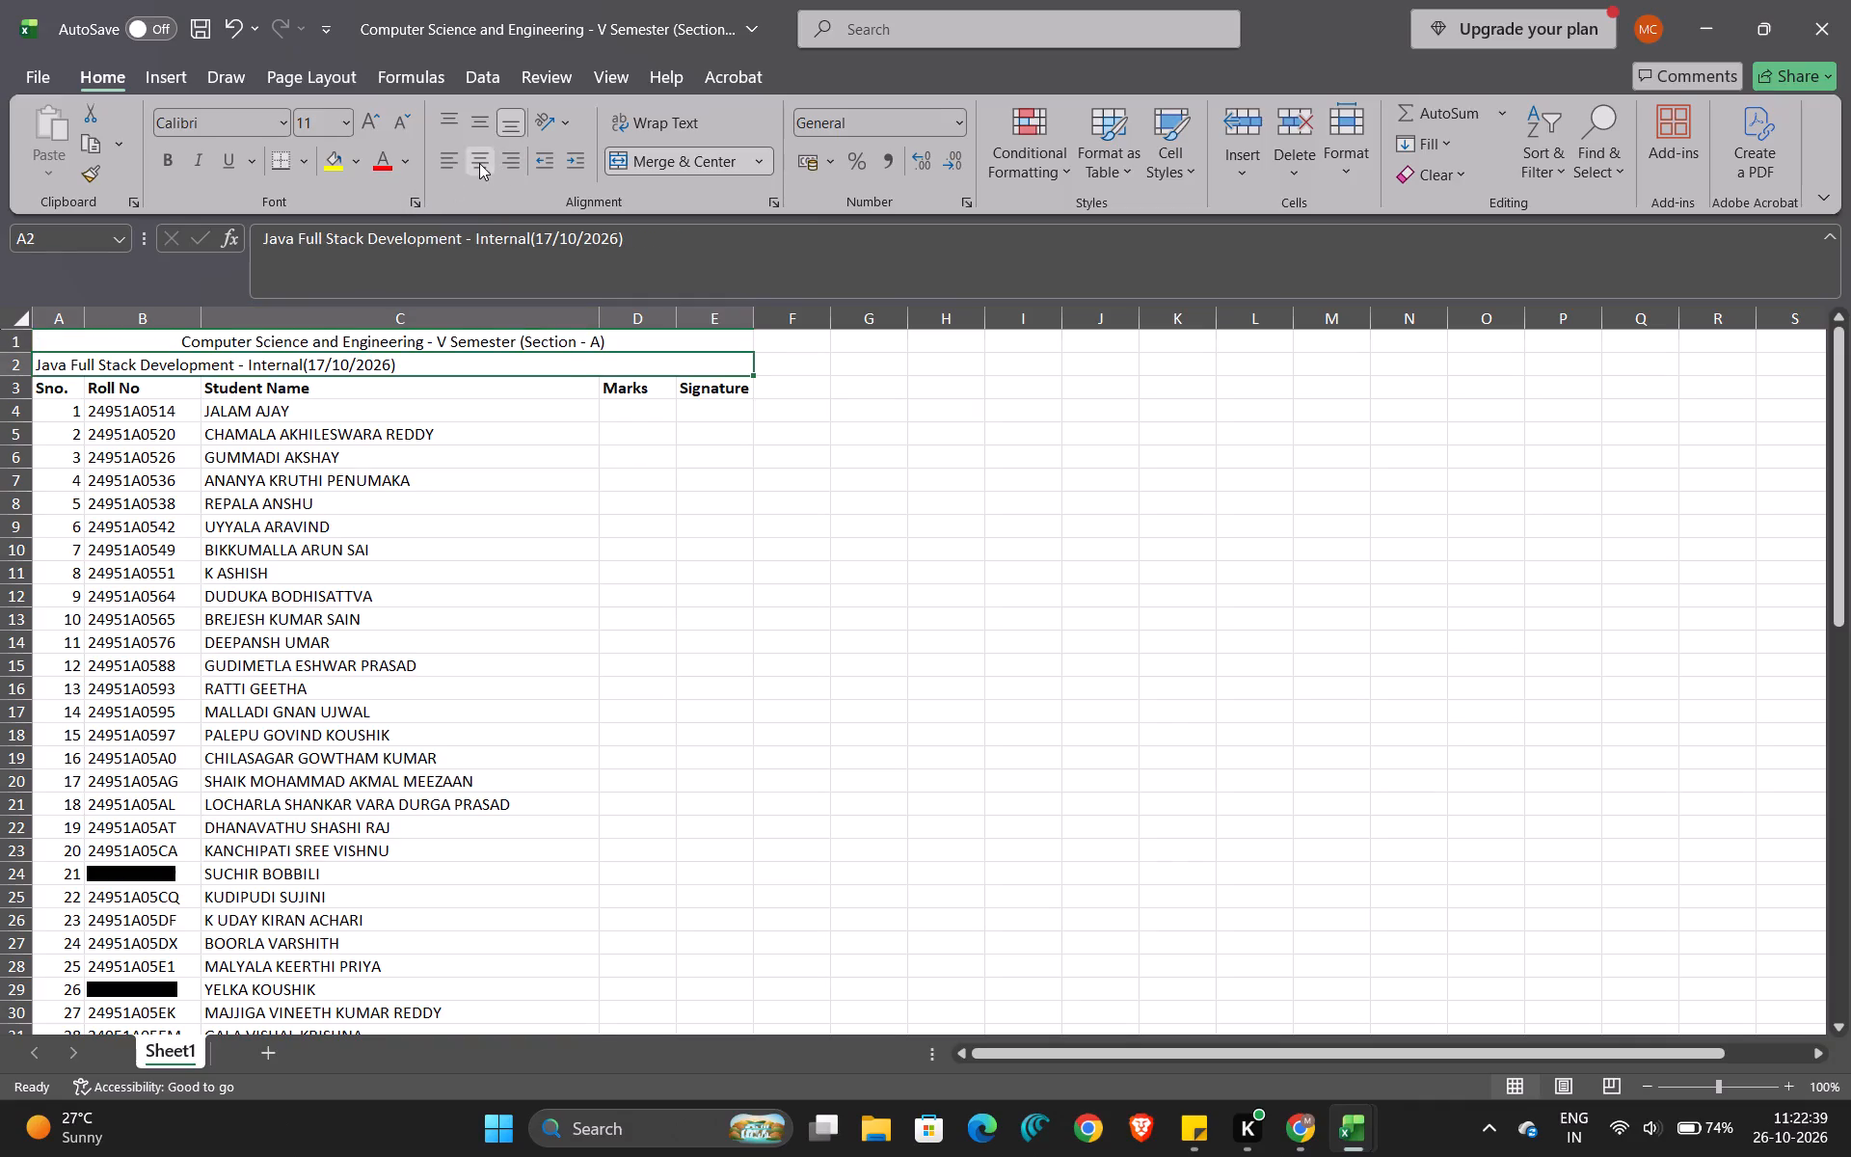
{"action": "left_click", "coordinate": [479, 163]}
{"action": "left_click", "coordinate": [484, 481]}
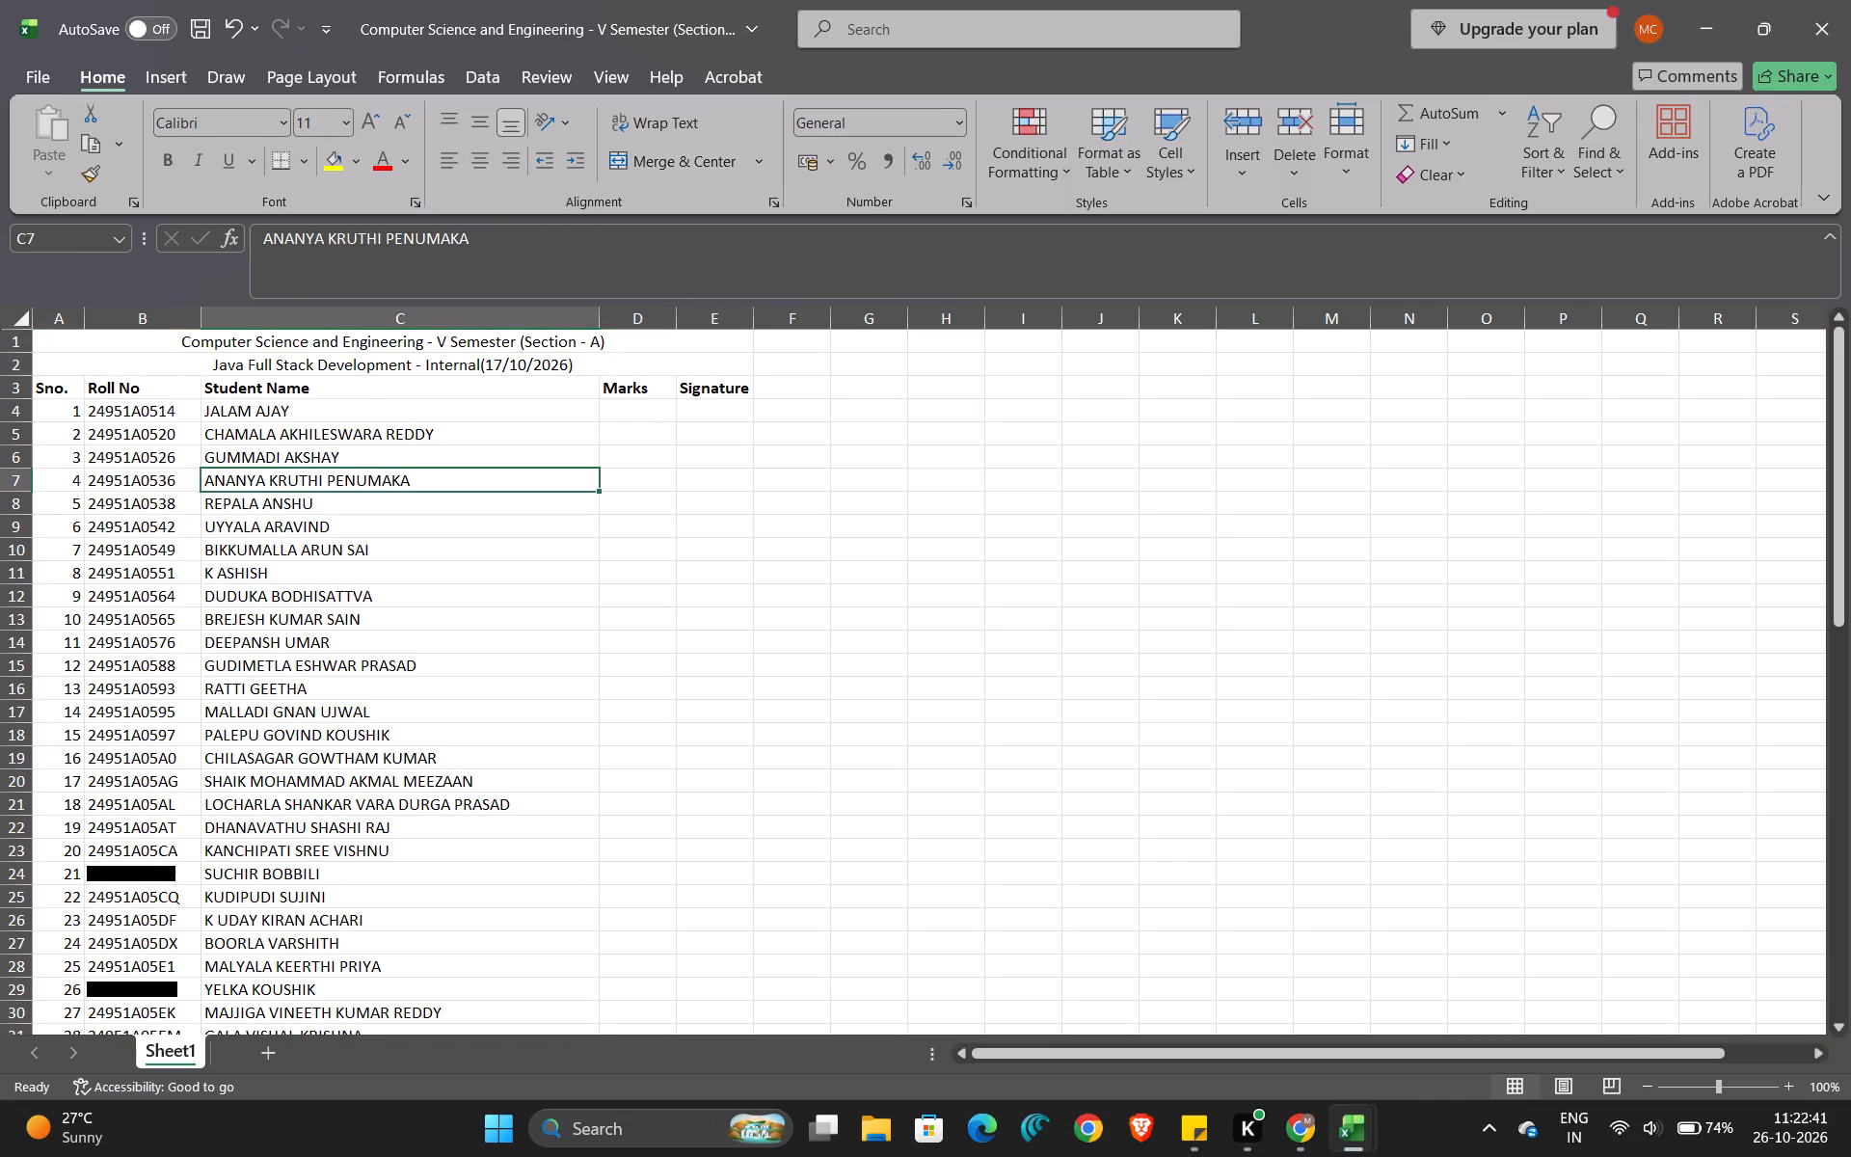
Apply All Borders to the whole marks sheet, from the title in A1 to the last student row, through column E.
{"action": "left_click", "coordinate": [51, 342]}
{"action": "key", "text": "ctrl+shift+Right"}
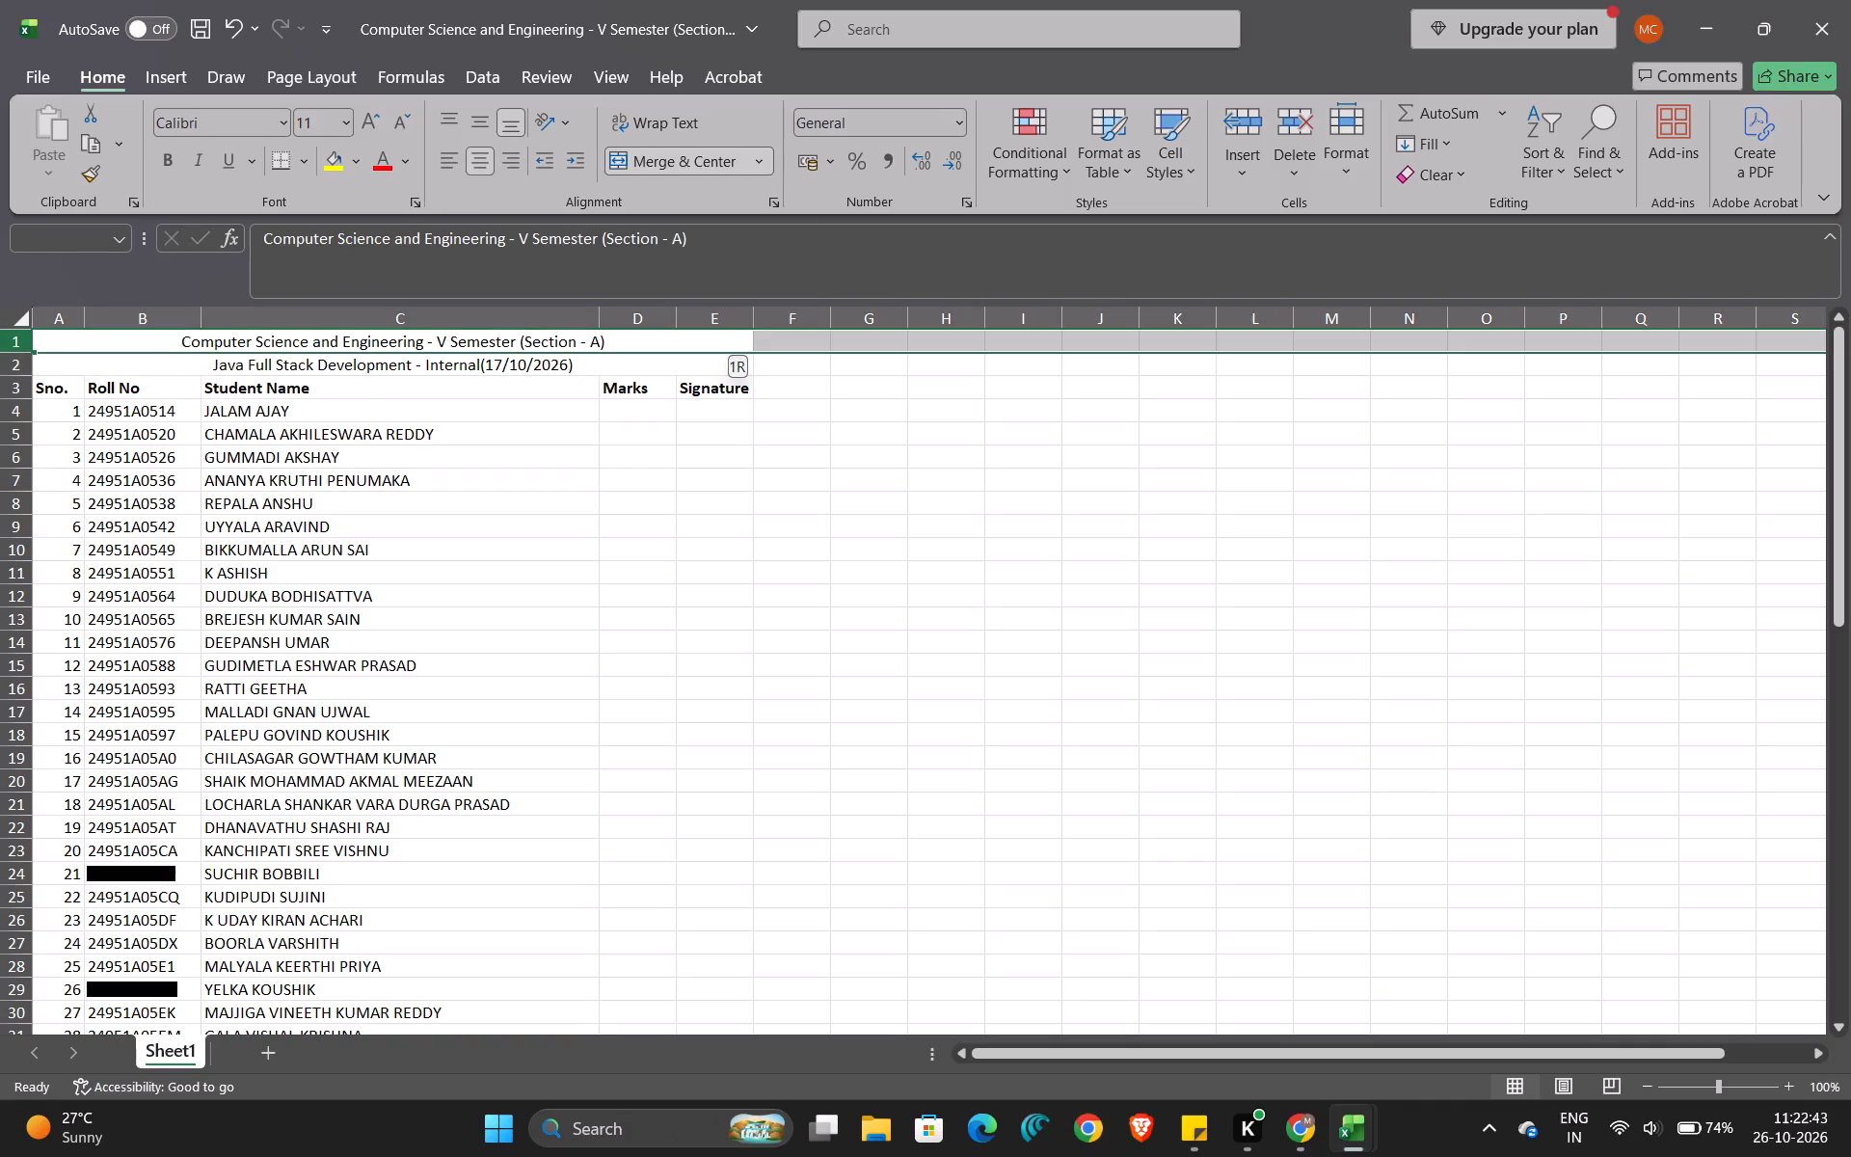
{"action": "key", "text": "ctrl+shift+Left"}
{"action": "key", "text": "ctrl+shift+Down"}
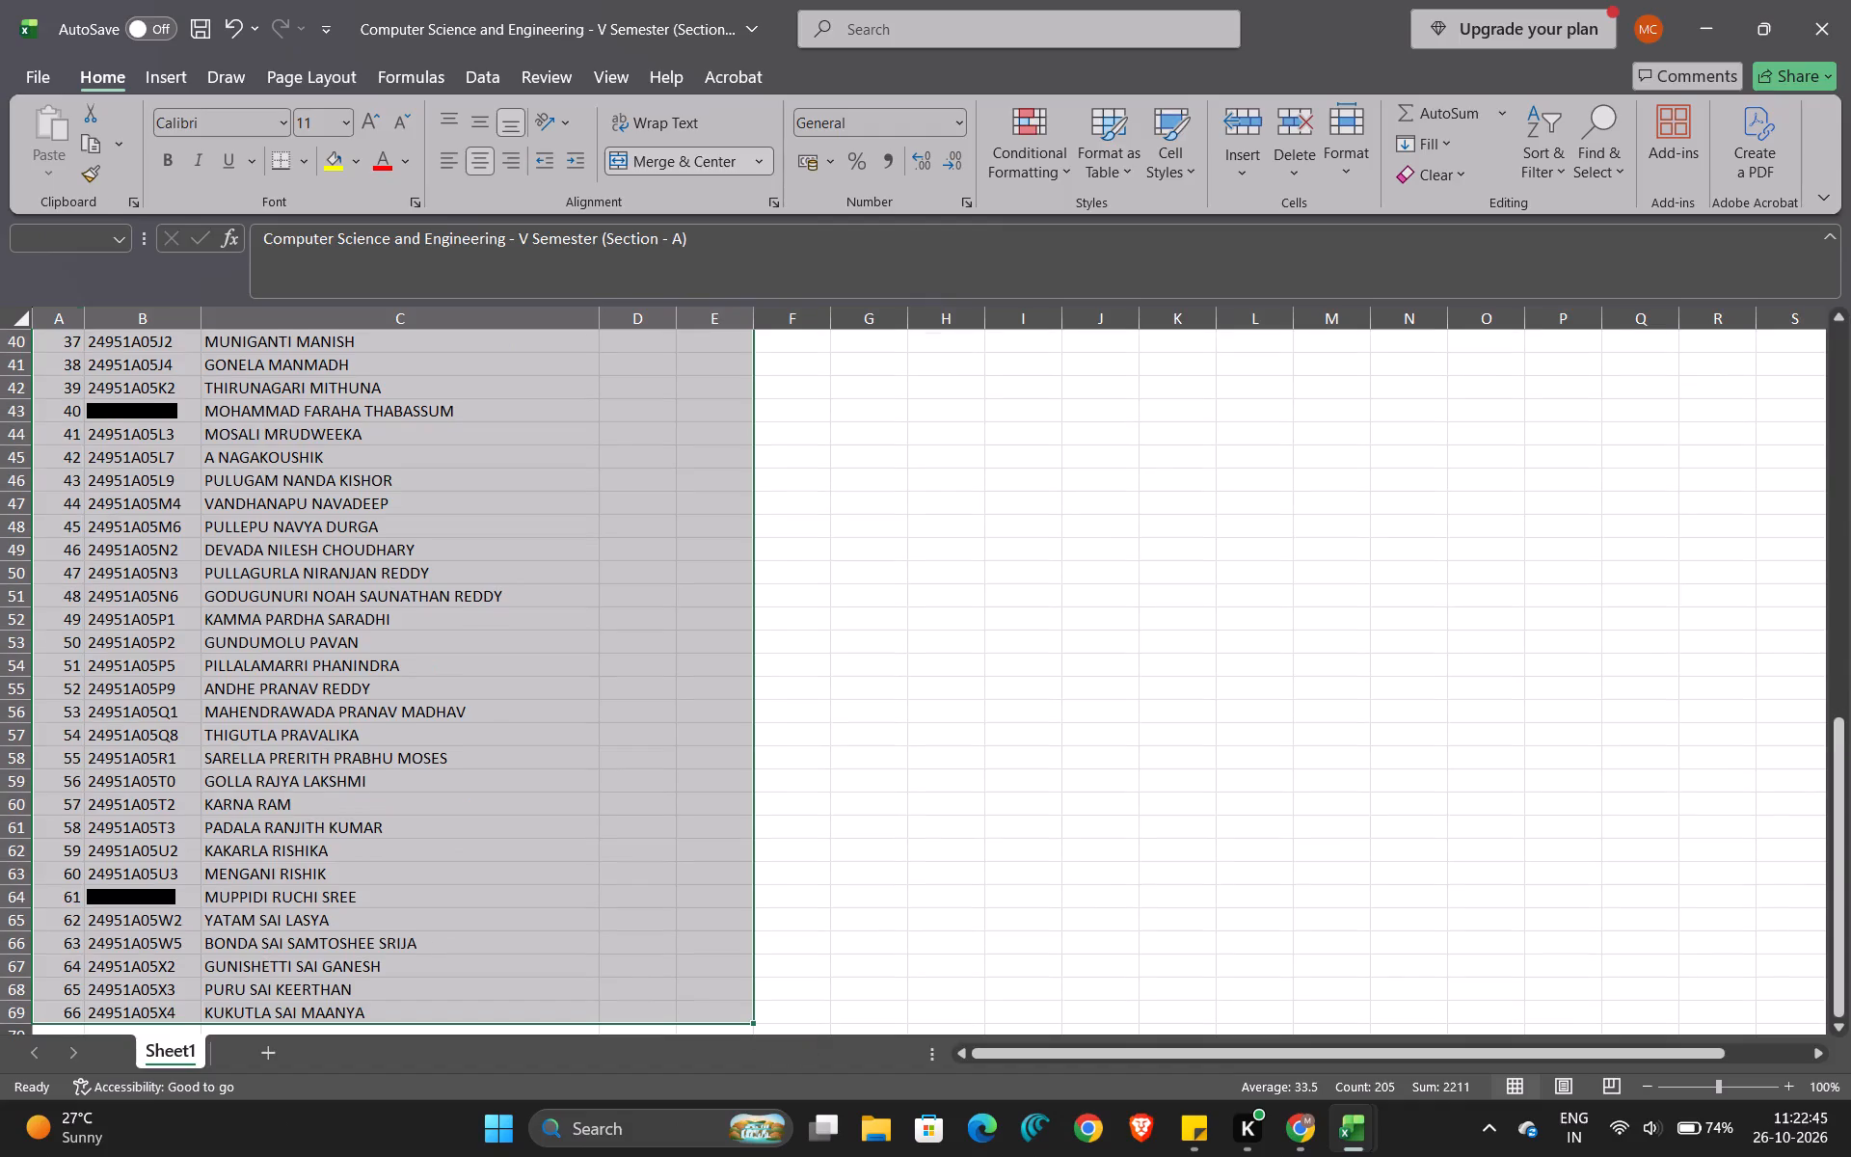
{"action": "left_click", "coordinate": [299, 160]}
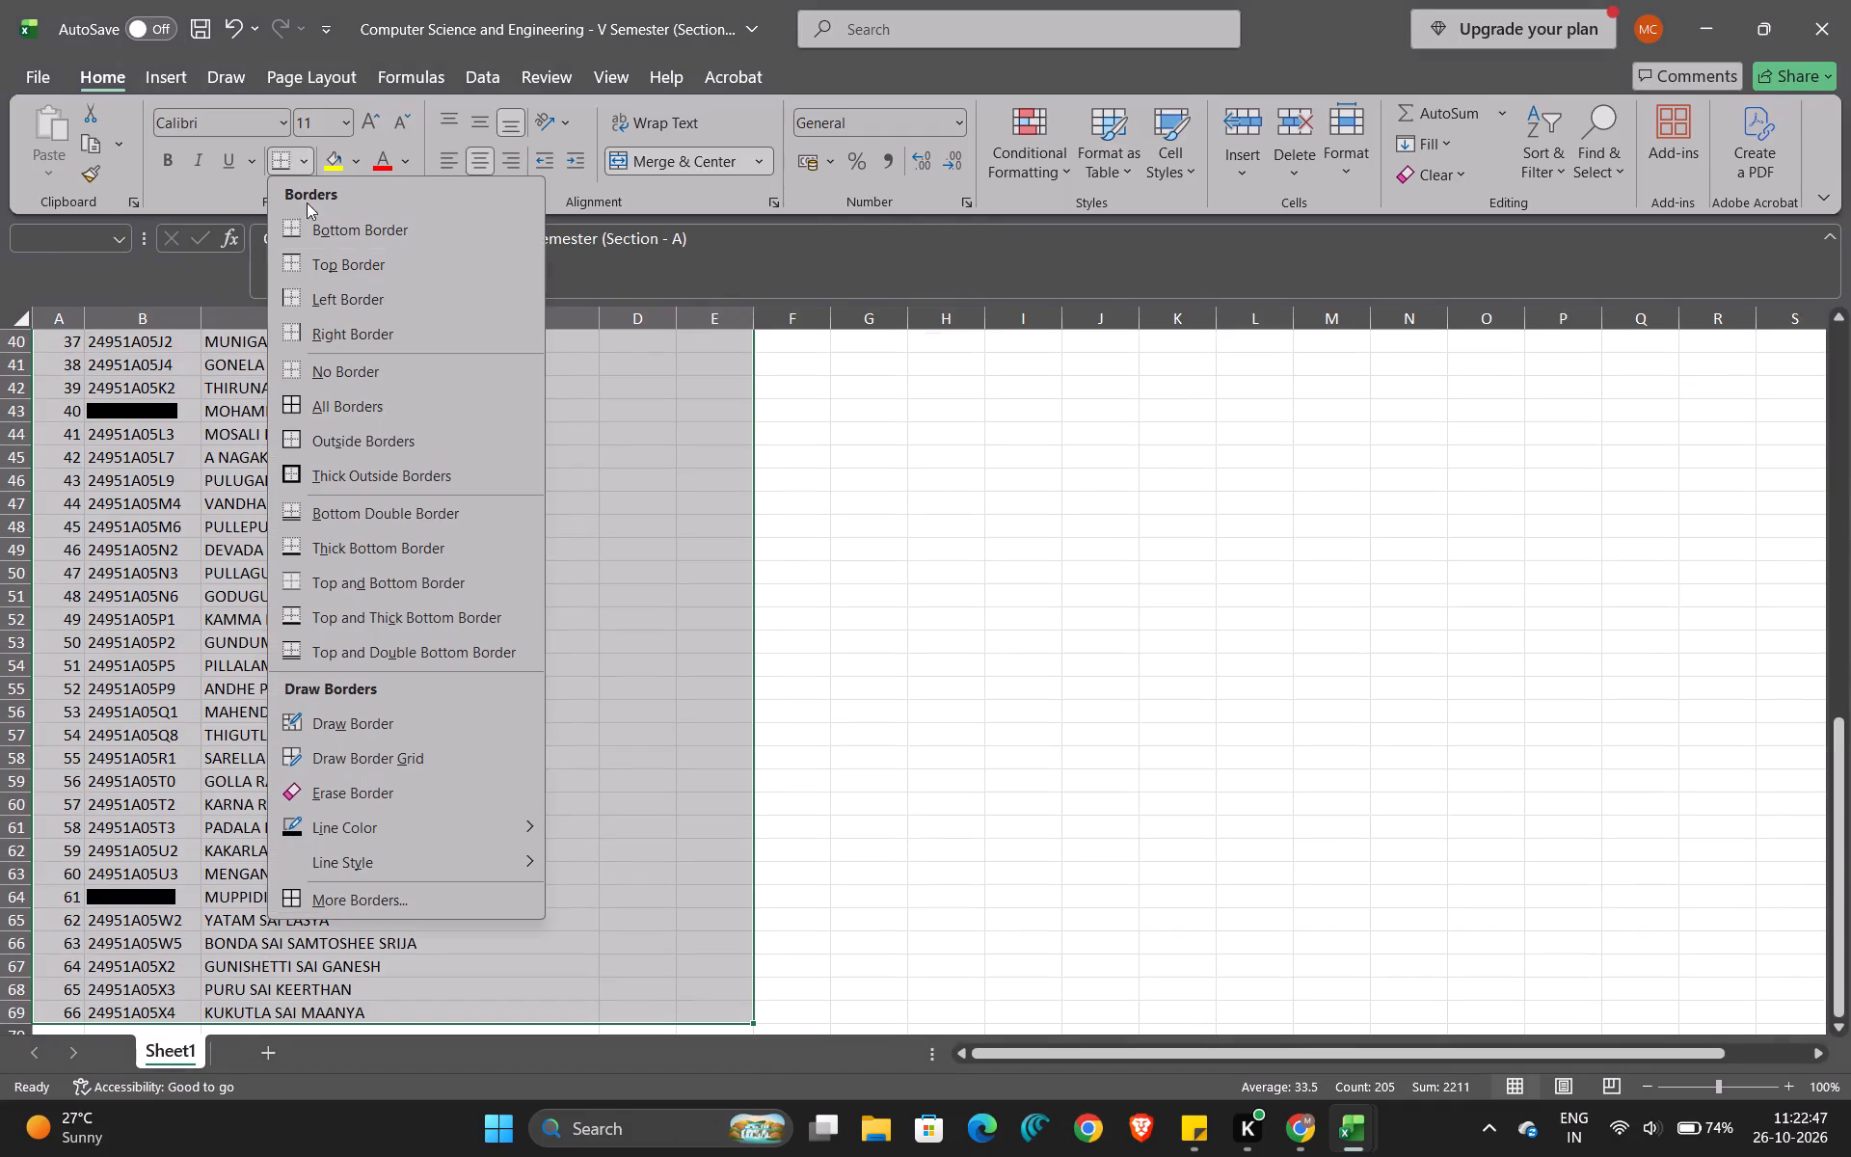
{"action": "left_click", "coordinate": [341, 406]}
{"action": "left_click", "coordinate": [516, 624]}
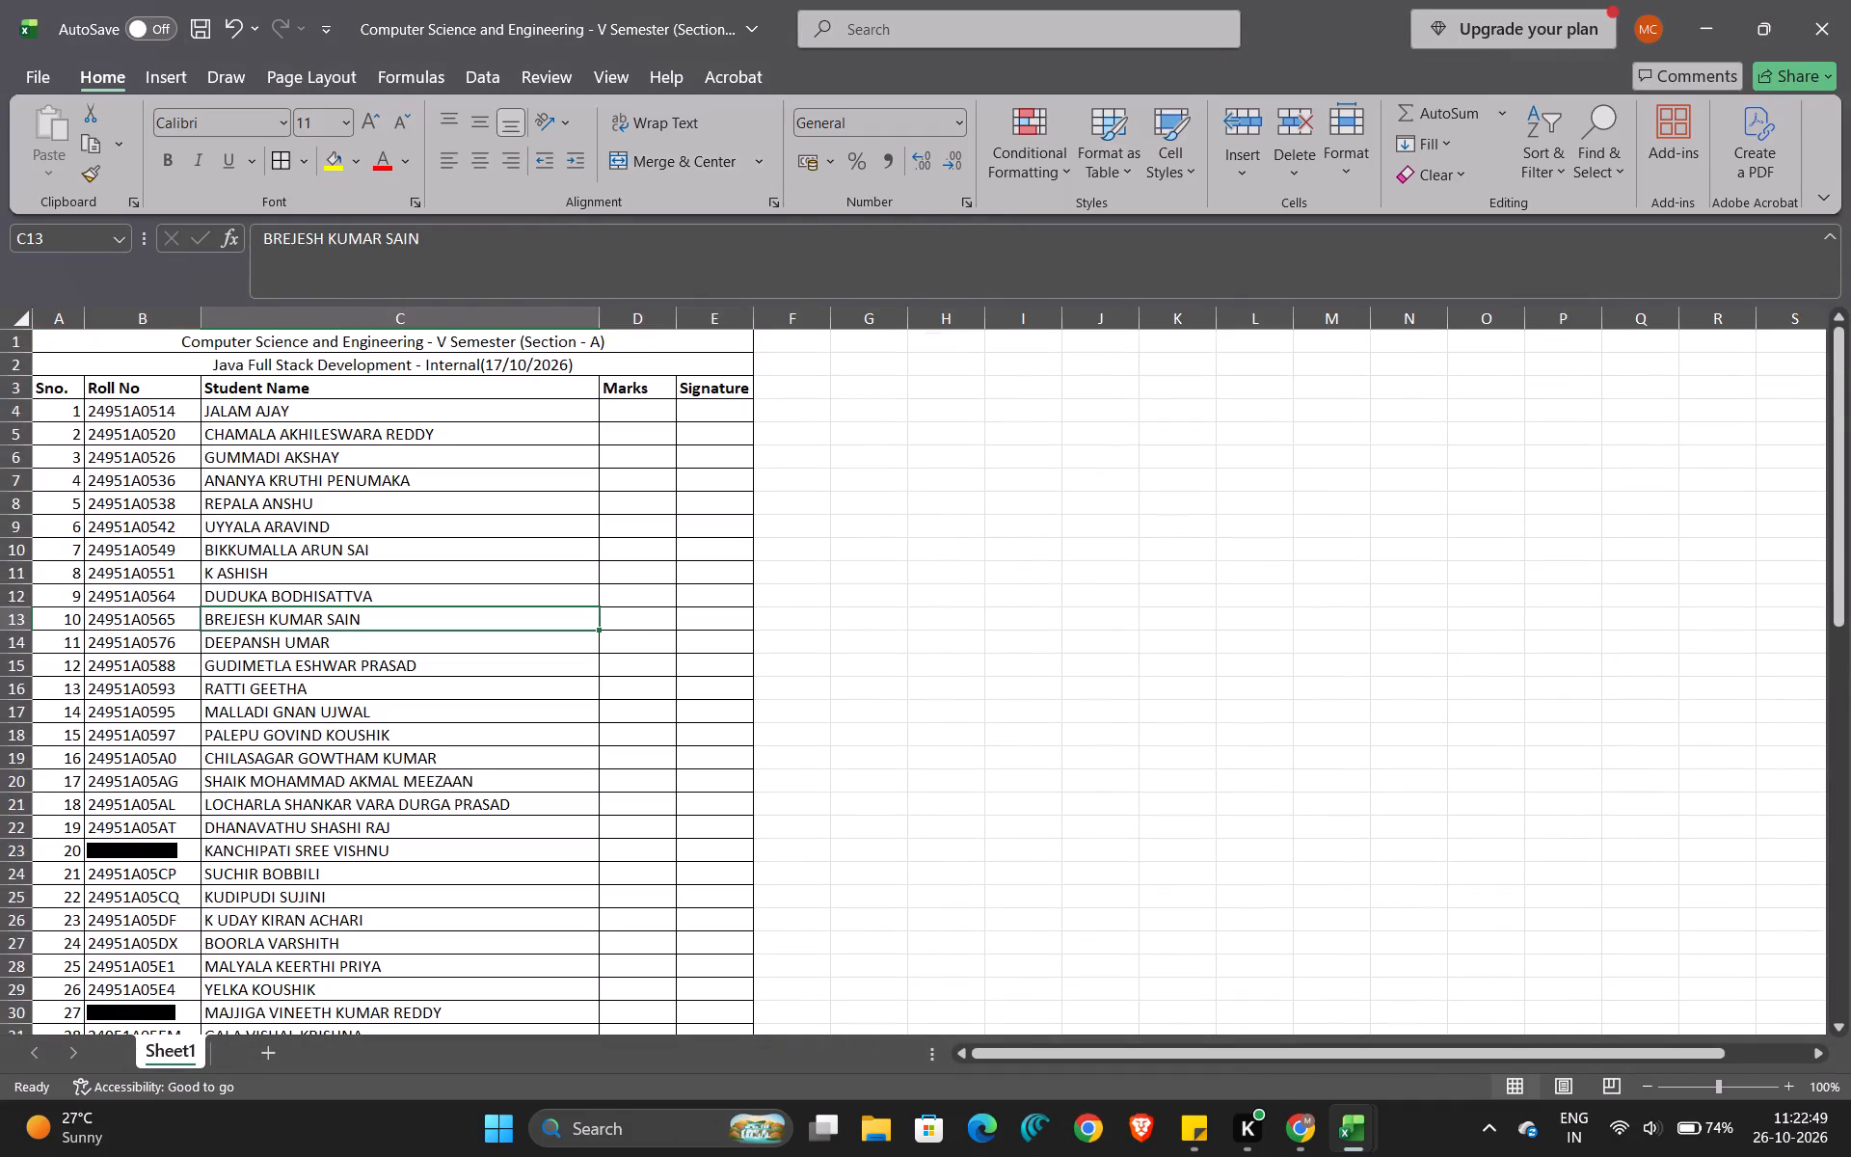
Apply Thick Outside Borders around the whole marks sheet, from the title in A1 to the last student row, through column E.
{"action": "left_click", "coordinate": [60, 358]}
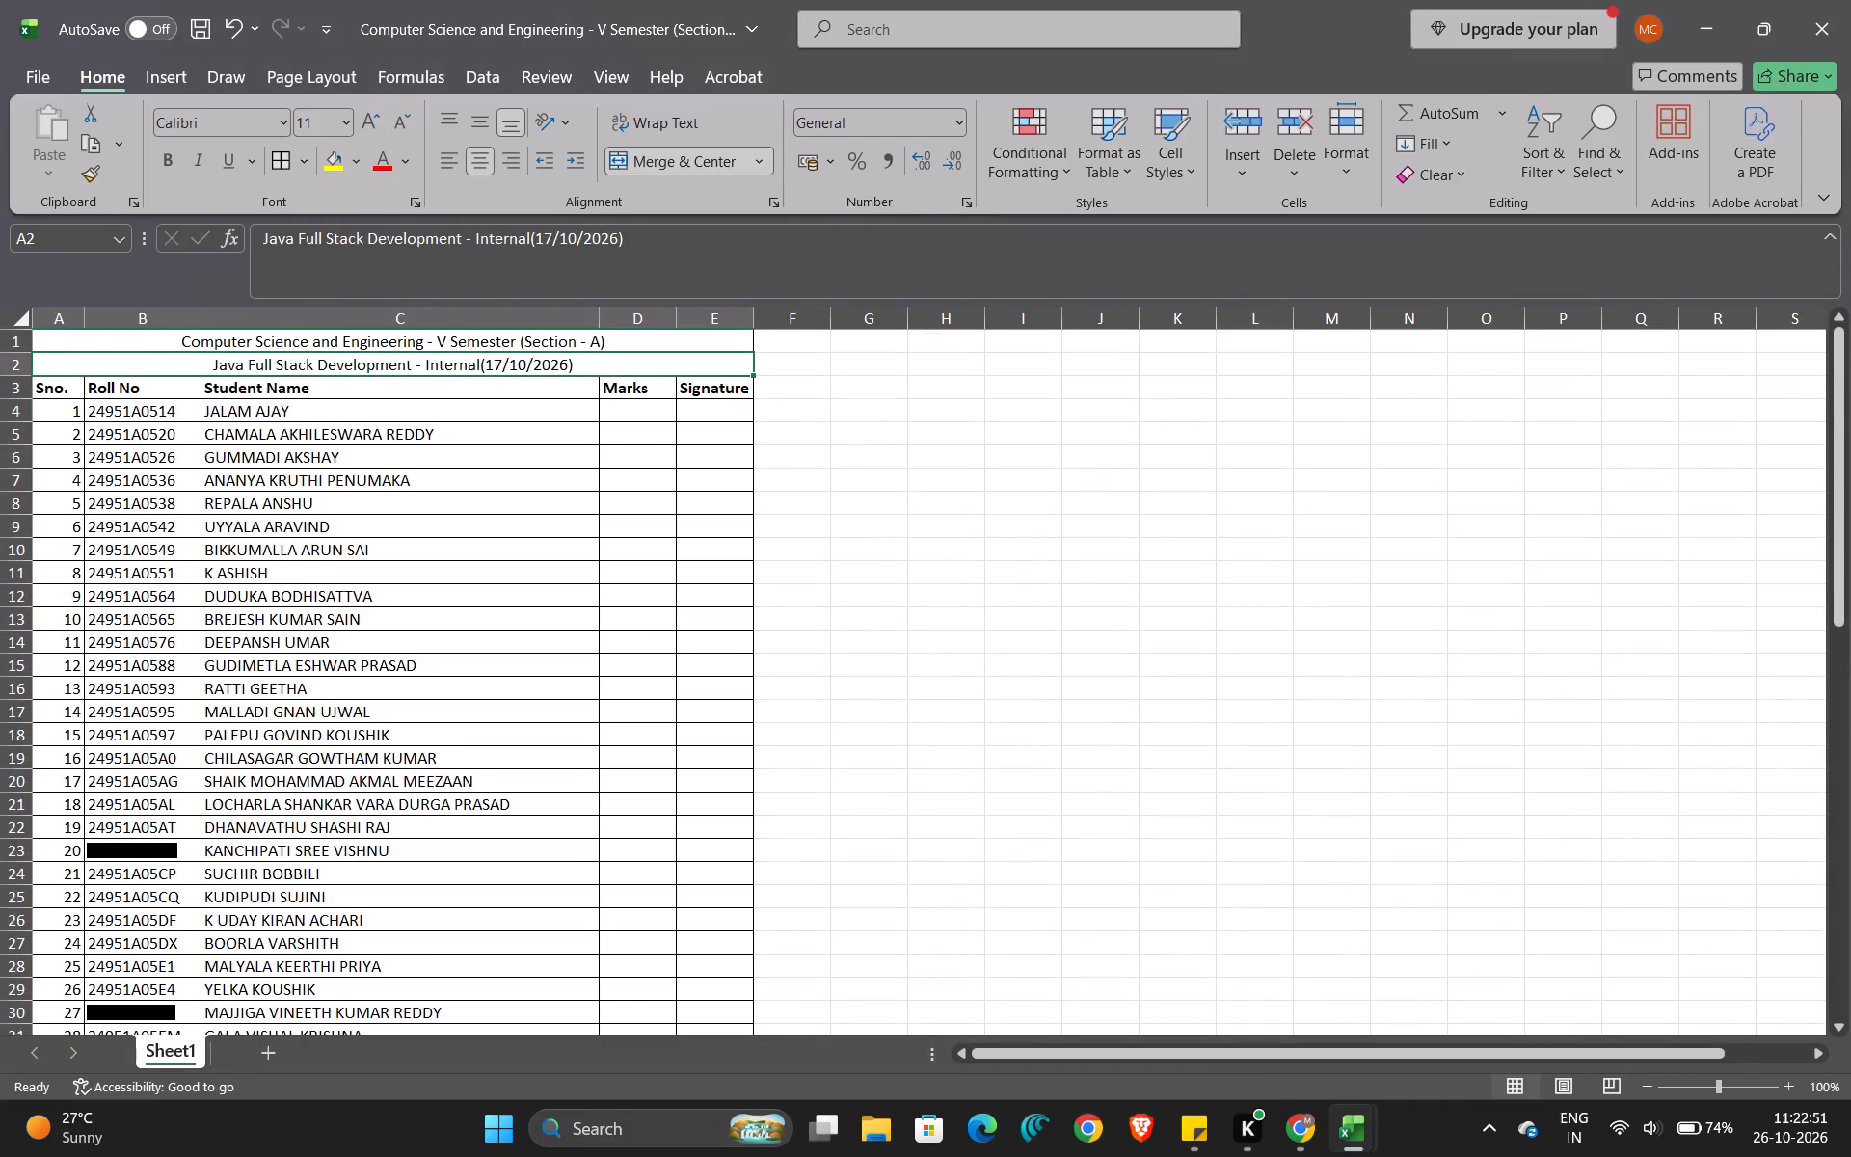
{"action": "left_click", "coordinate": [60, 346]}
{"action": "key", "text": "ctrl+shift+Right"}
{"action": "key", "text": "ctrl+shift+Down"}
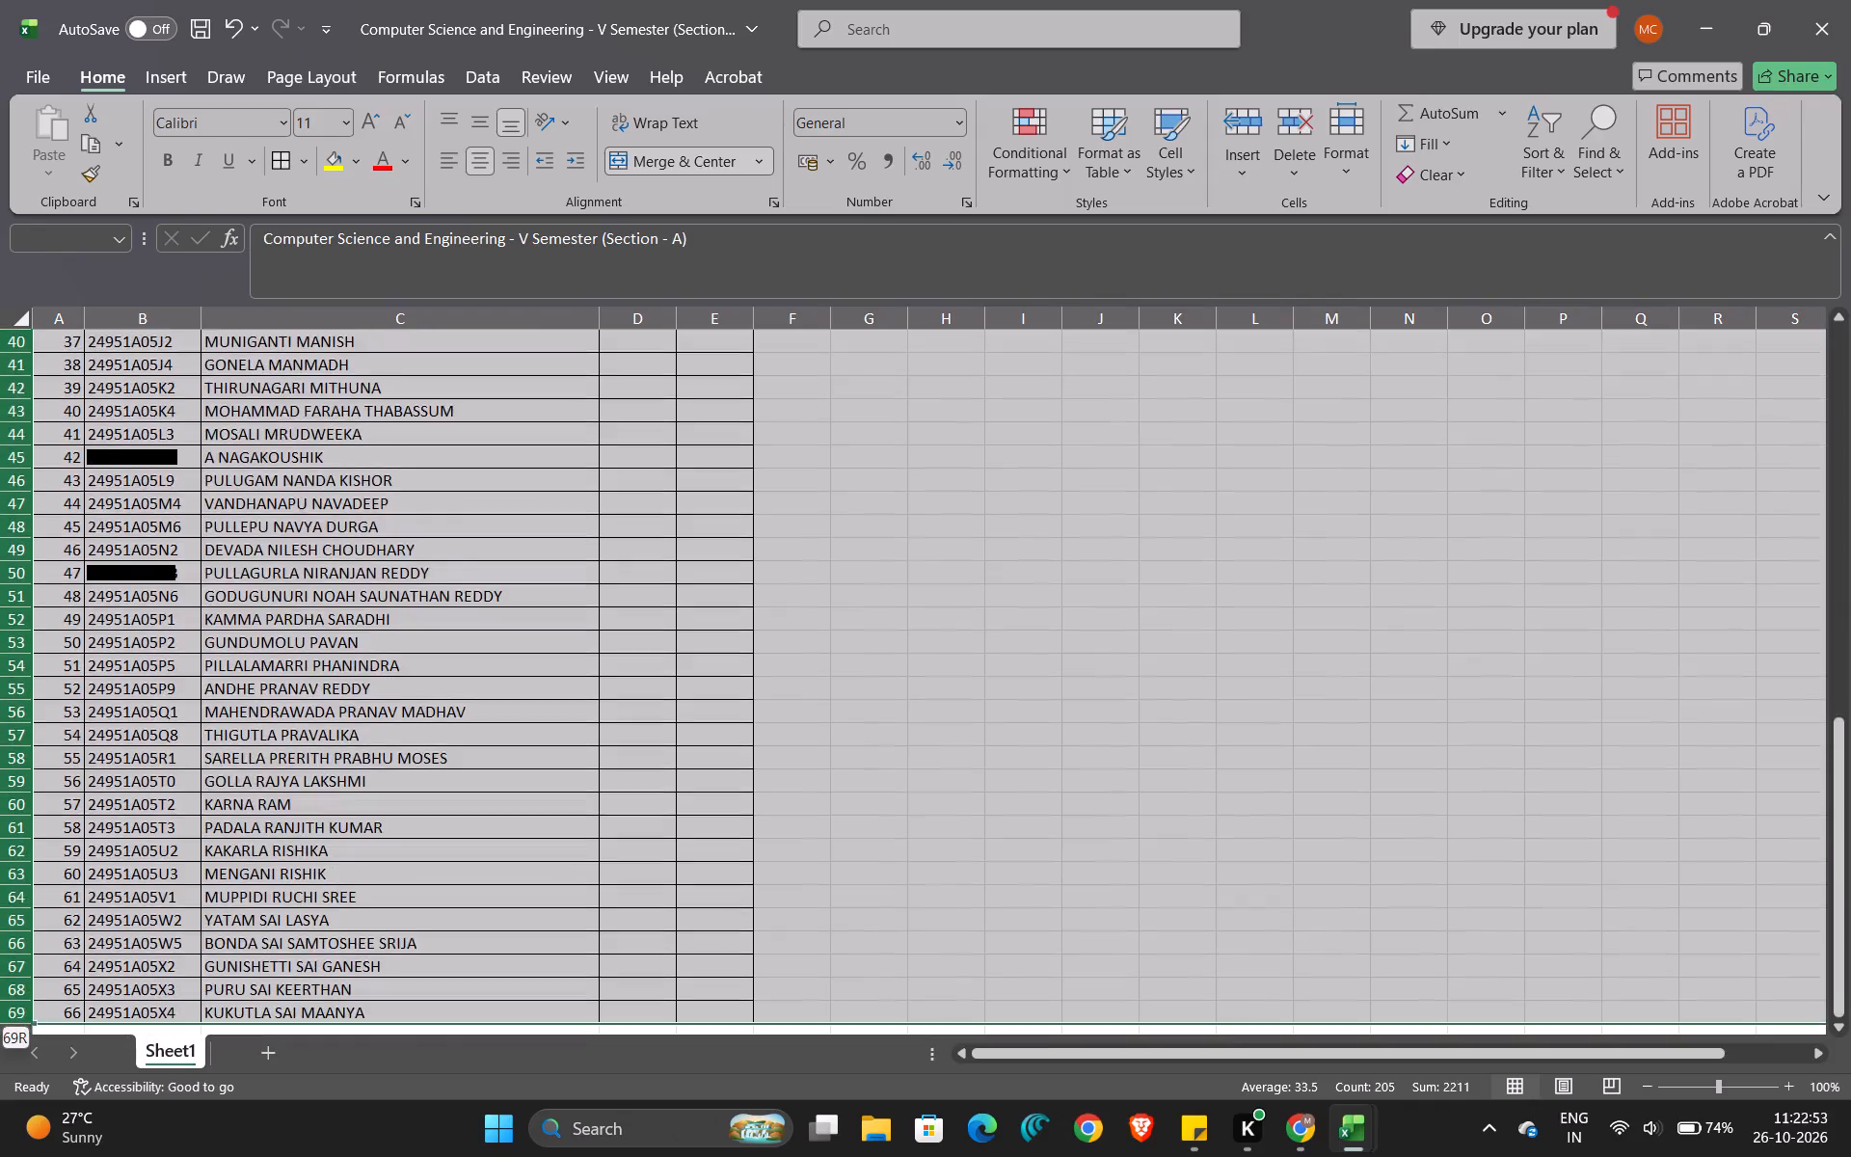
{"action": "key", "text": "ctrl+shift+Up"}
{"action": "key", "text": "ctrl+shift+Left"}
{"action": "key", "text": "ctrl+shift+Down"}
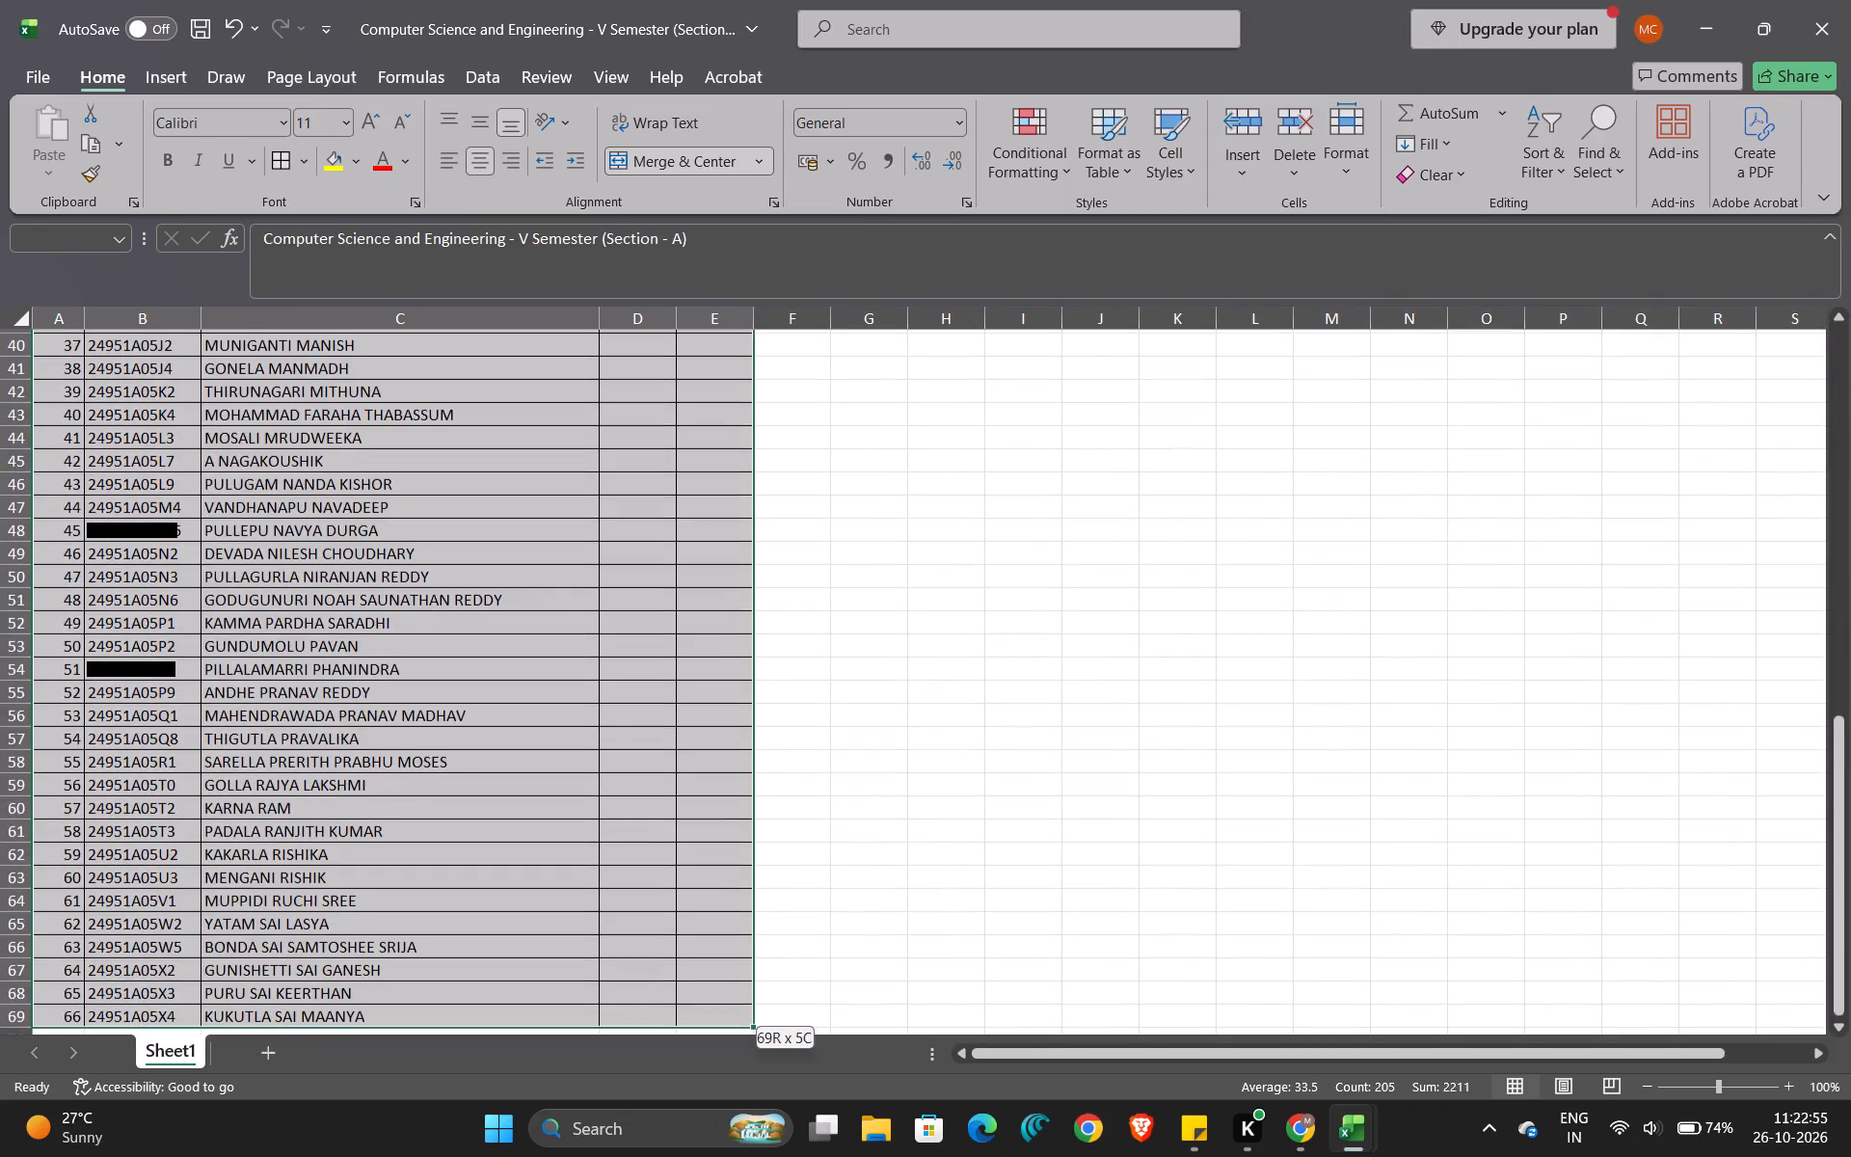
{"action": "left_click", "coordinate": [303, 163]}
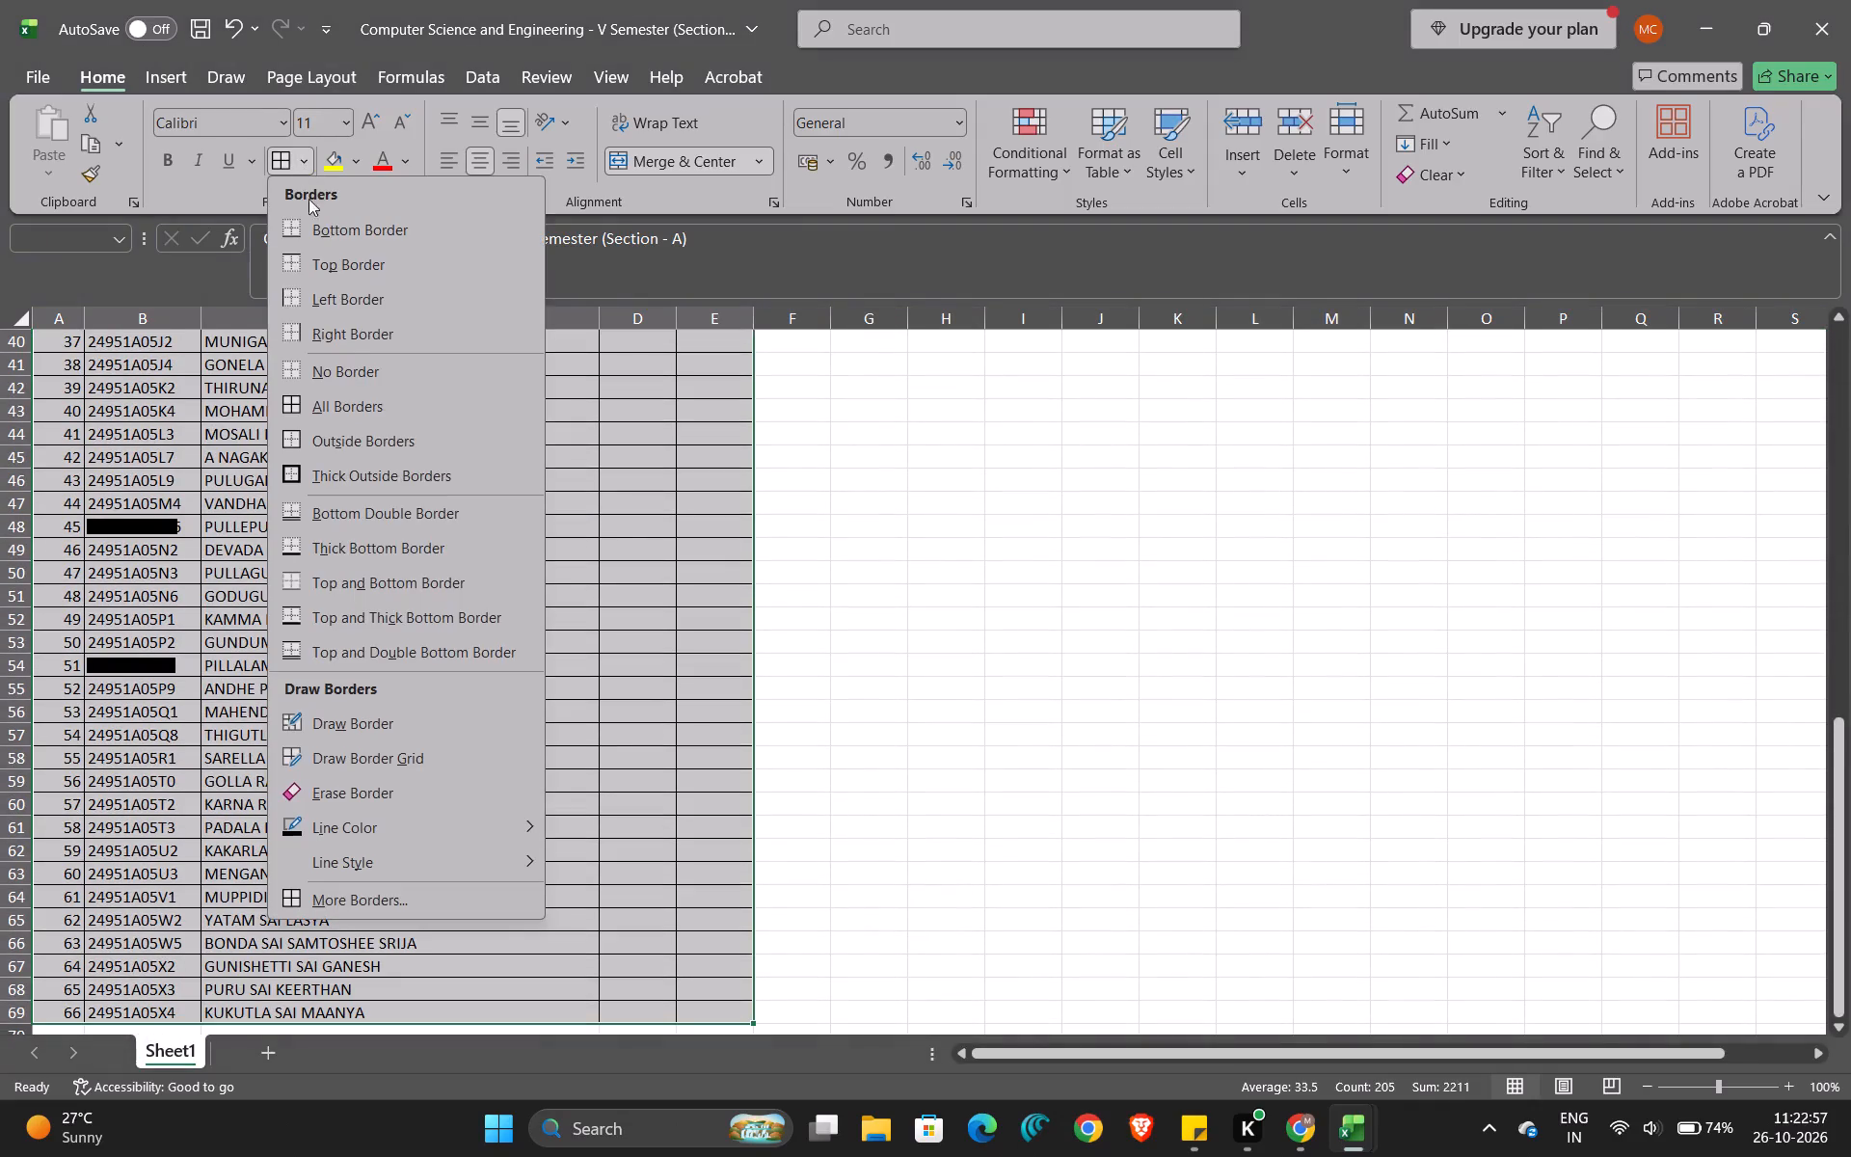
{"action": "left_click", "coordinate": [335, 462]}
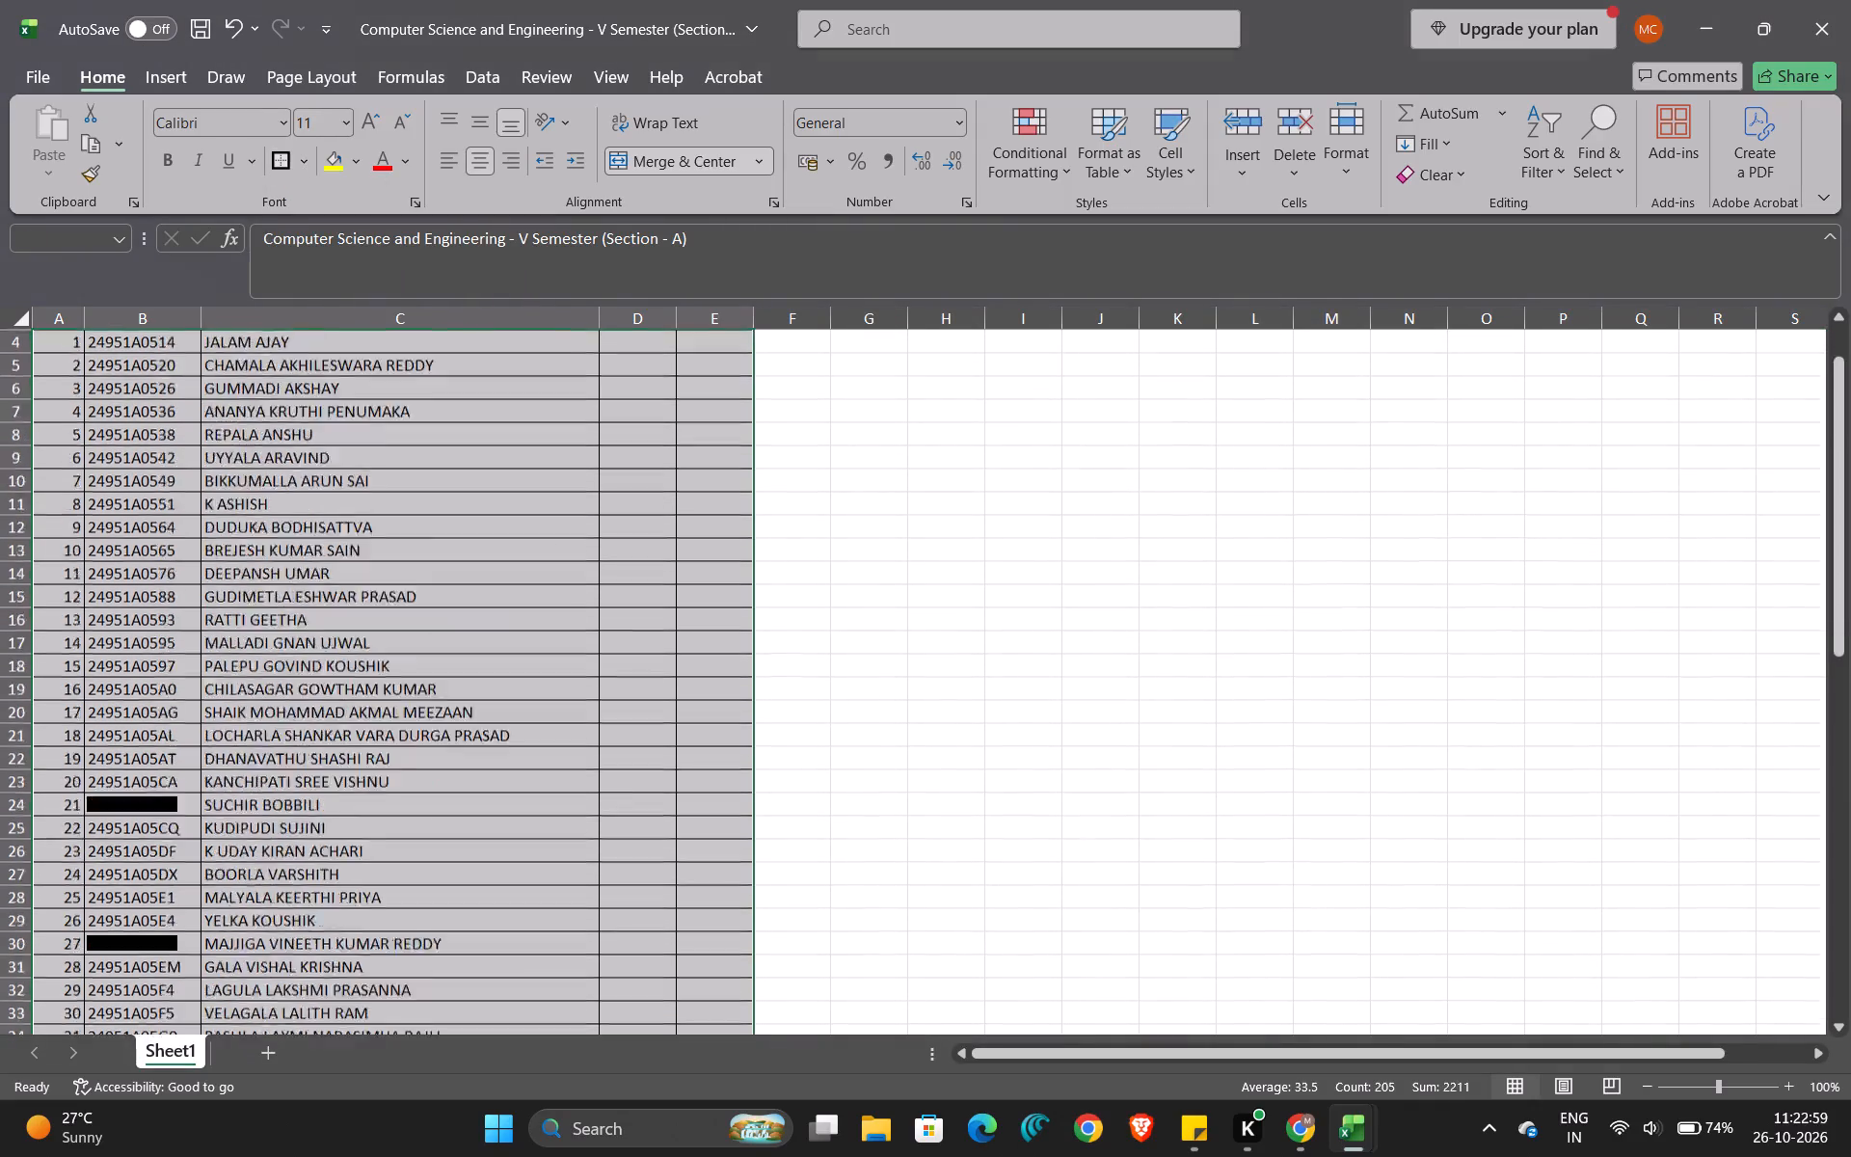
{"action": "left_click", "coordinate": [842, 580]}
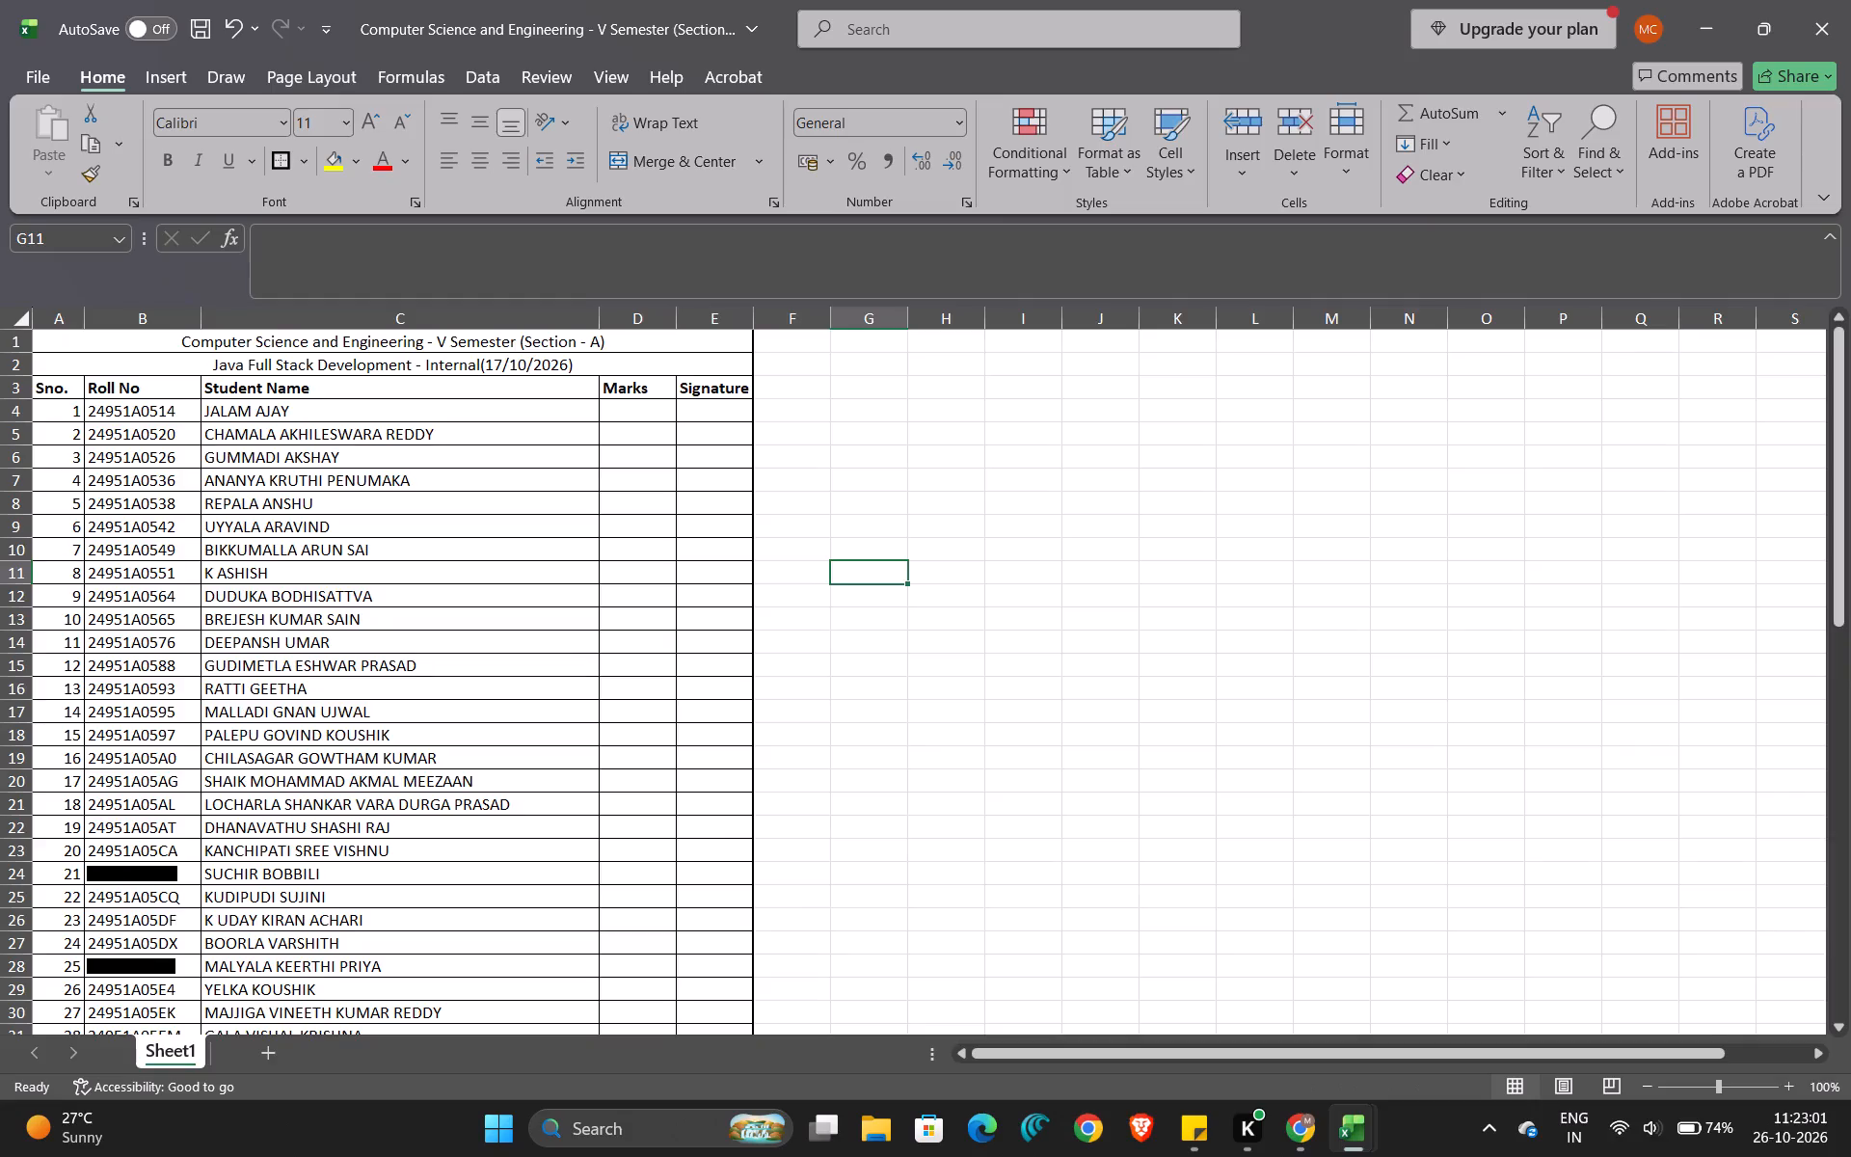
{"action": "scroll", "coordinate": [463, 515], "scroll_direction": "up", "scroll_amount": 1}
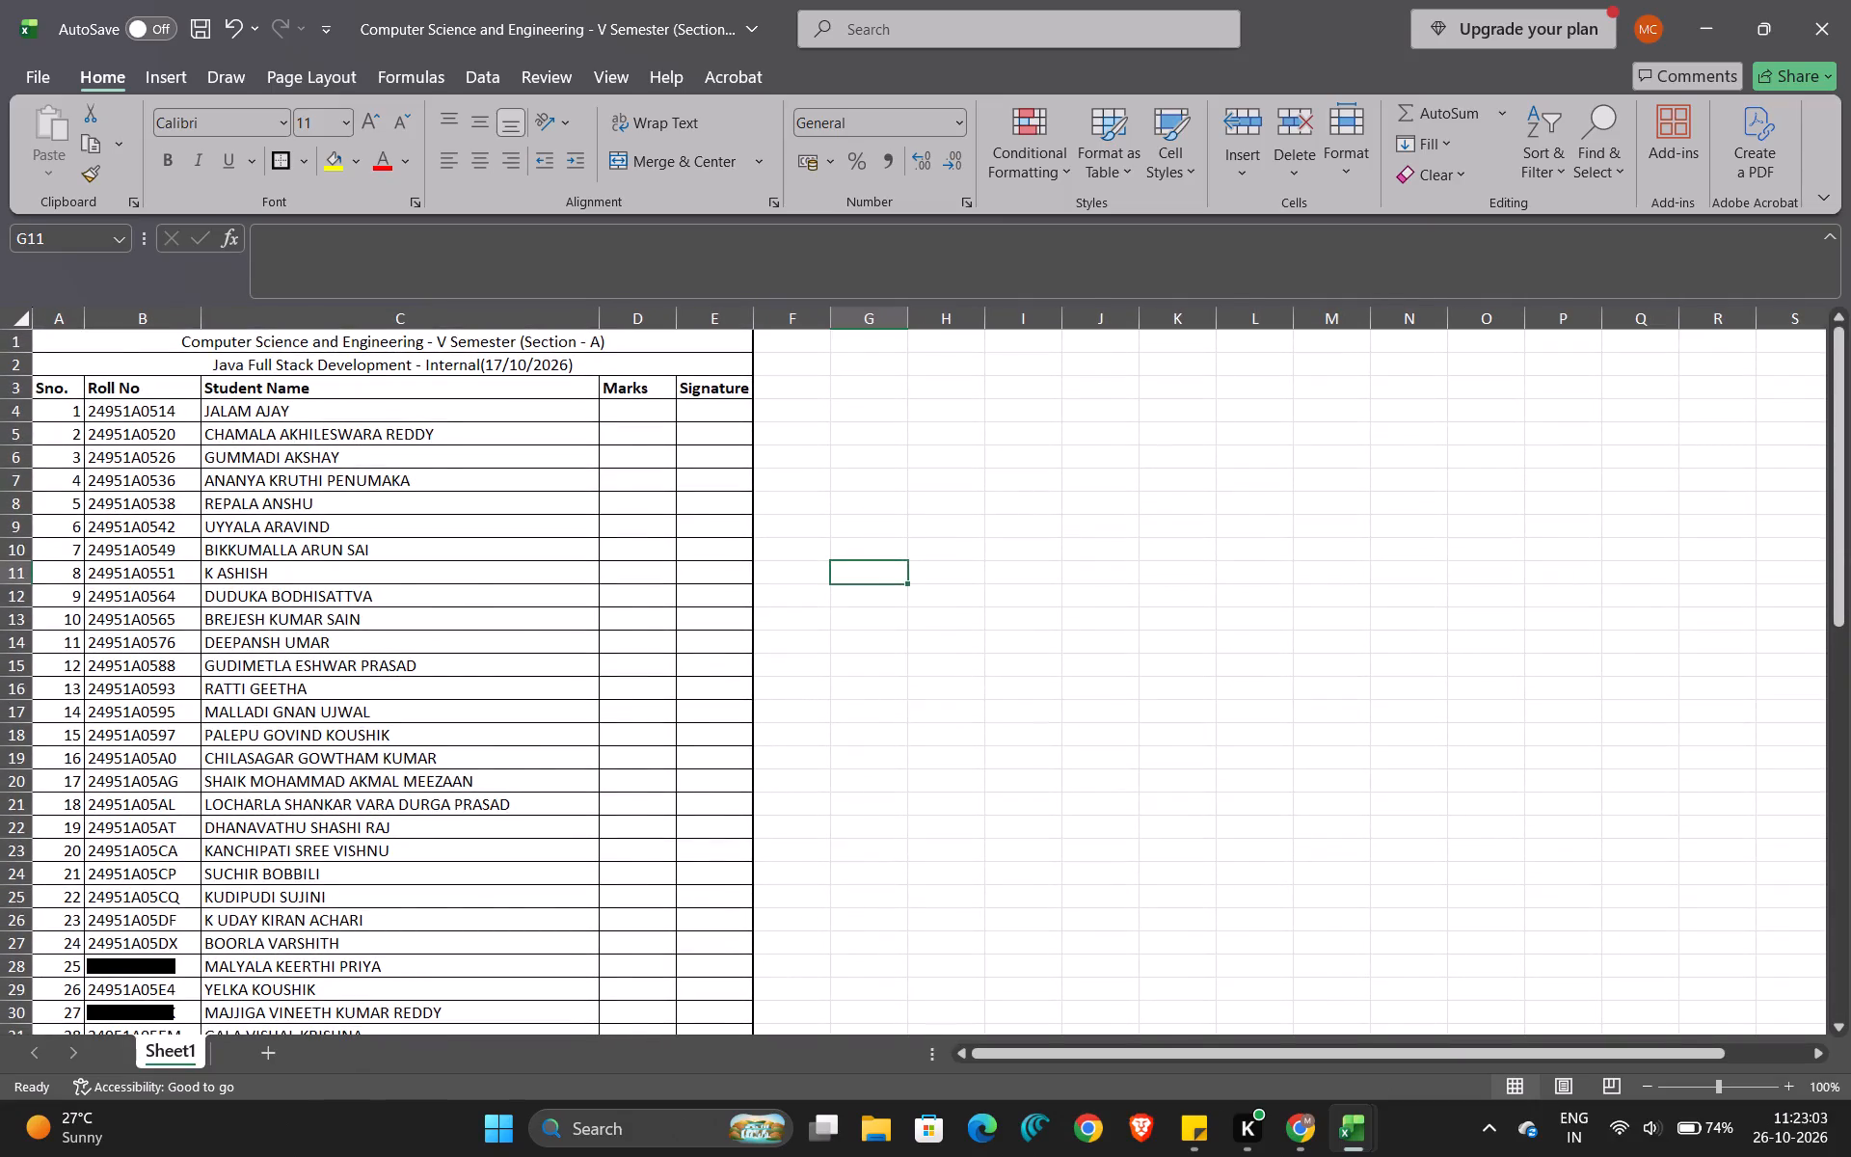
{"action": "scroll", "coordinate": [463, 515], "scroll_direction": "down", "scroll_amount": 8}
{"action": "scroll", "coordinate": [463, 515], "scroll_direction": "up", "scroll_amount": 4}
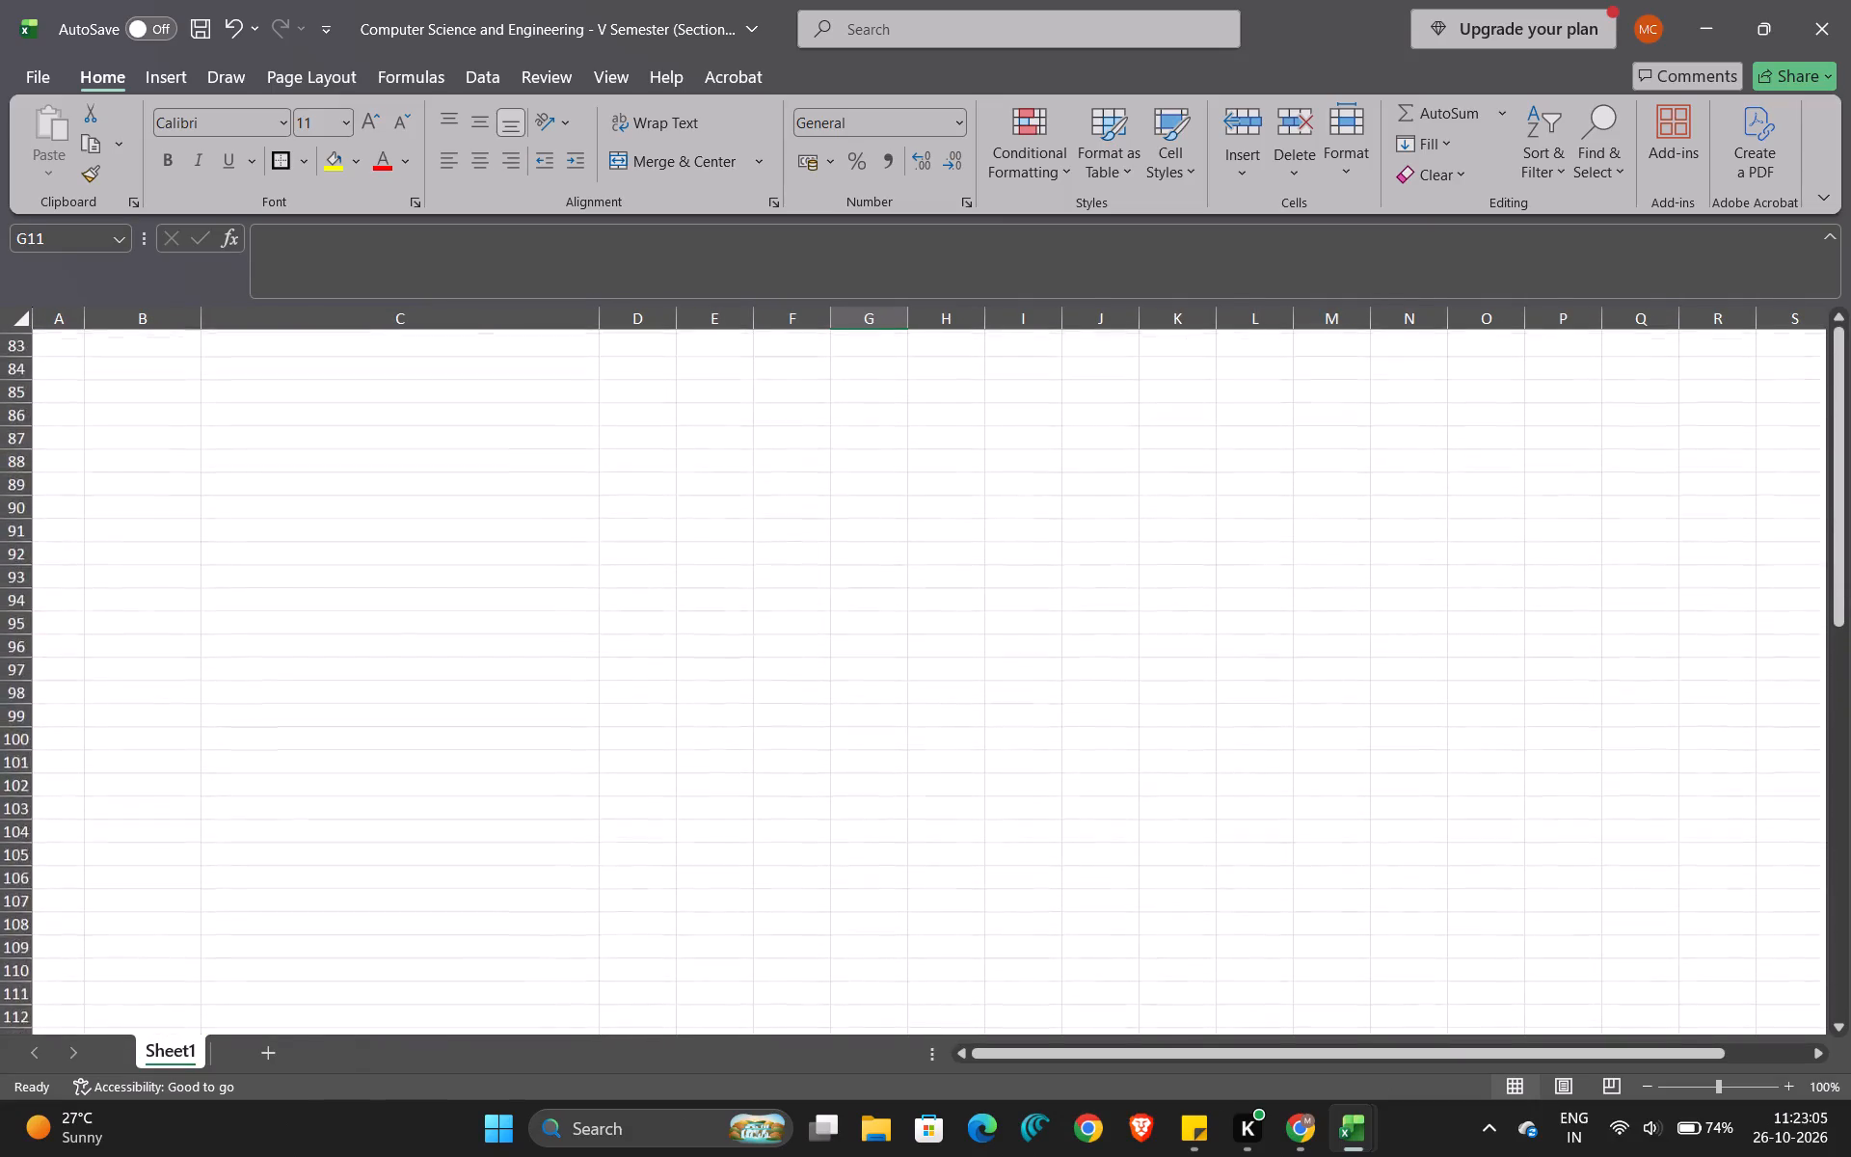
{"action": "scroll", "coordinate": [463, 515], "scroll_direction": "up", "scroll_amount": 11}
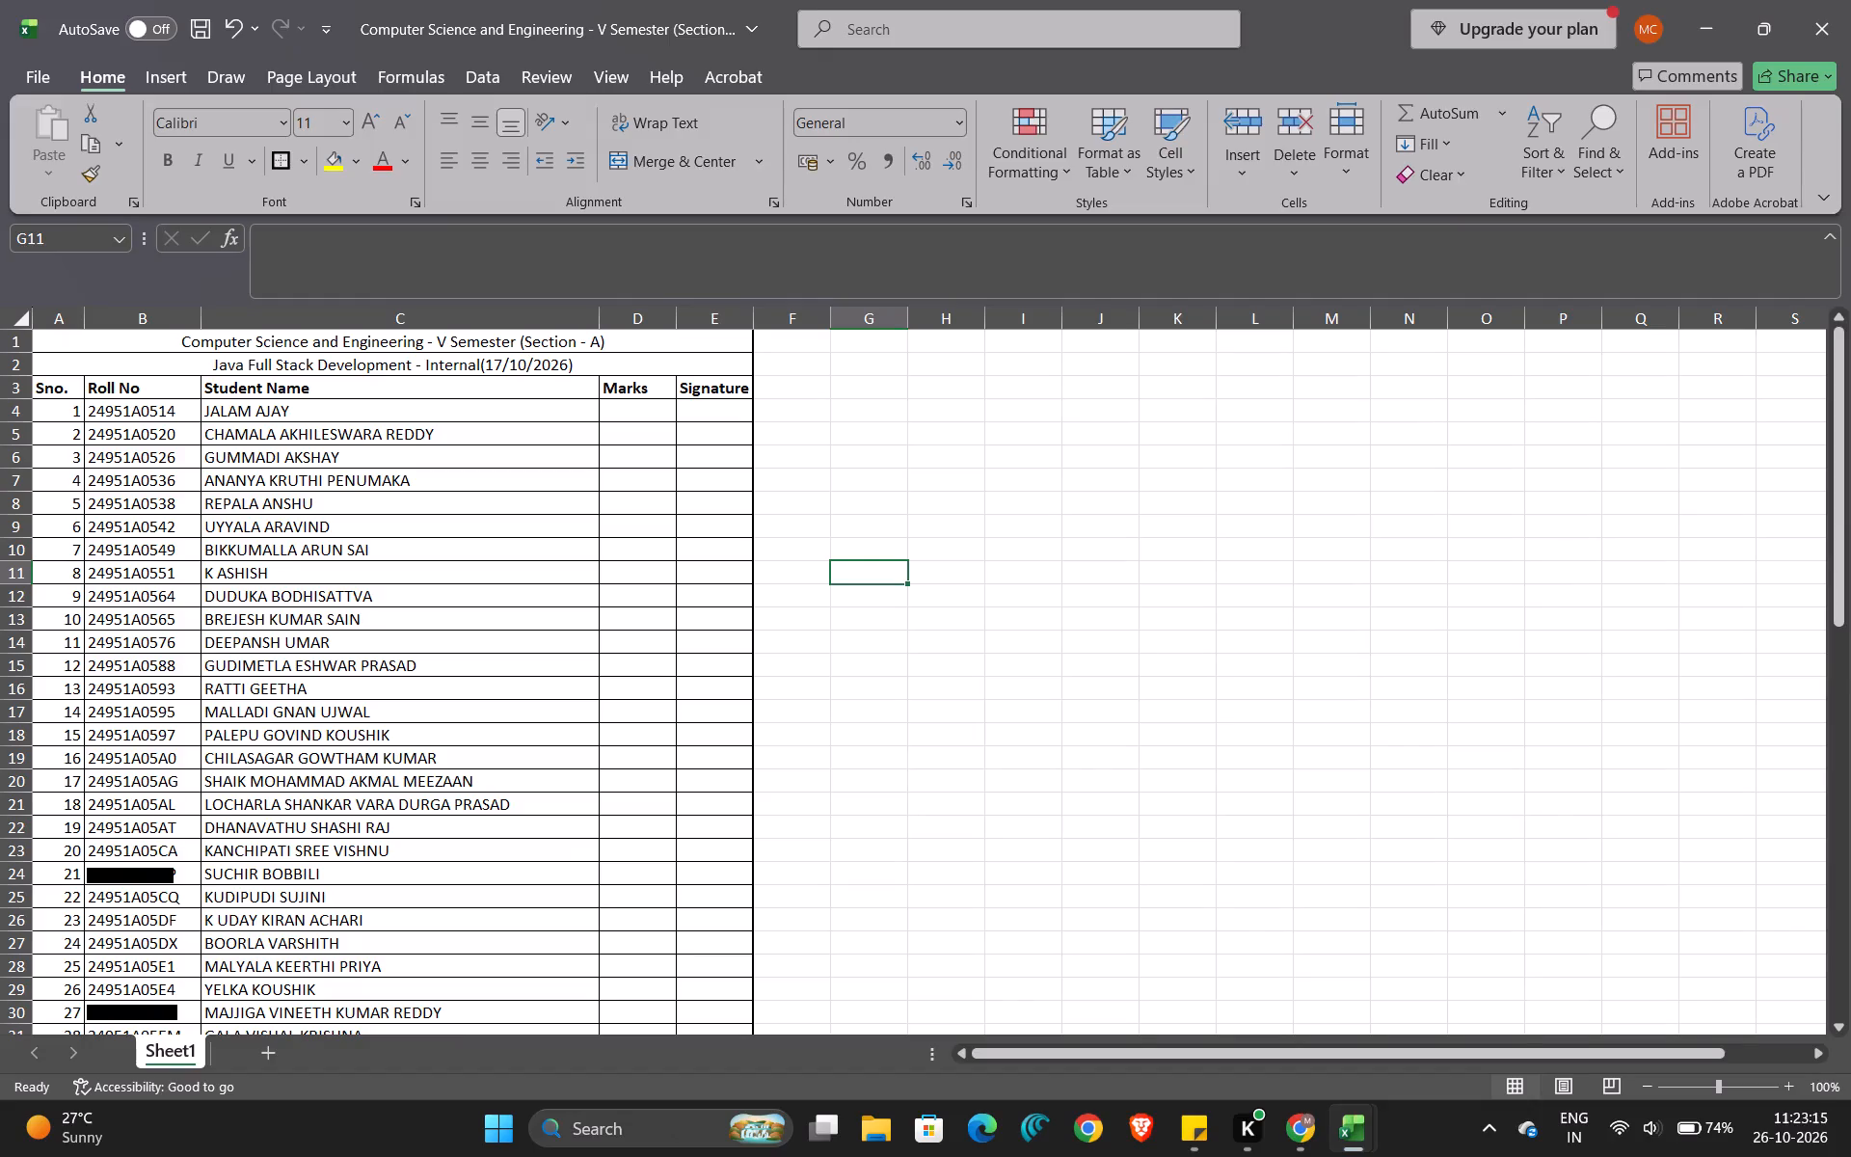
Center the contents of the Sno. and Roll No columns (A and B) horizontally.
{"action": "left_click_drag", "start_coordinate": [58, 330], "coordinate": [58, 320]}
{"action": "left_click", "coordinate": [58, 320]}
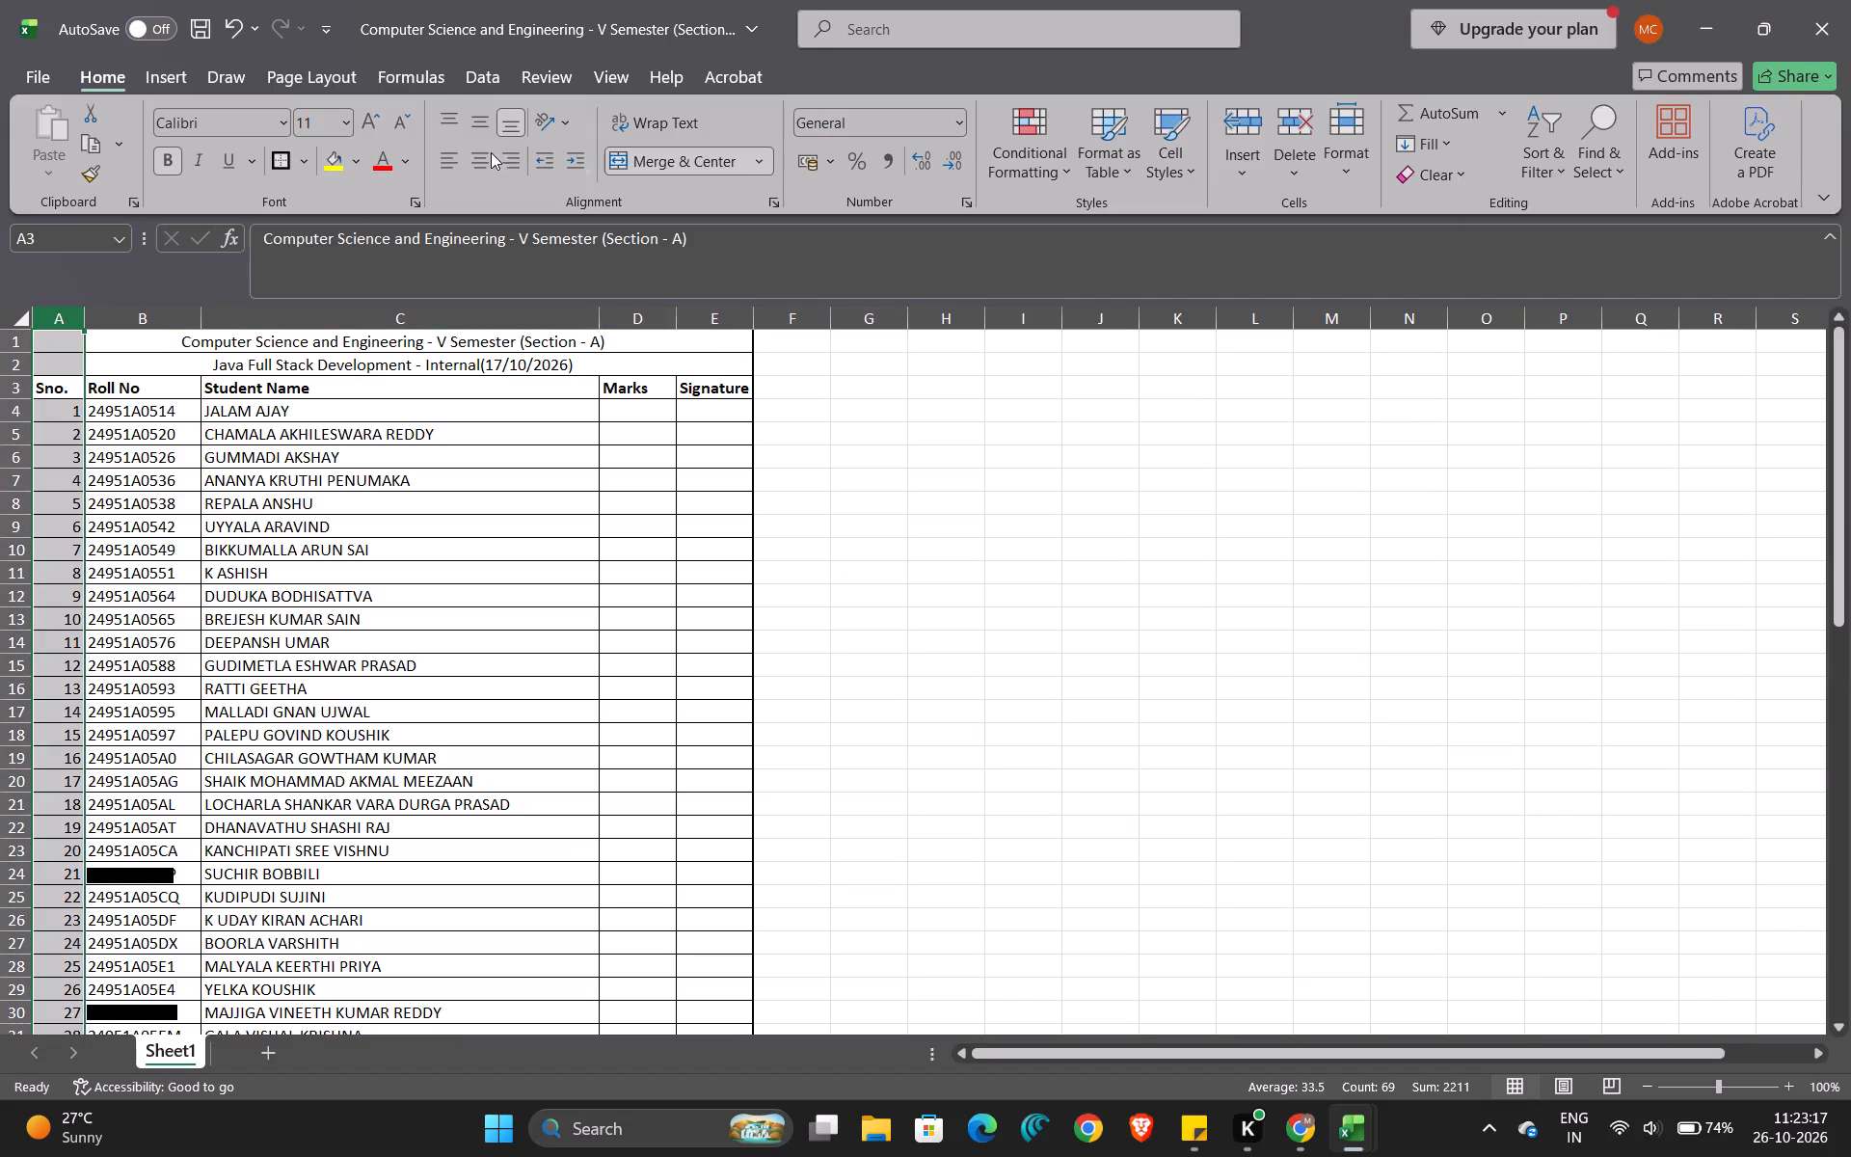
{"action": "left_click", "coordinate": [484, 153]}
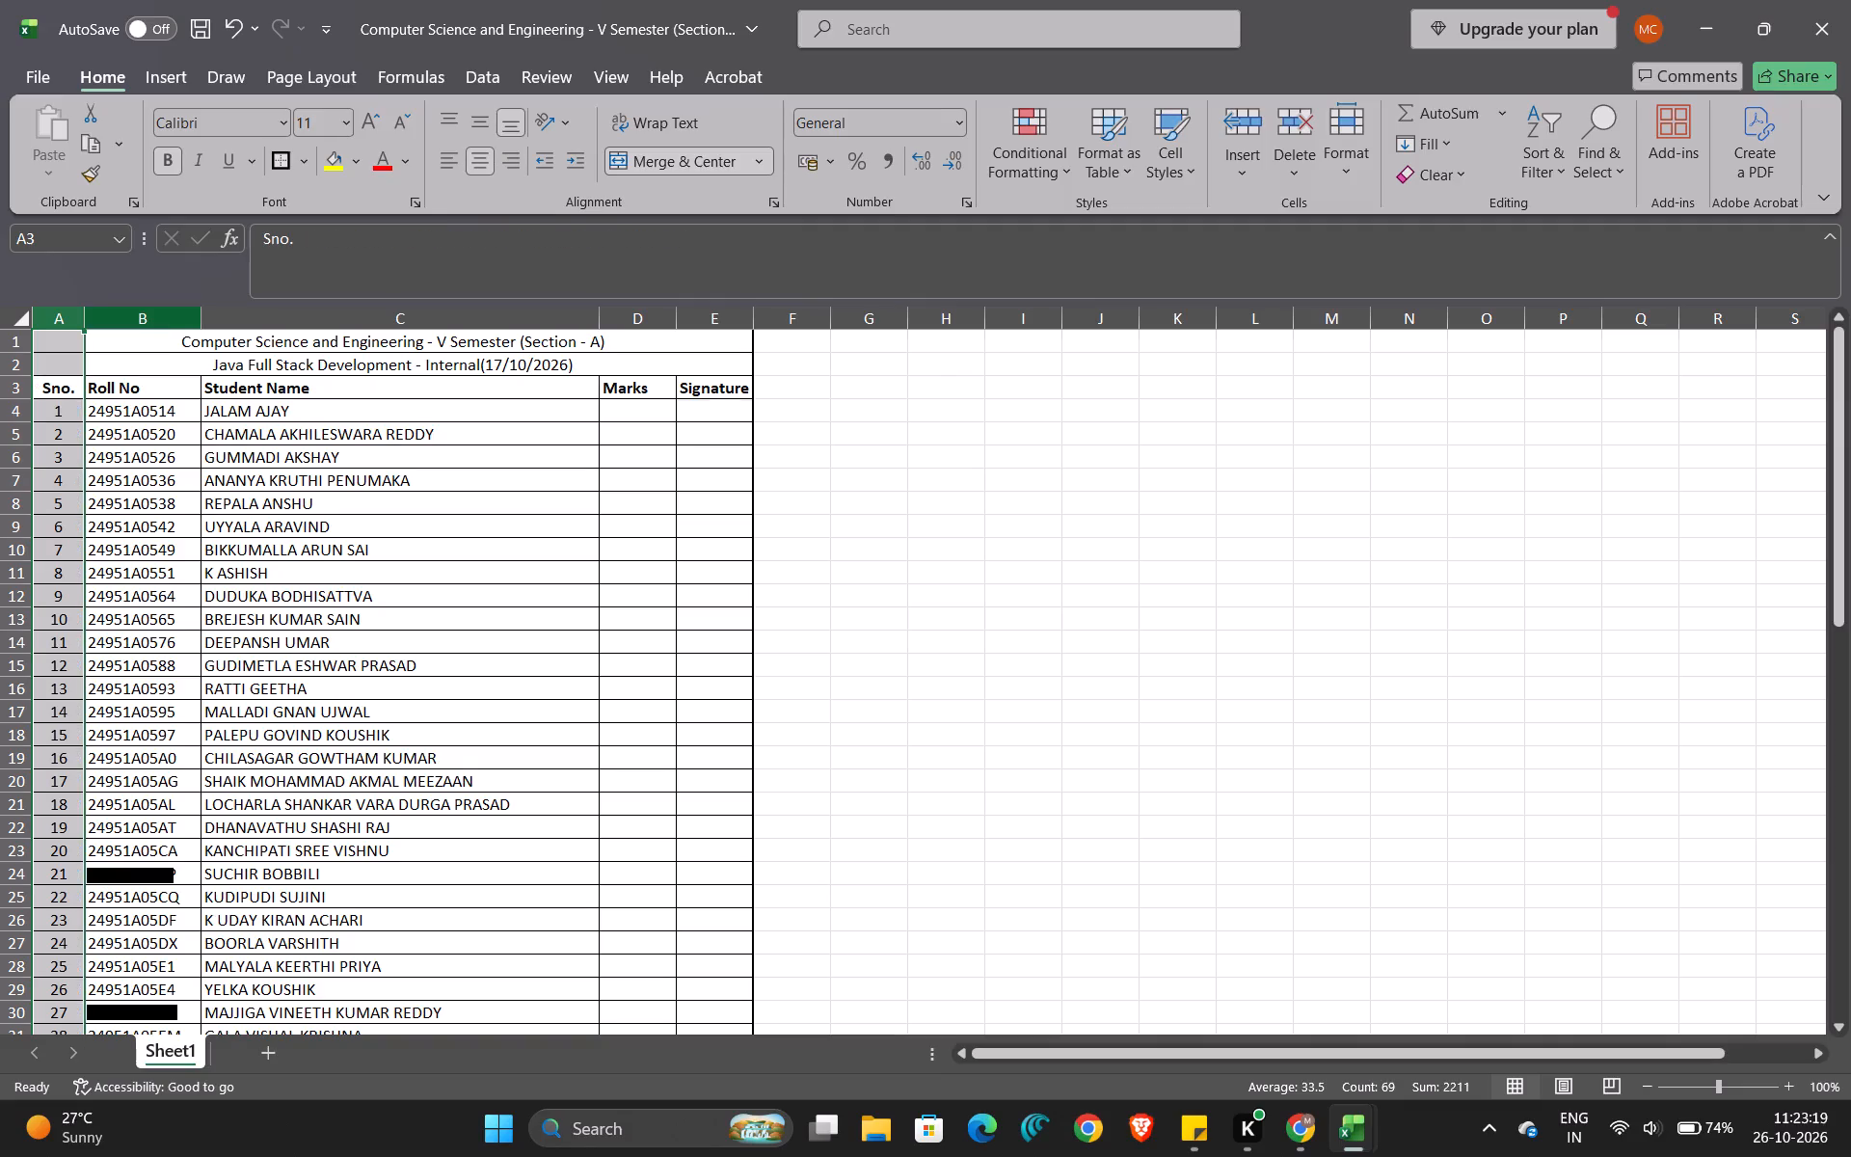
{"action": "left_click", "coordinate": [129, 325]}
{"action": "left_click", "coordinate": [470, 154]}
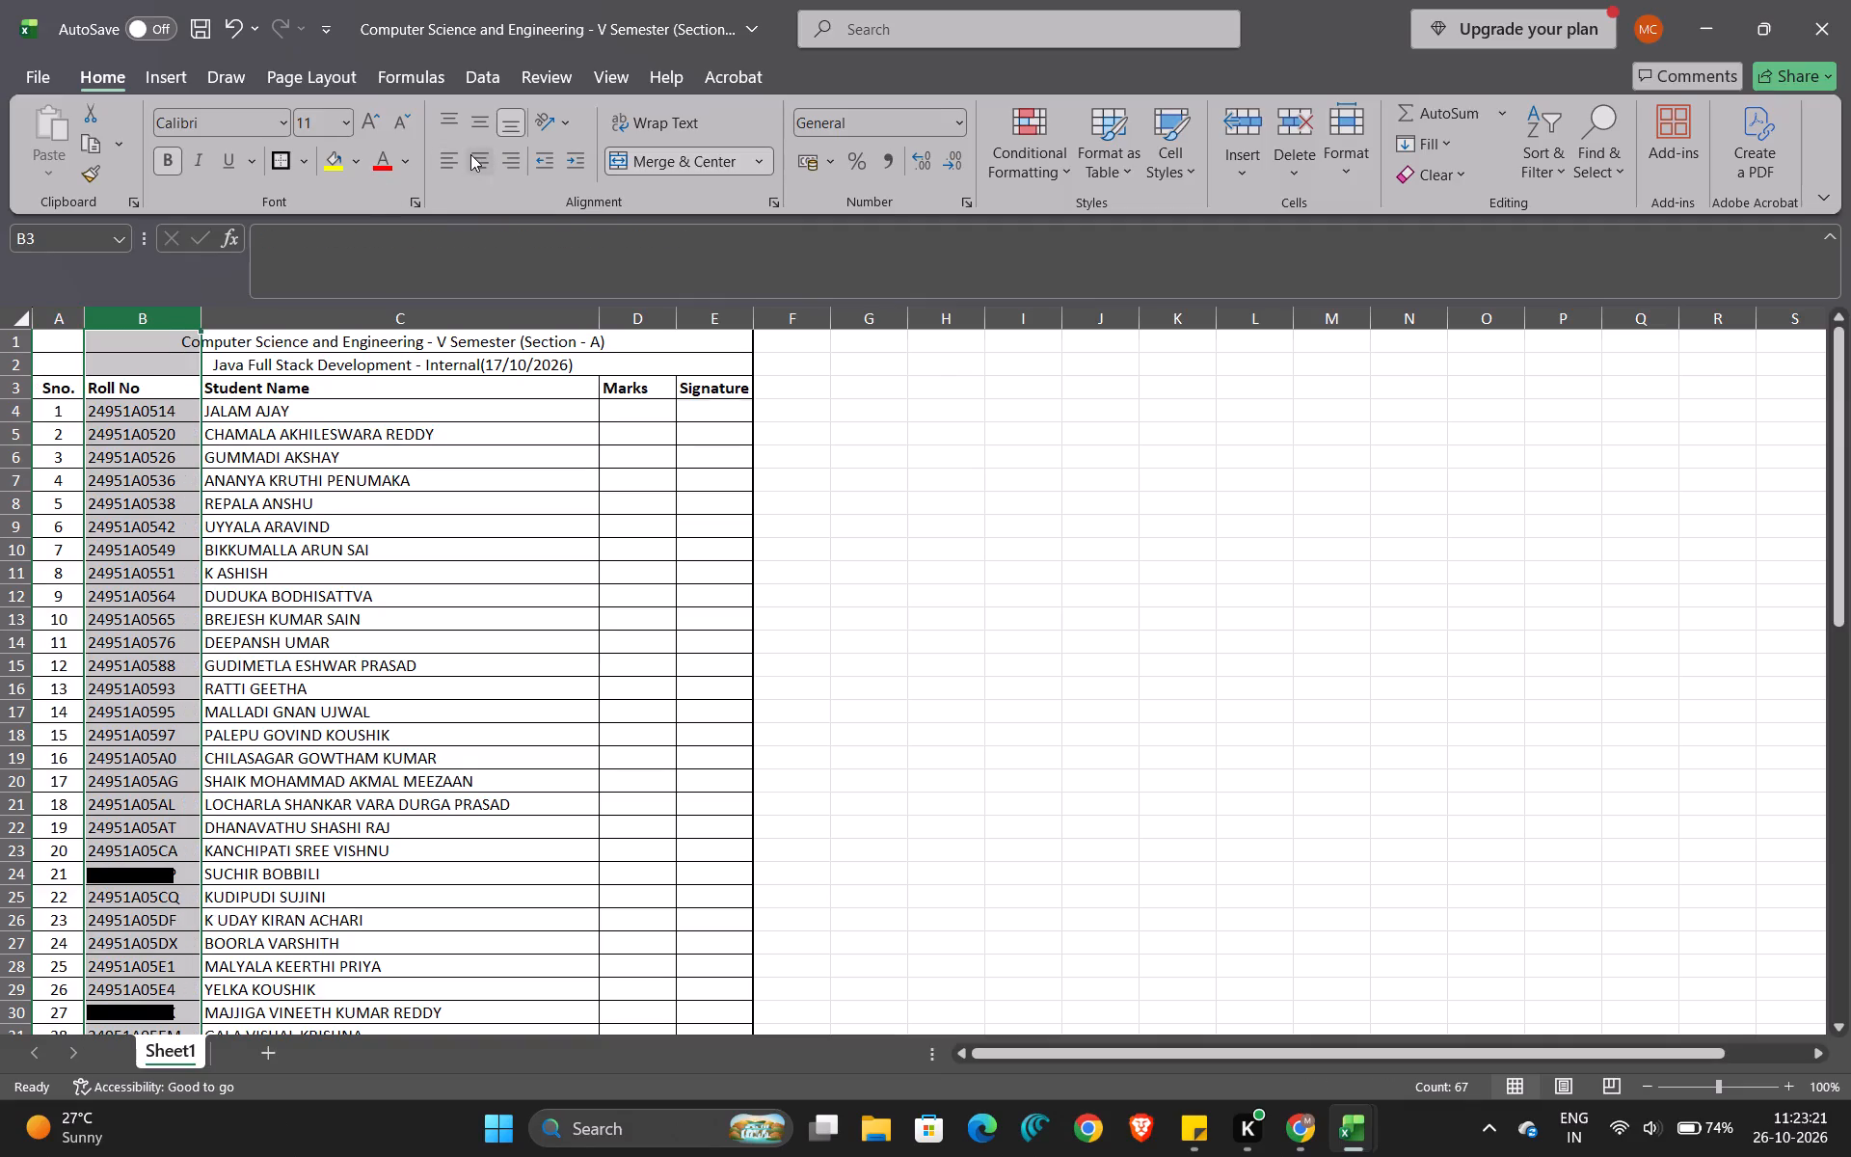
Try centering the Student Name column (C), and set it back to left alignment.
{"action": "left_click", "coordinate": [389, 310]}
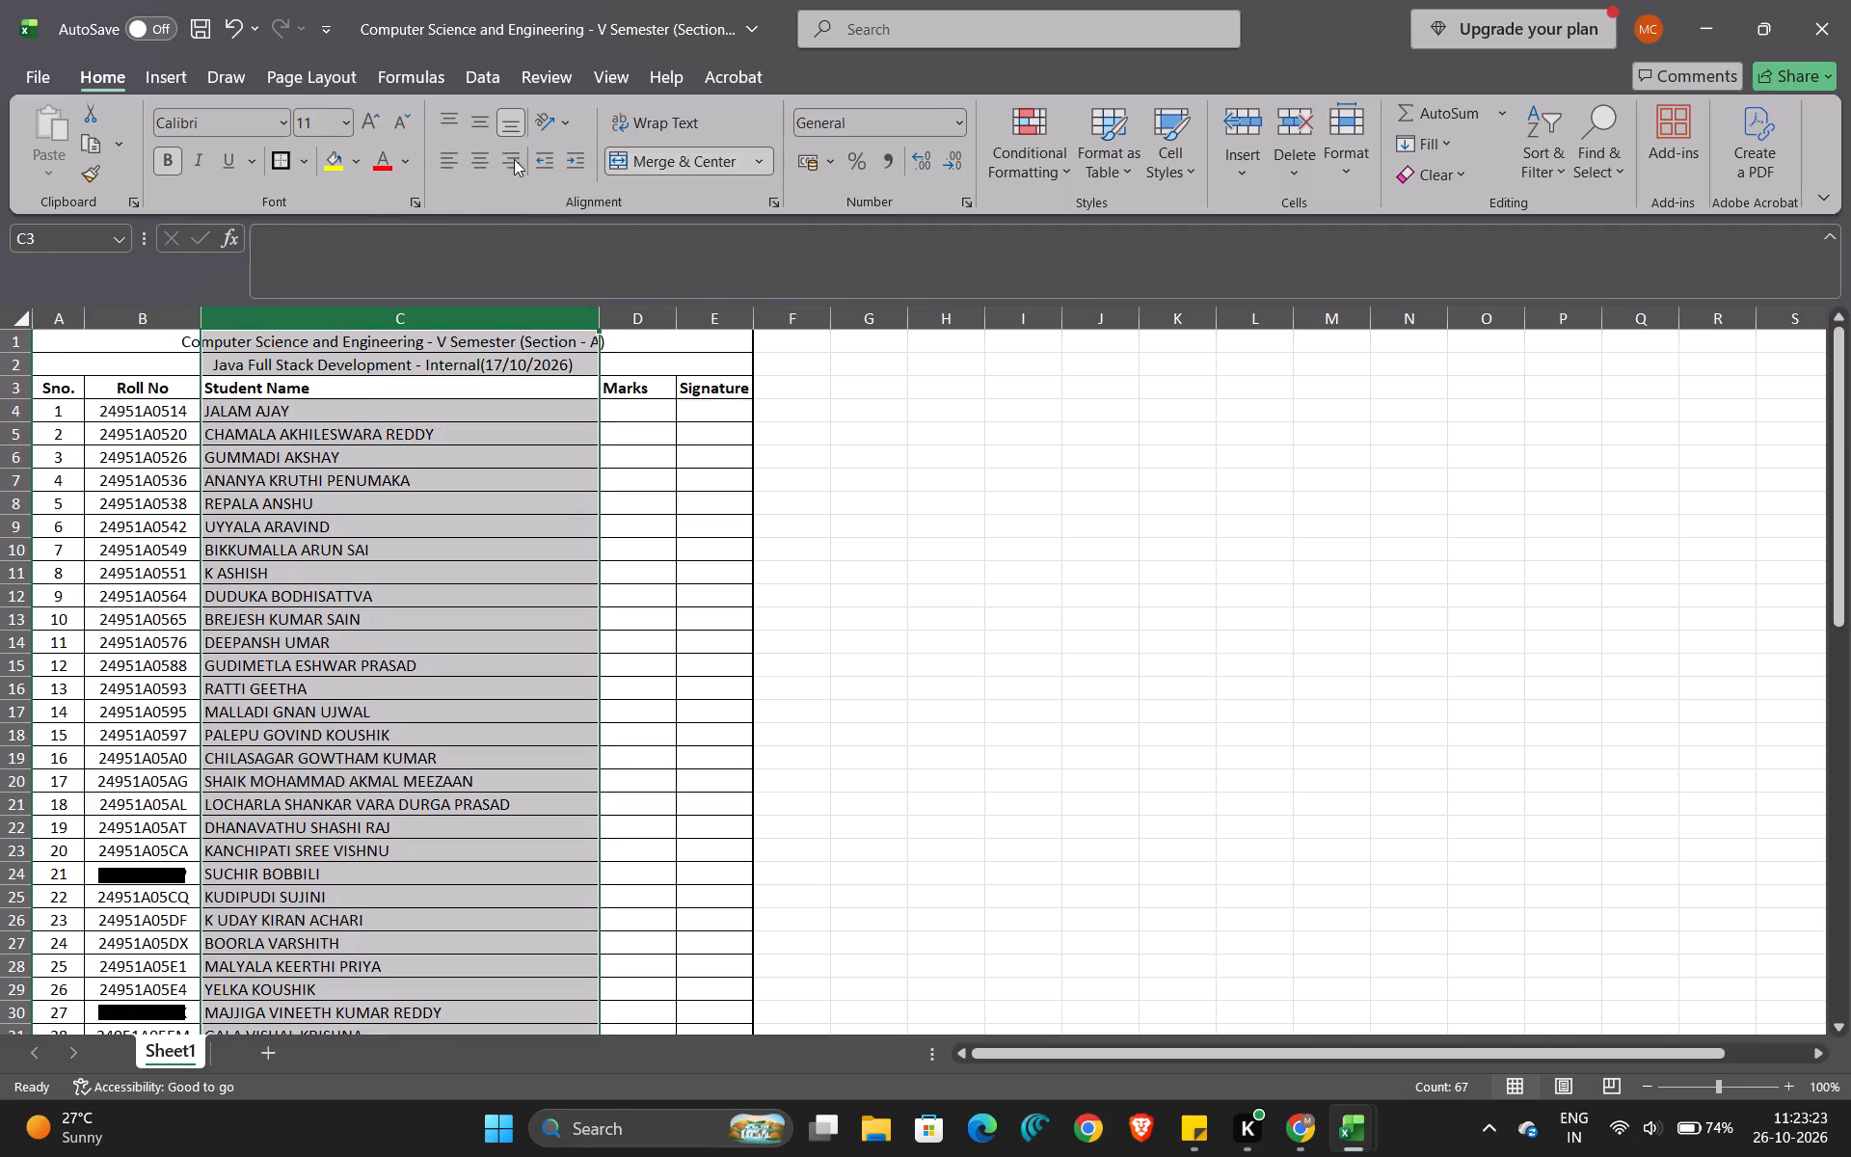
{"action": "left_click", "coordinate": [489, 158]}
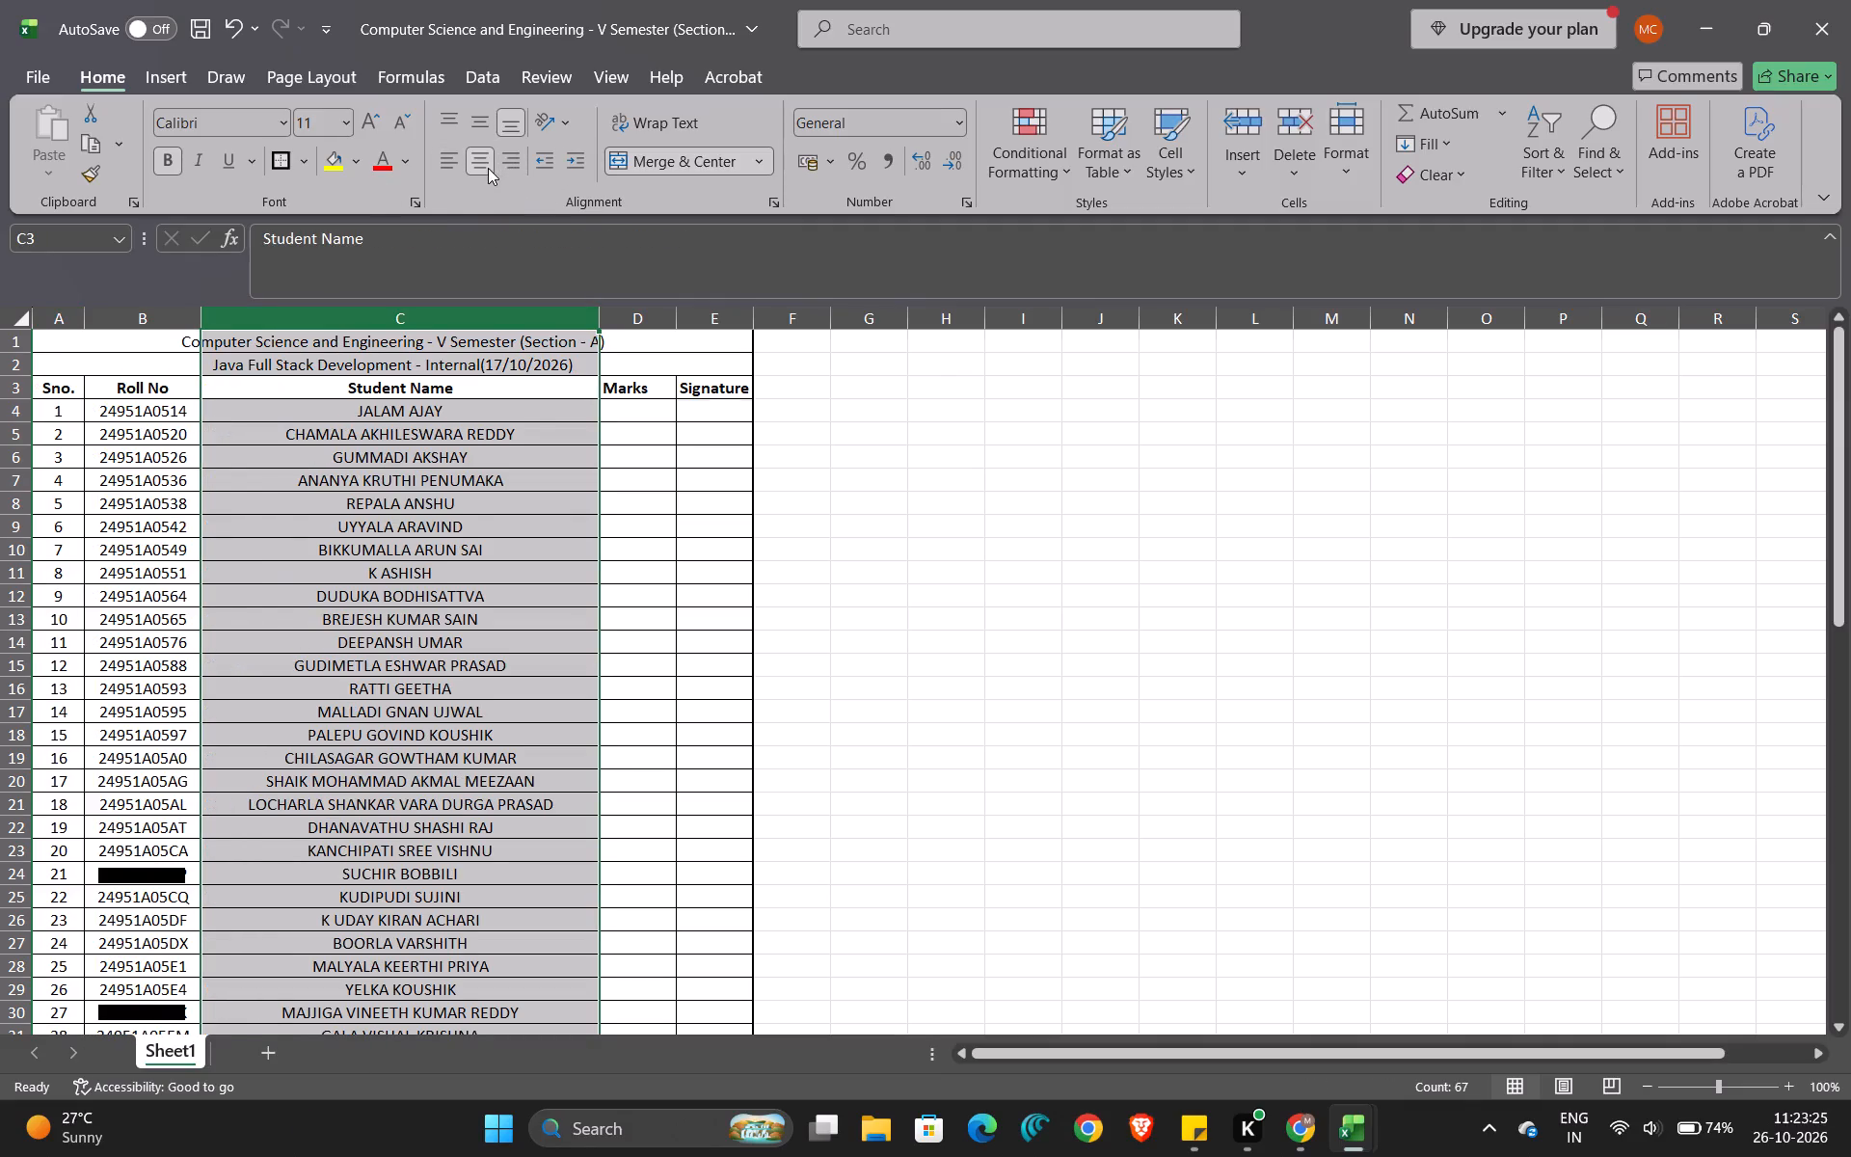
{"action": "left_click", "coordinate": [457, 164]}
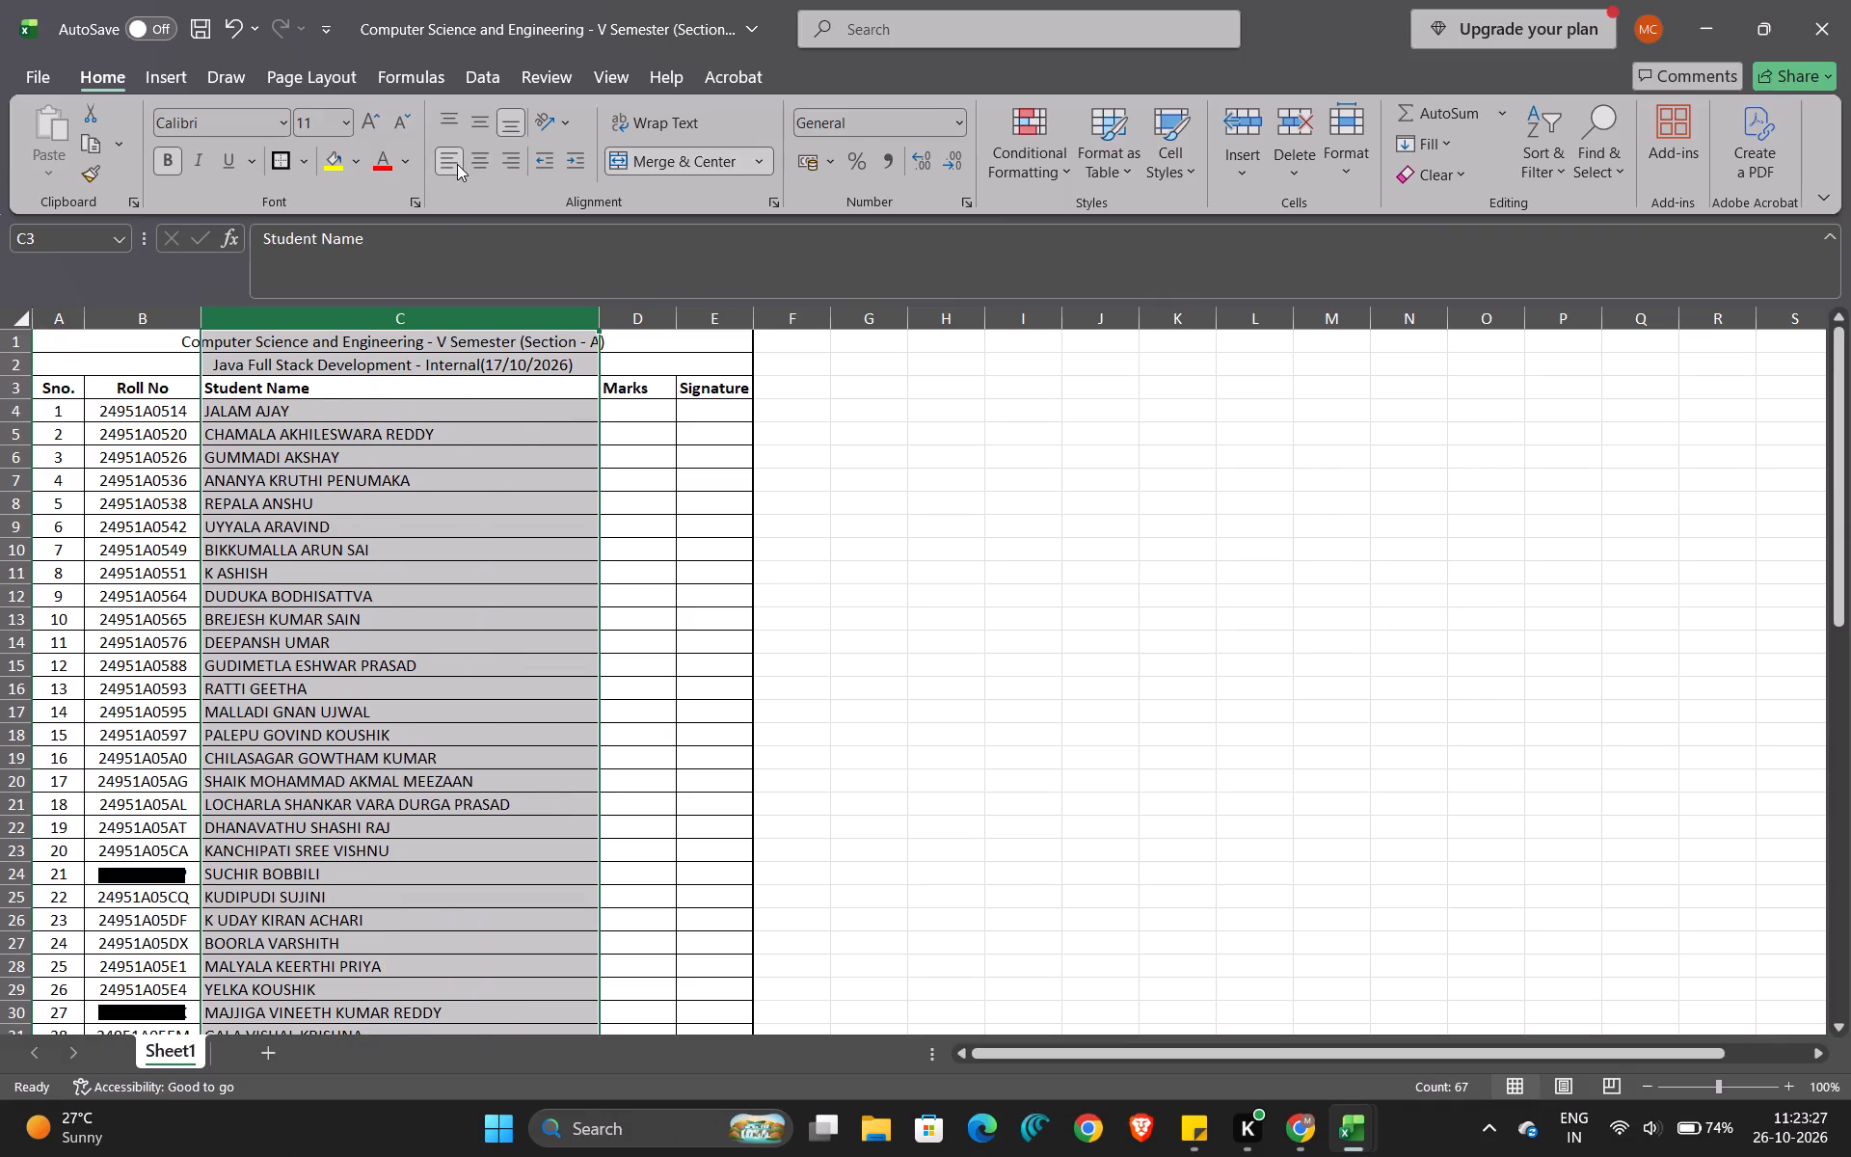
Center the contents of the Marks and Signature columns (D and E) horizontally.
{"action": "left_click", "coordinate": [636, 320]}
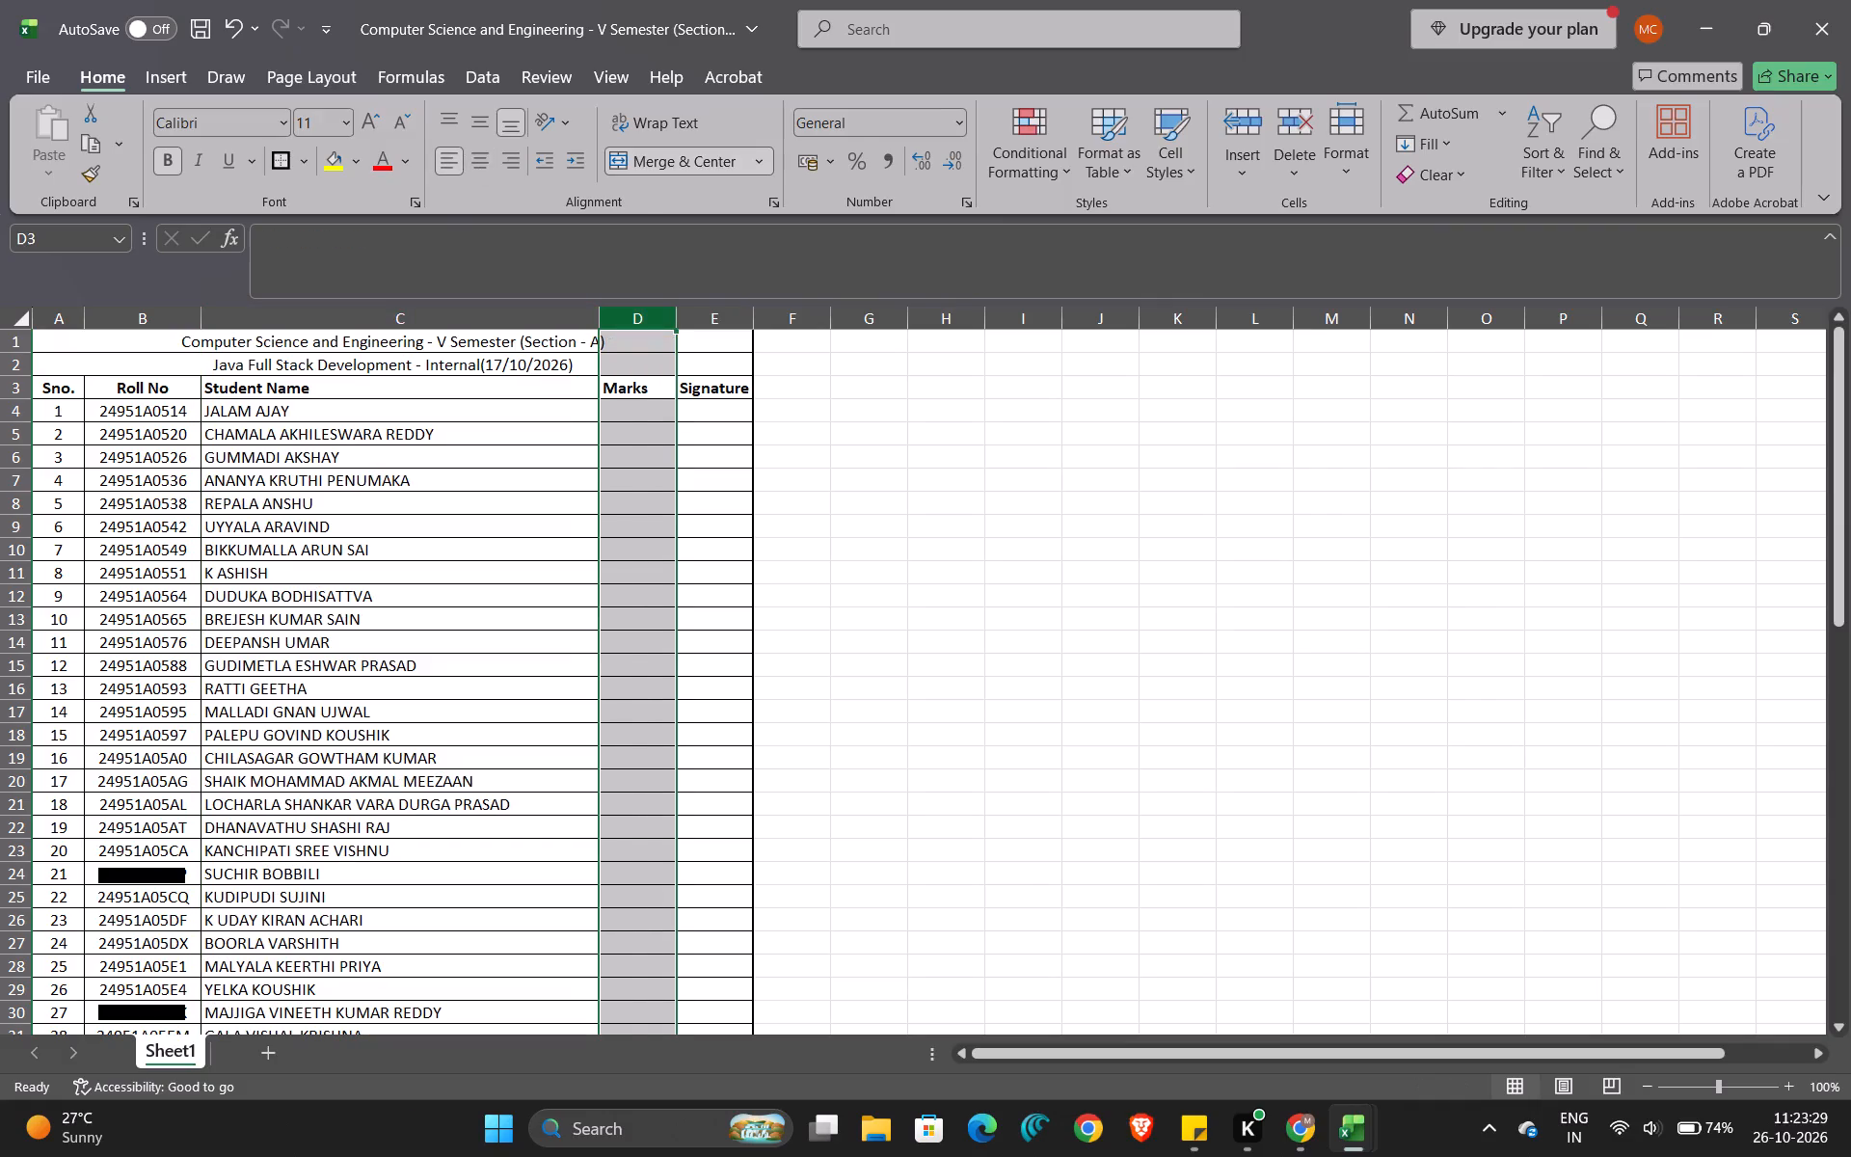
{"action": "left_click", "coordinate": [487, 161]}
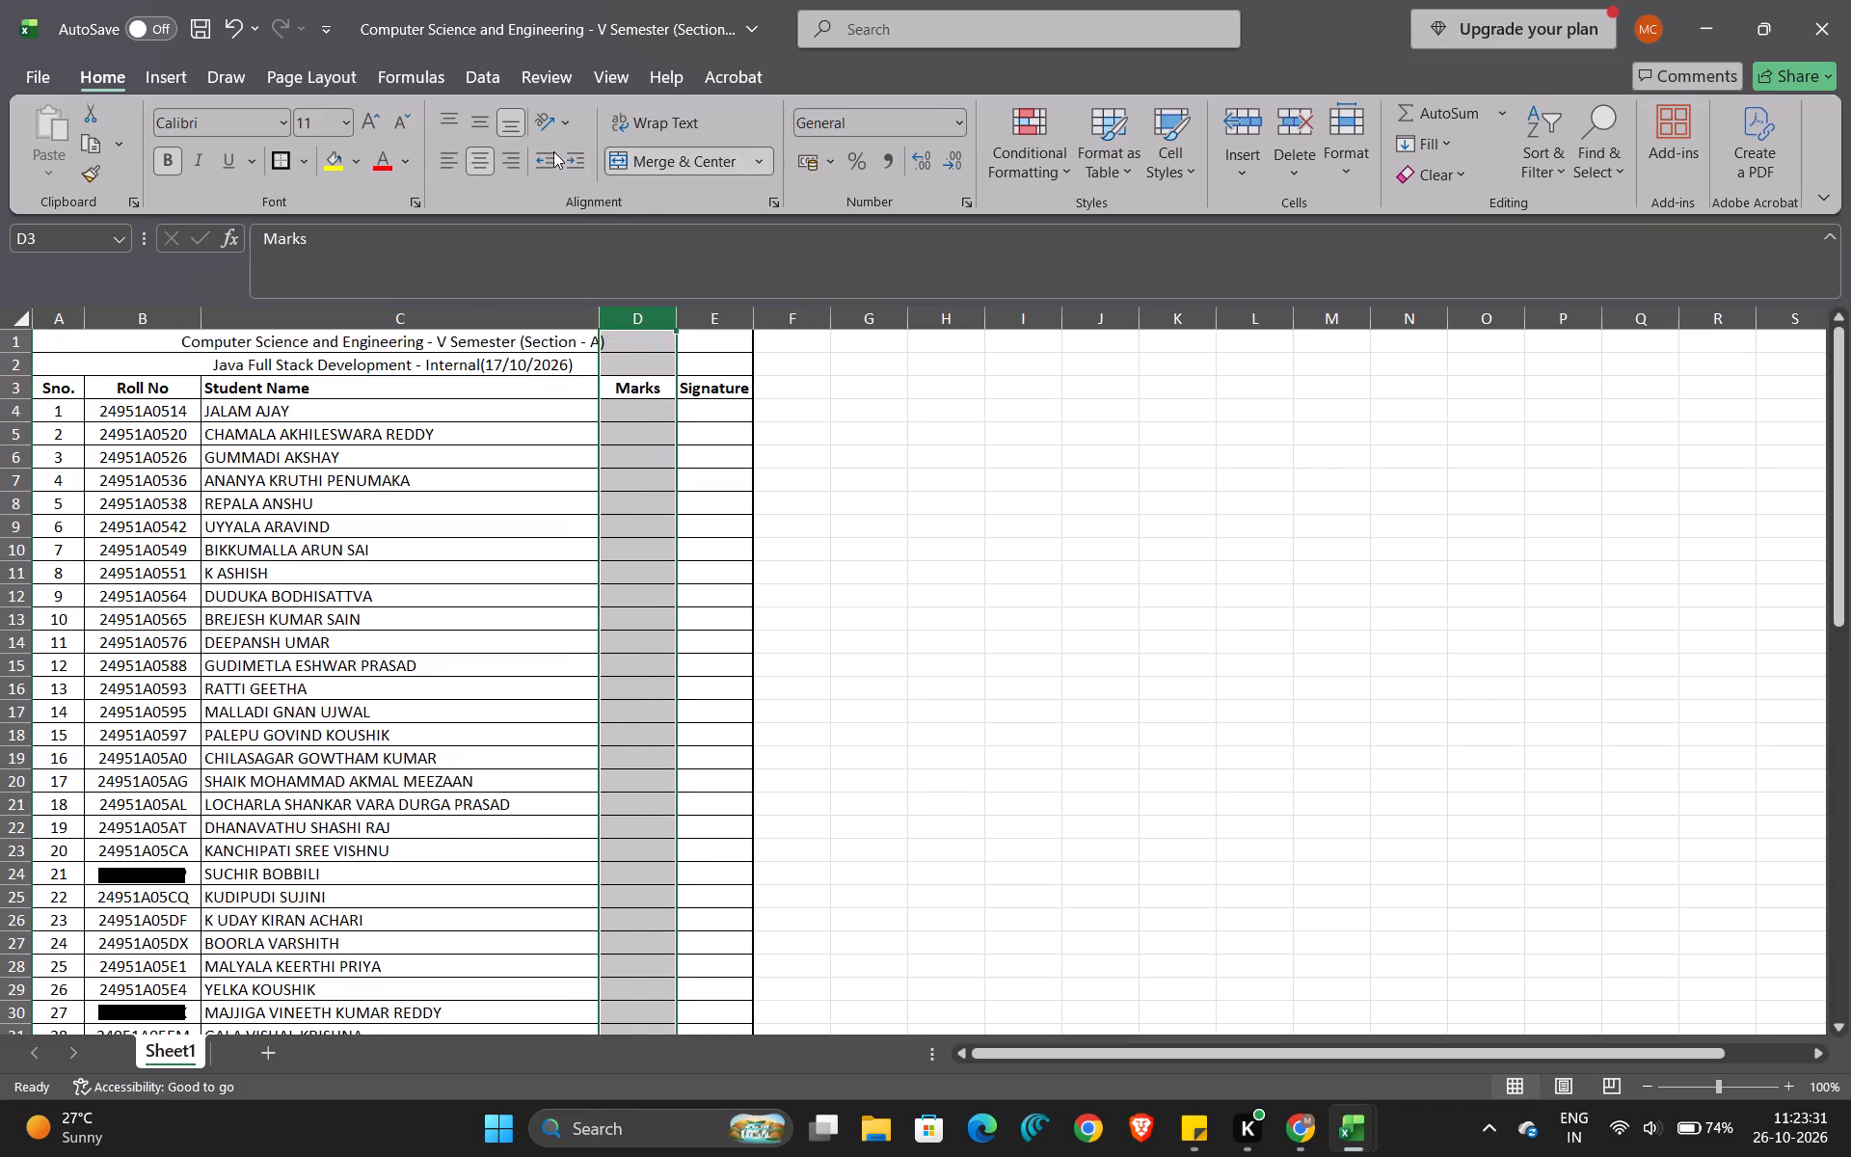
{"action": "left_click", "coordinate": [711, 317]}
{"action": "left_click", "coordinate": [481, 161]}
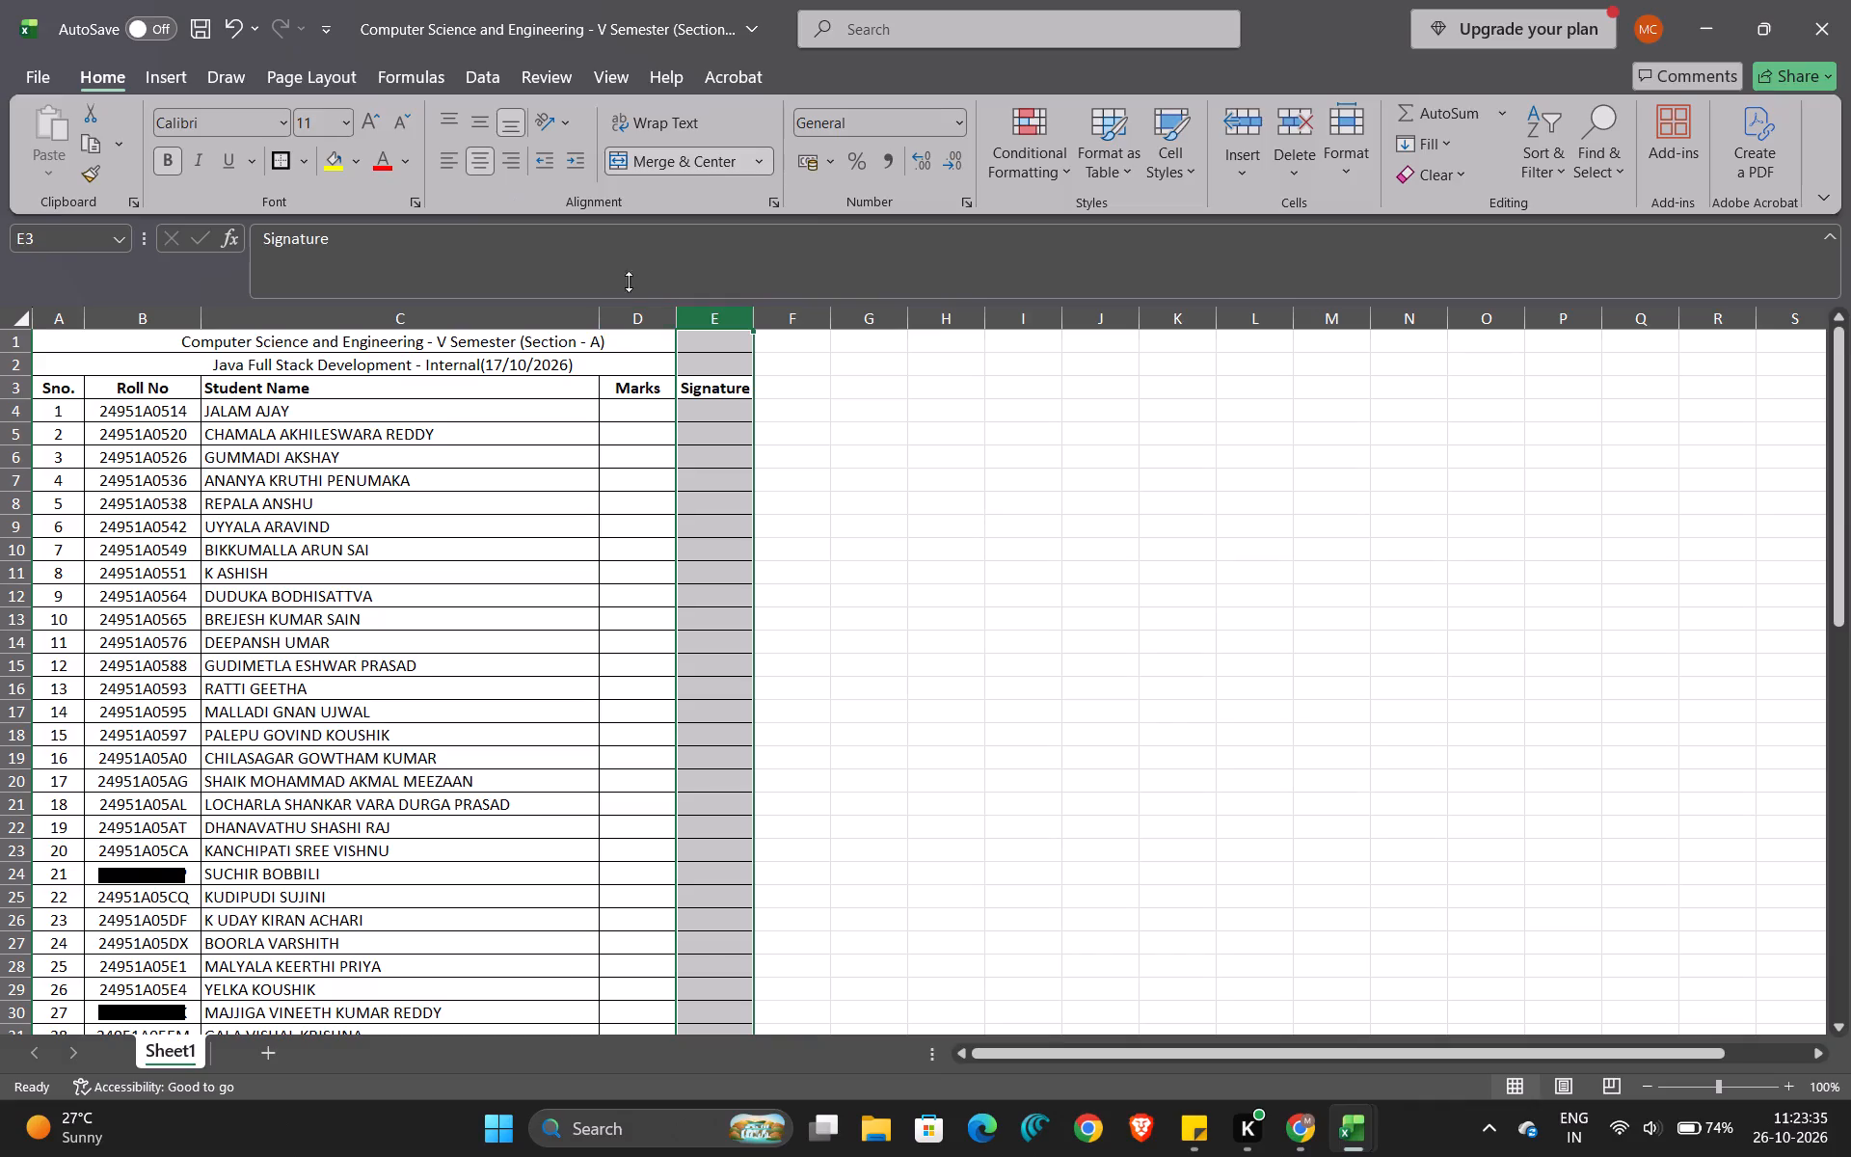
{"action": "left_click", "coordinate": [842, 497]}
Widen the Signature column (E) to leave more room for signing.
{"action": "left_click_drag", "start_coordinate": [751, 322], "coordinate": [774, 321]}
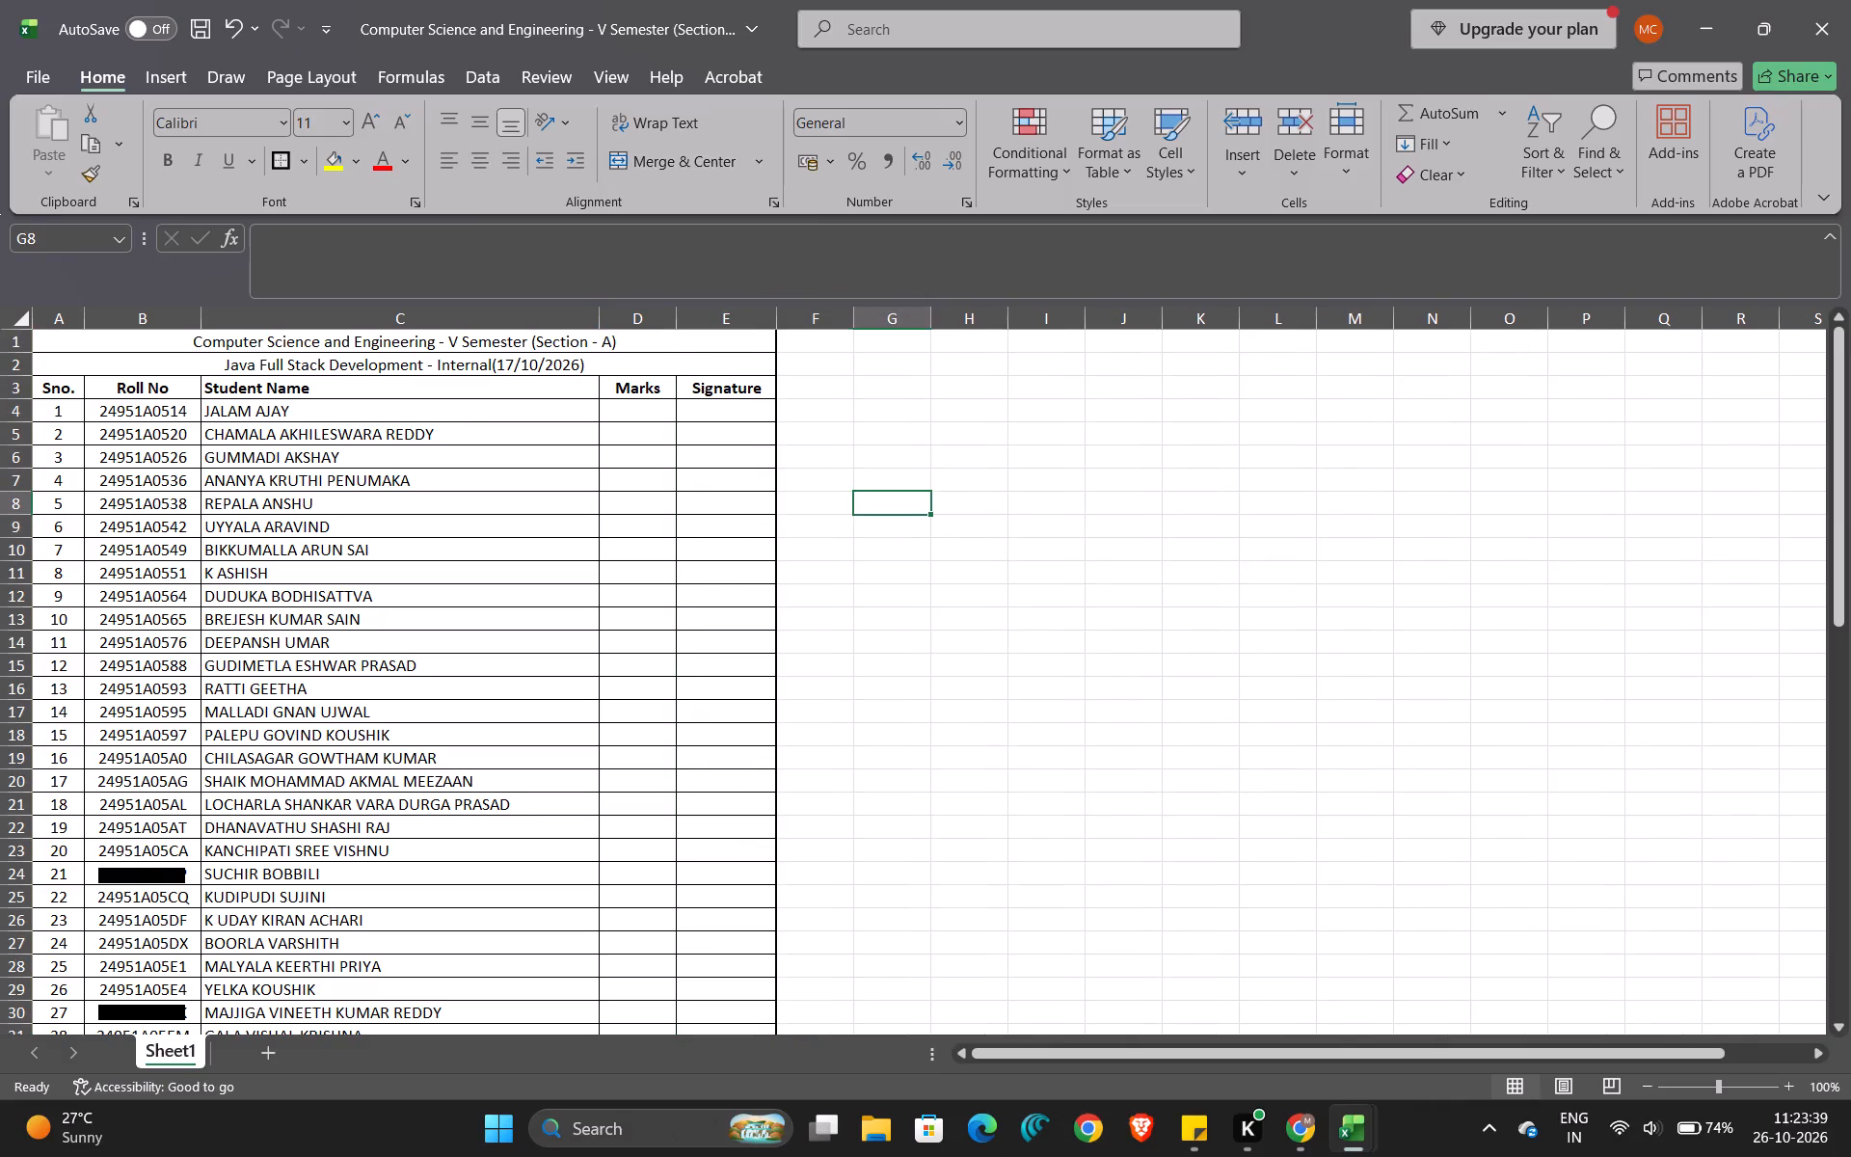
{"action": "left_click_drag", "start_coordinate": [778, 320], "coordinate": [802, 320]}
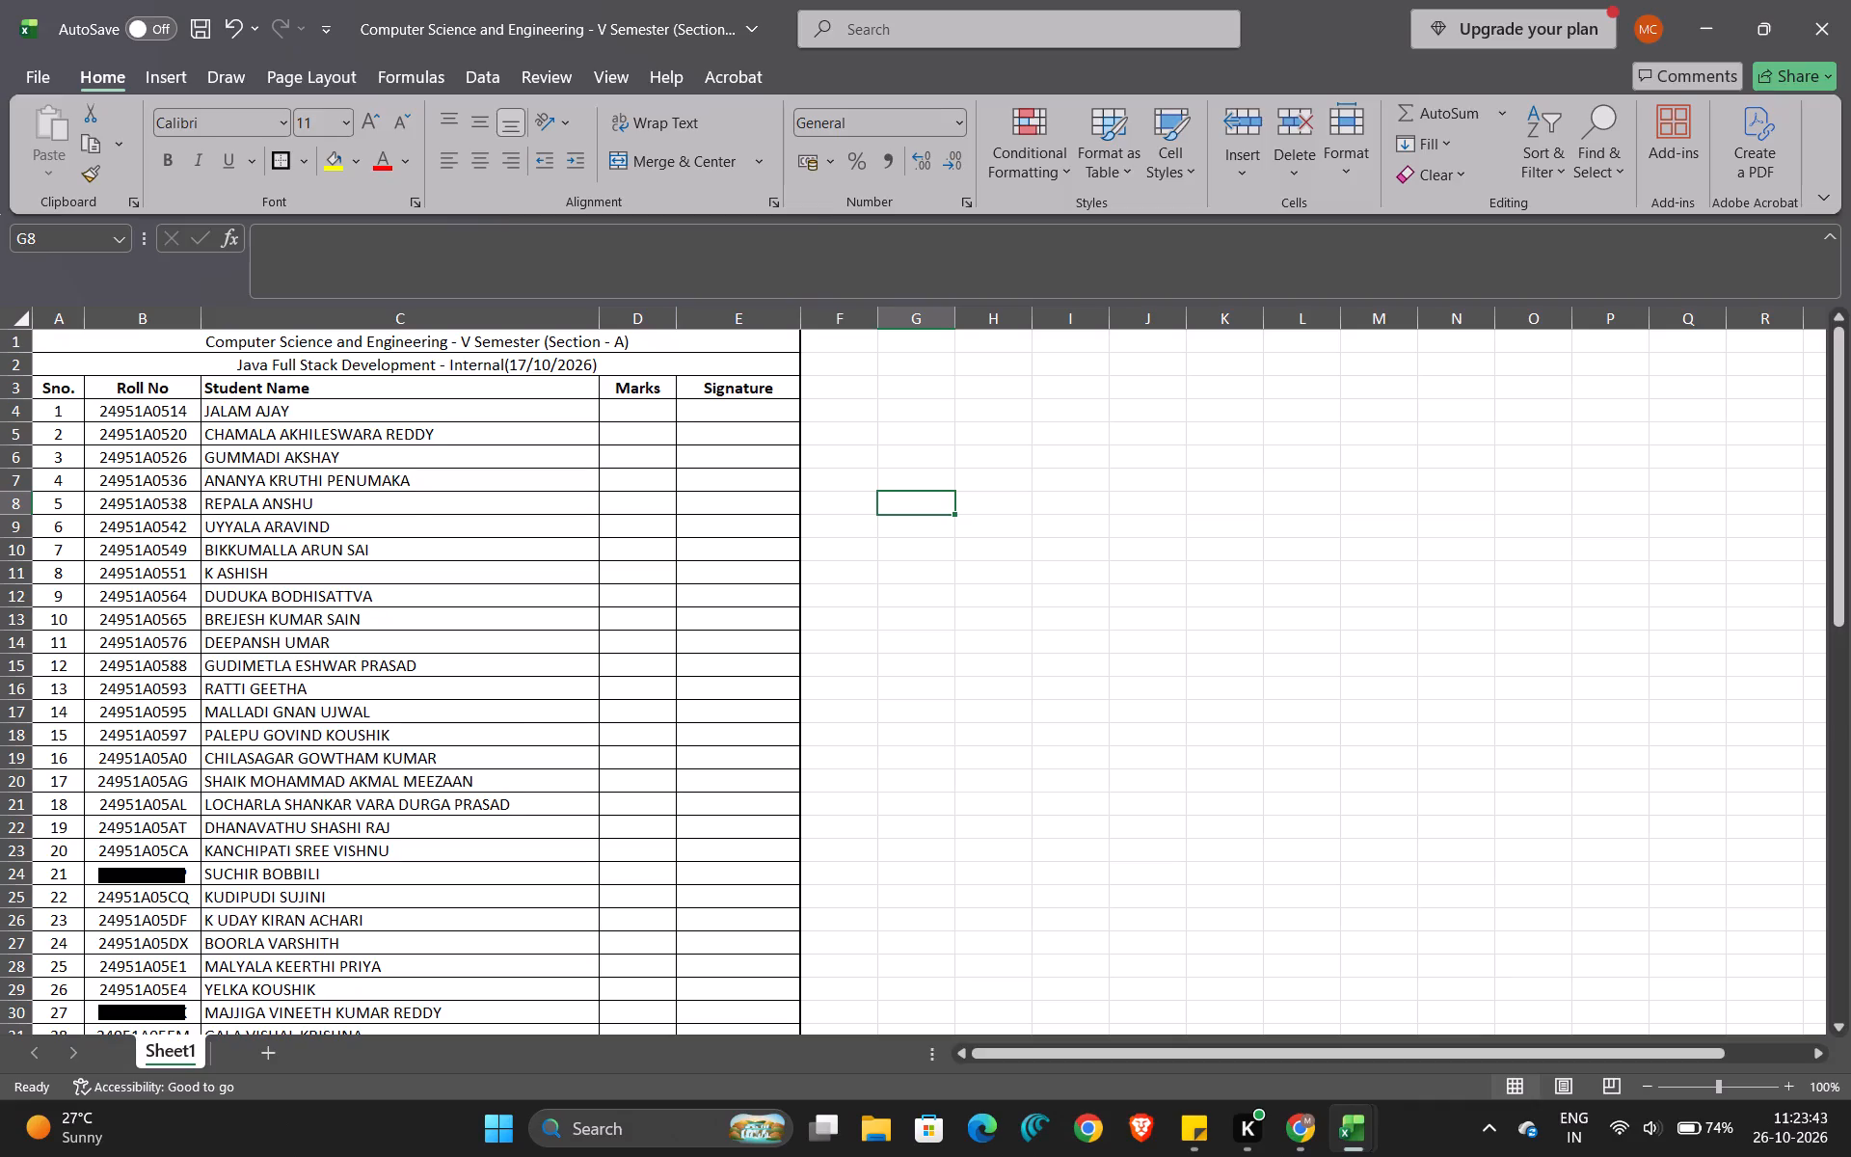
{"action": "scroll", "coordinate": [711, 620], "scroll_direction": "down", "scroll_amount": 9}
{"action": "scroll", "coordinate": [711, 620], "scroll_direction": "up", "scroll_amount": 2}
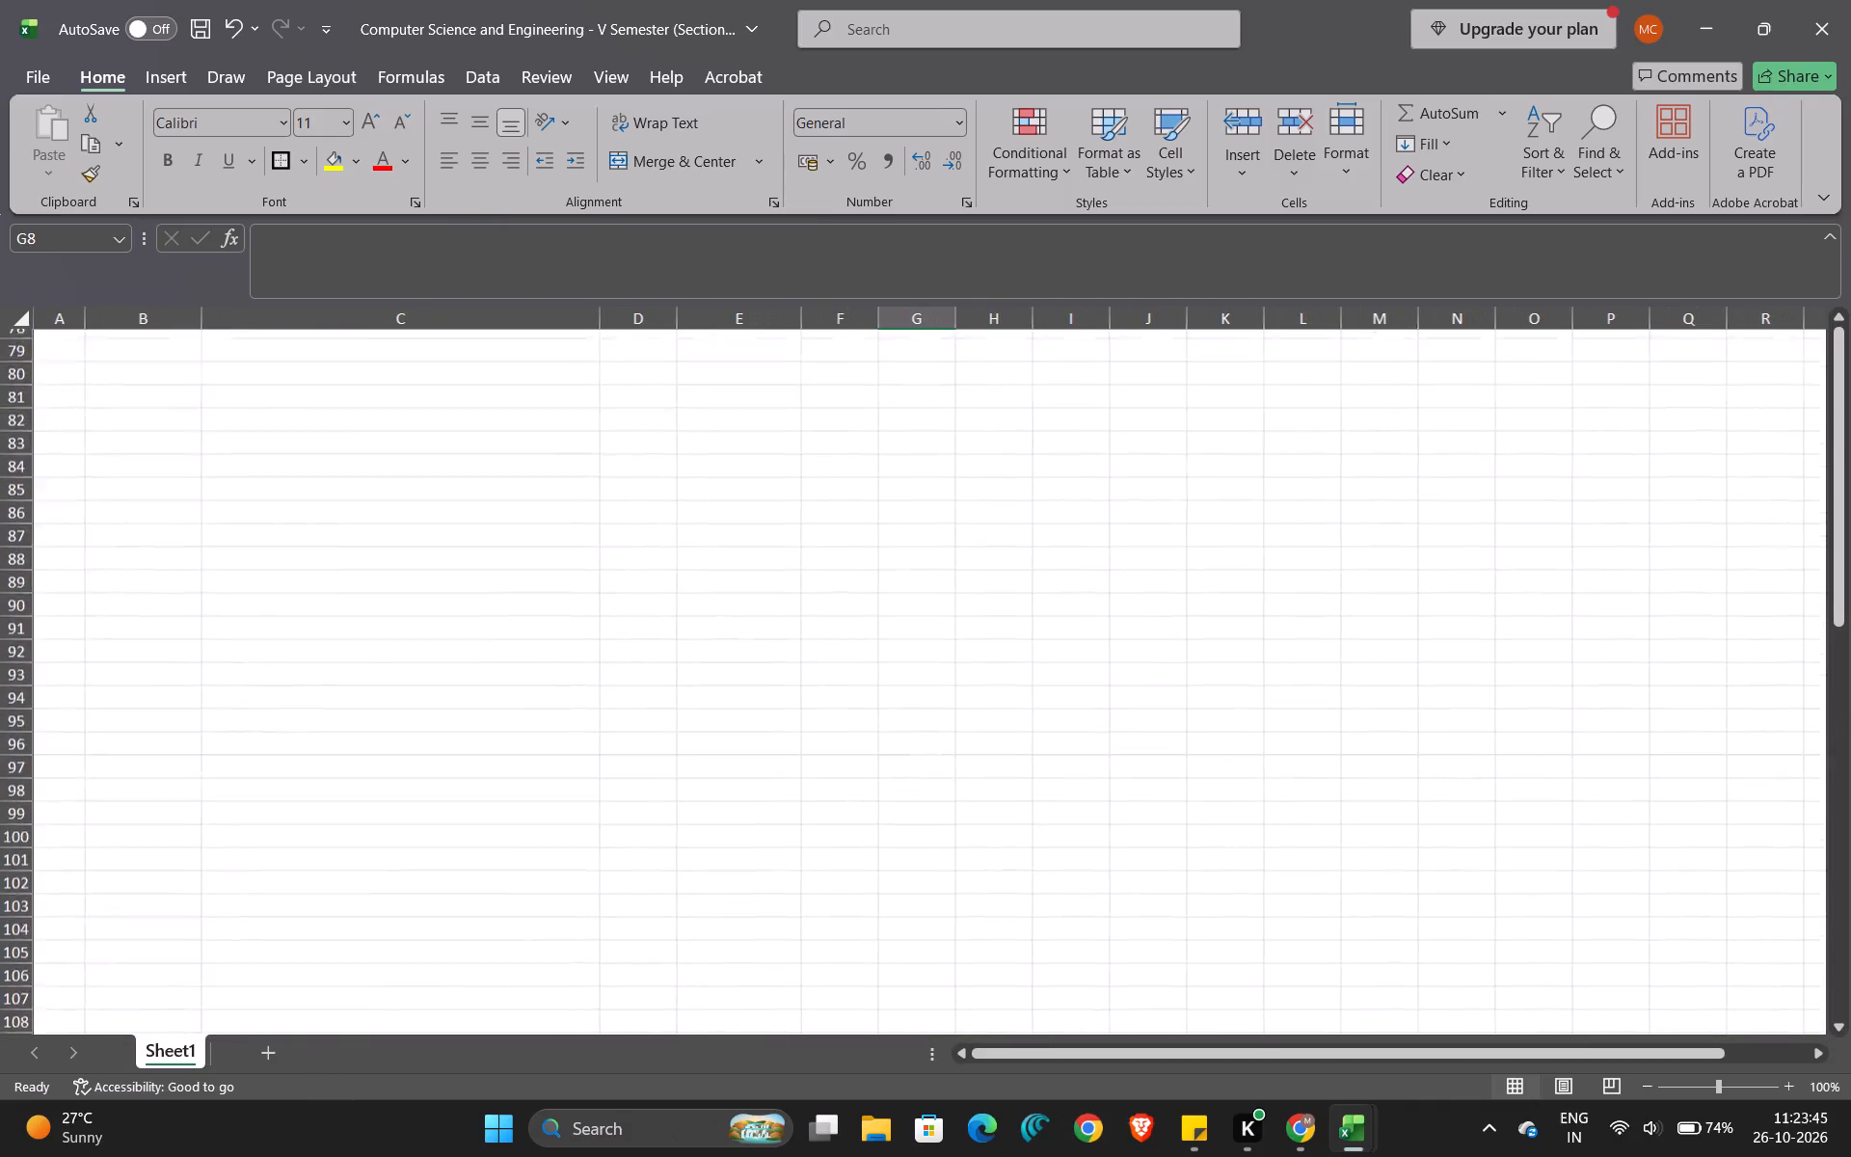
{"action": "scroll", "coordinate": [711, 620], "scroll_direction": "up", "scroll_amount": 6}
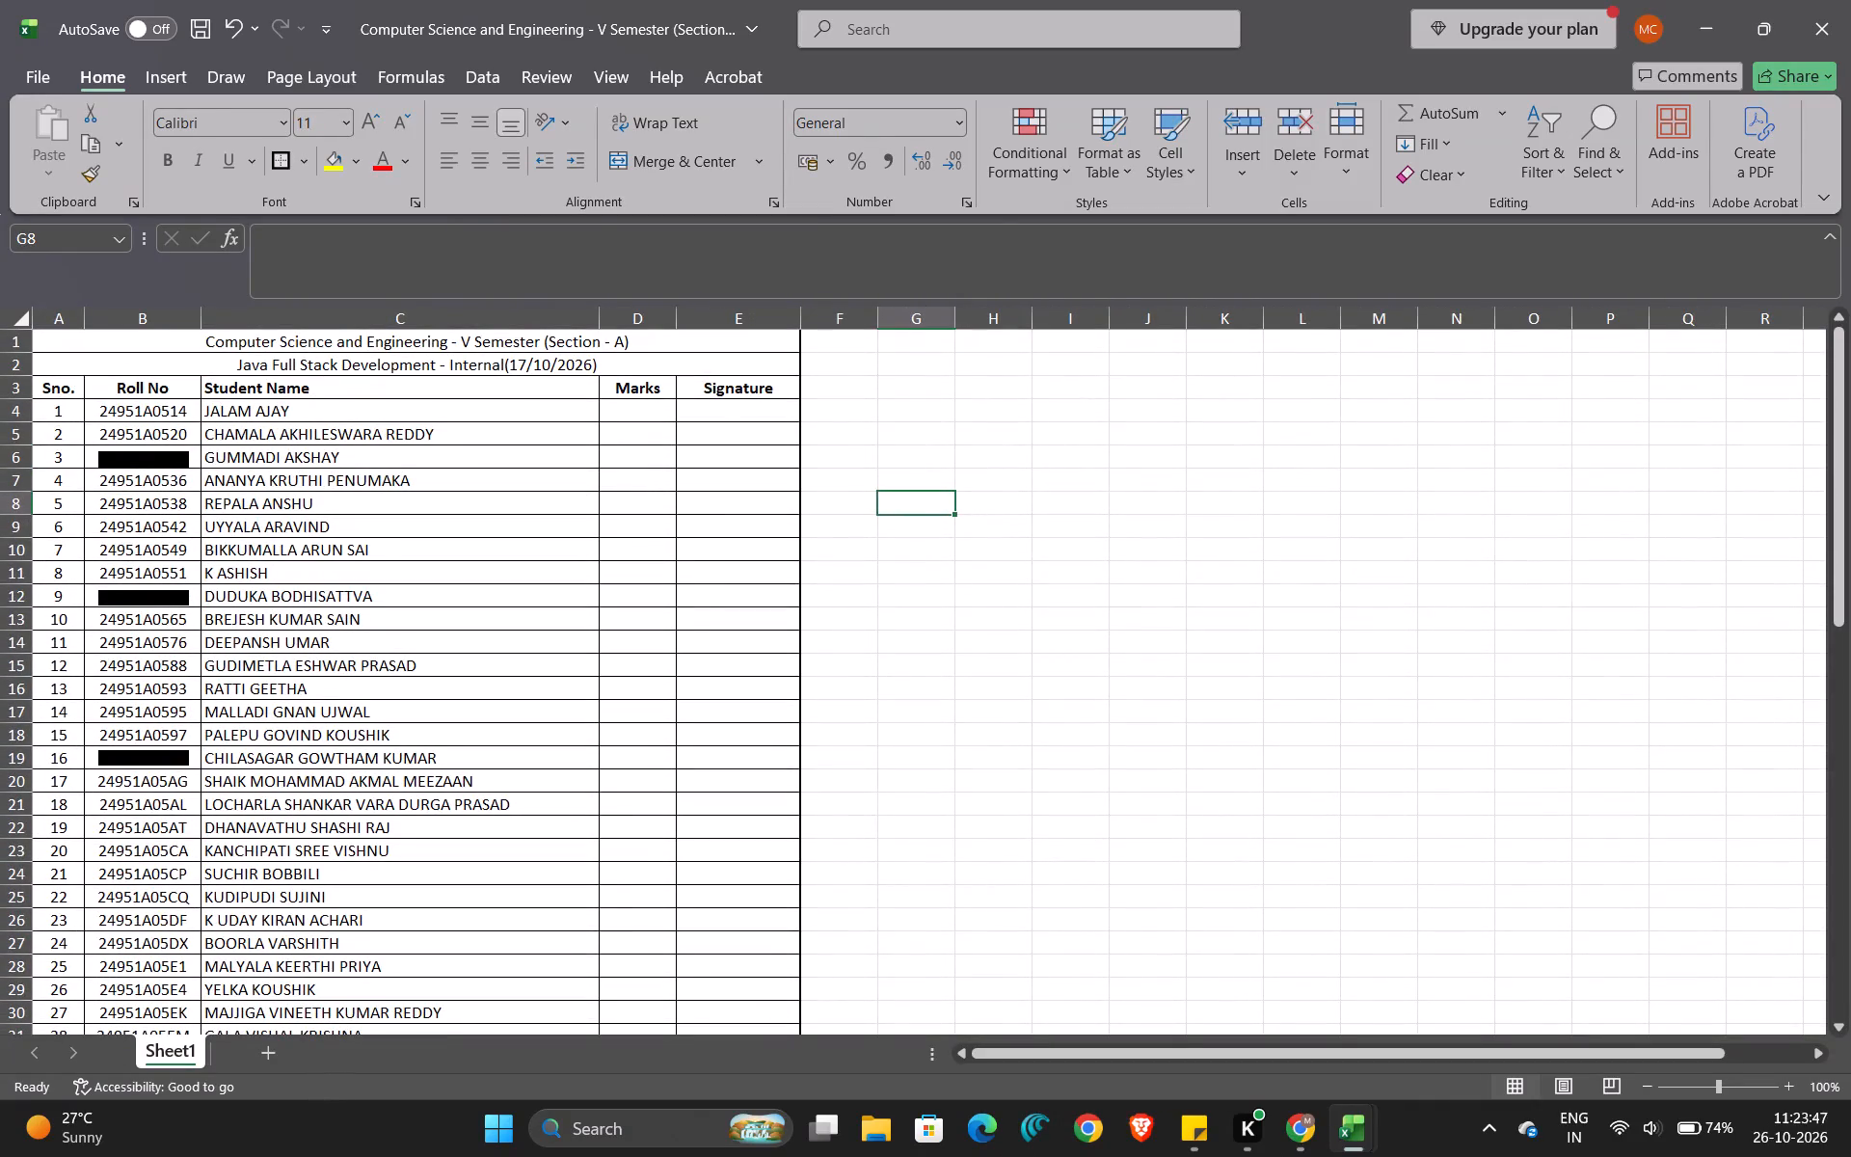
Increase the height of all rows in the sheet evenly, to about one and a half times their size.
{"action": "left_click", "coordinate": [21, 321]}
{"action": "left_click_drag", "start_coordinate": [20, 400], "coordinate": [21, 413]}
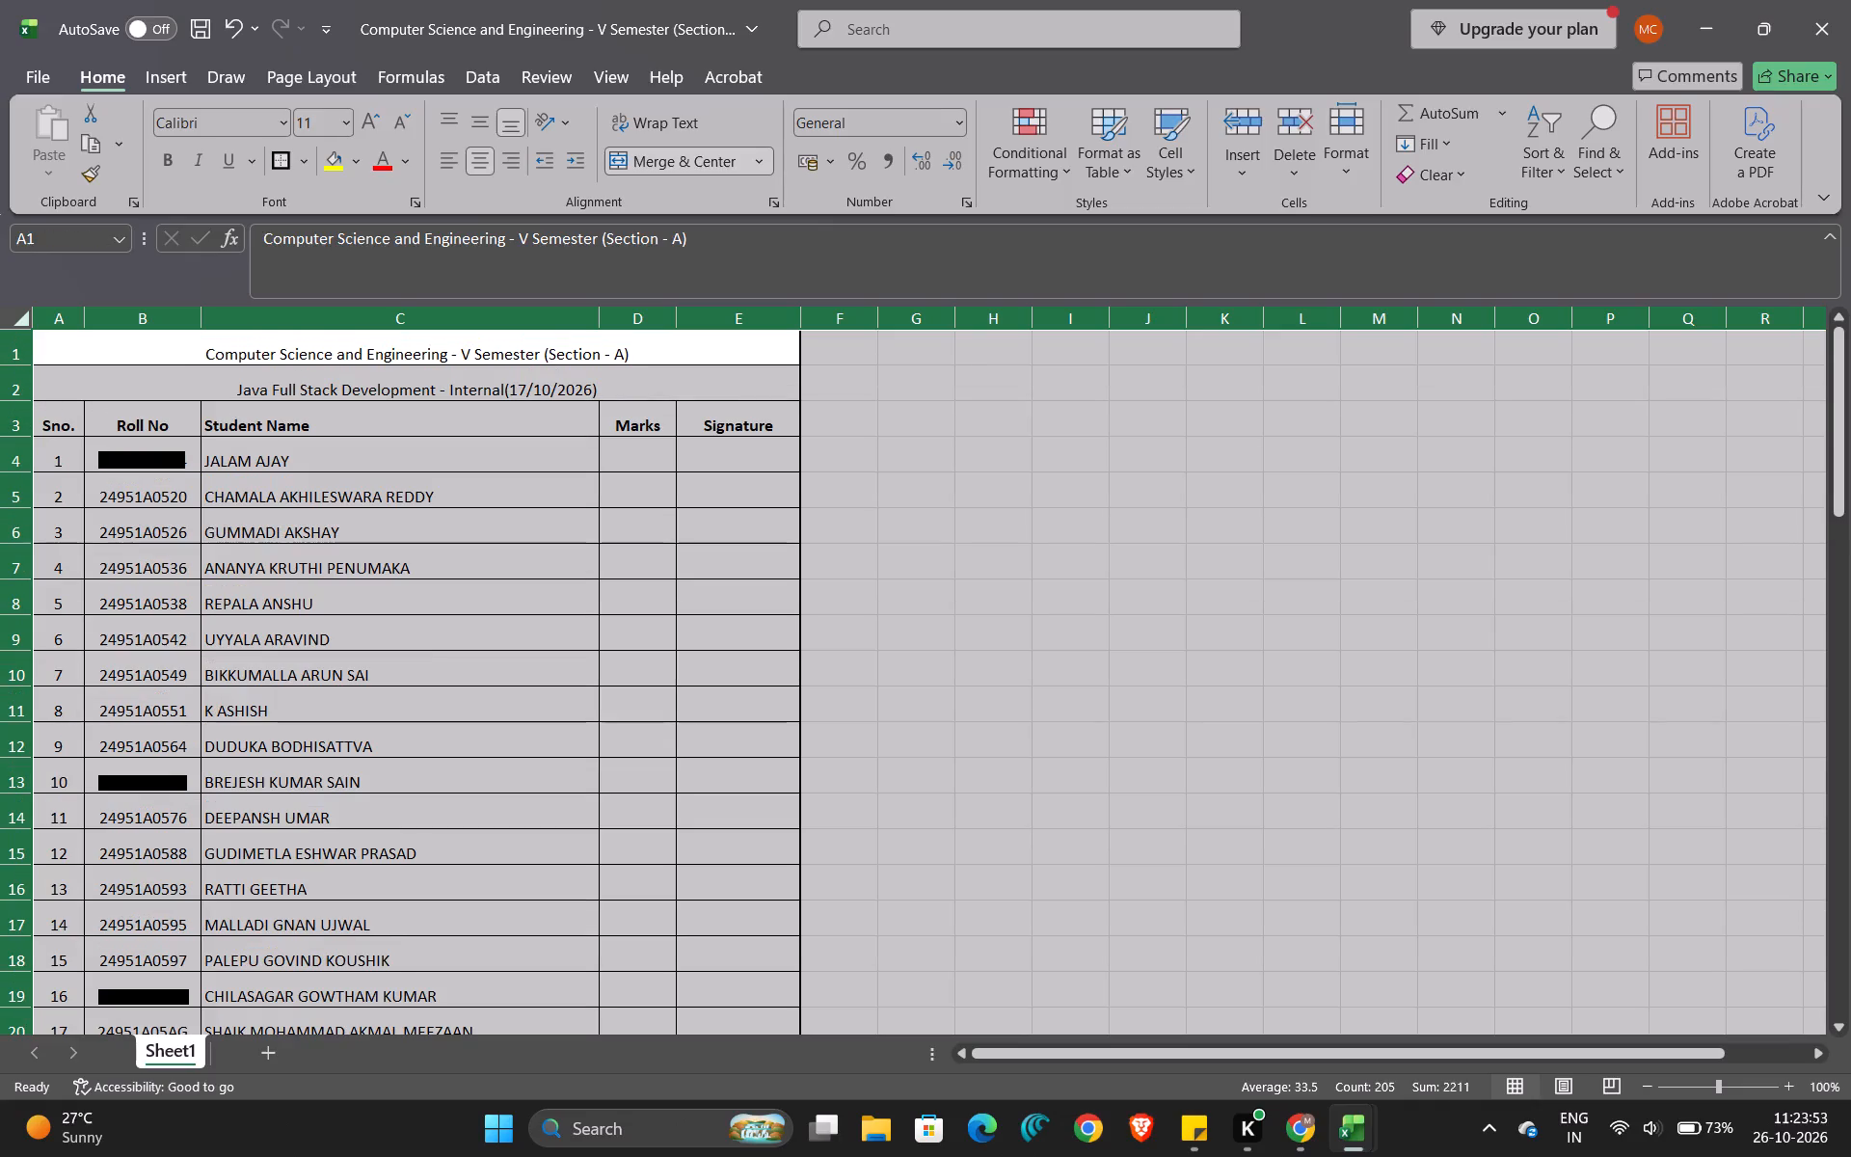
{"action": "left_click", "coordinate": [1017, 594]}
Examine the marks sheet from the title down to the last student row to check its row heights and borders.
{"action": "scroll", "coordinate": [774, 750], "scroll_direction": "down", "scroll_amount": 8}
{"action": "scroll", "coordinate": [774, 750], "scroll_direction": "up", "scroll_amount": 6}
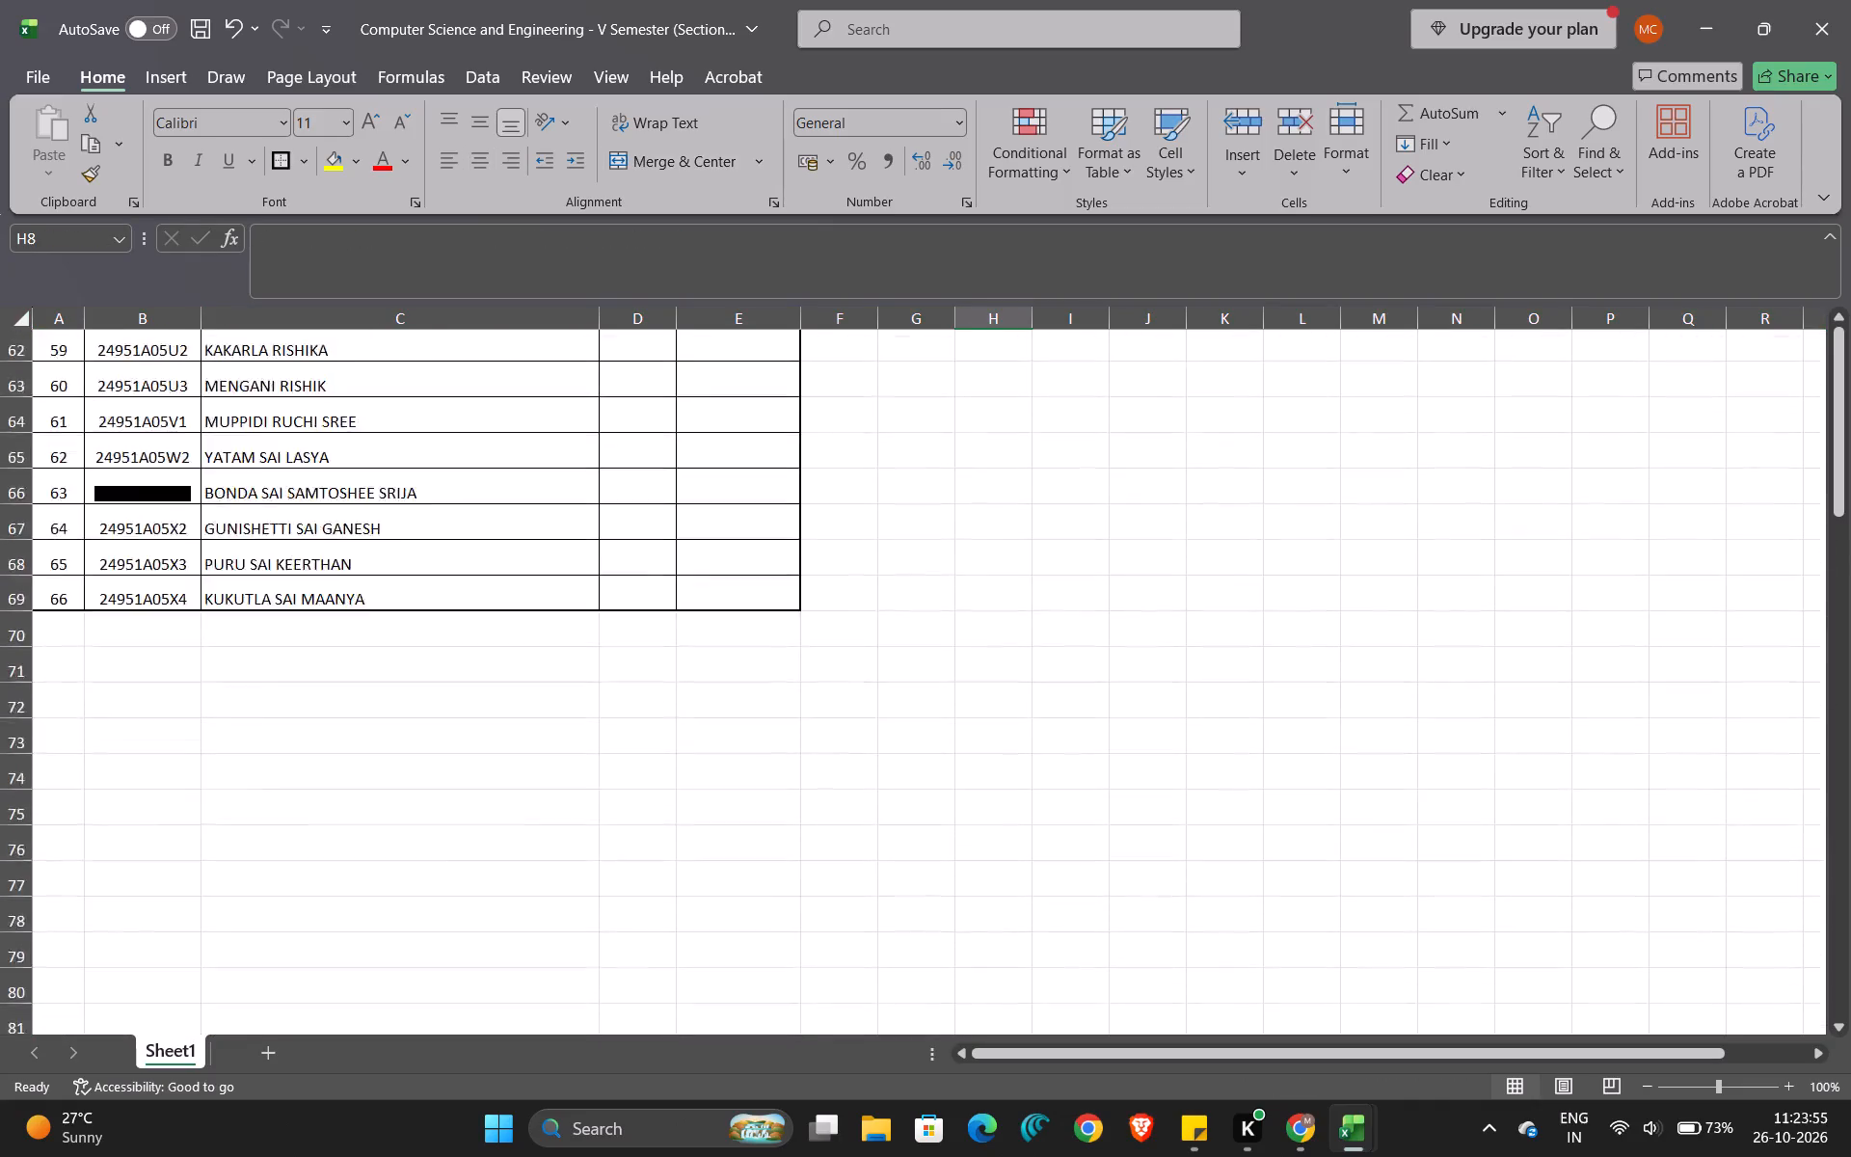
{"action": "scroll", "coordinate": [774, 750], "scroll_direction": "up", "scroll_amount": 4}
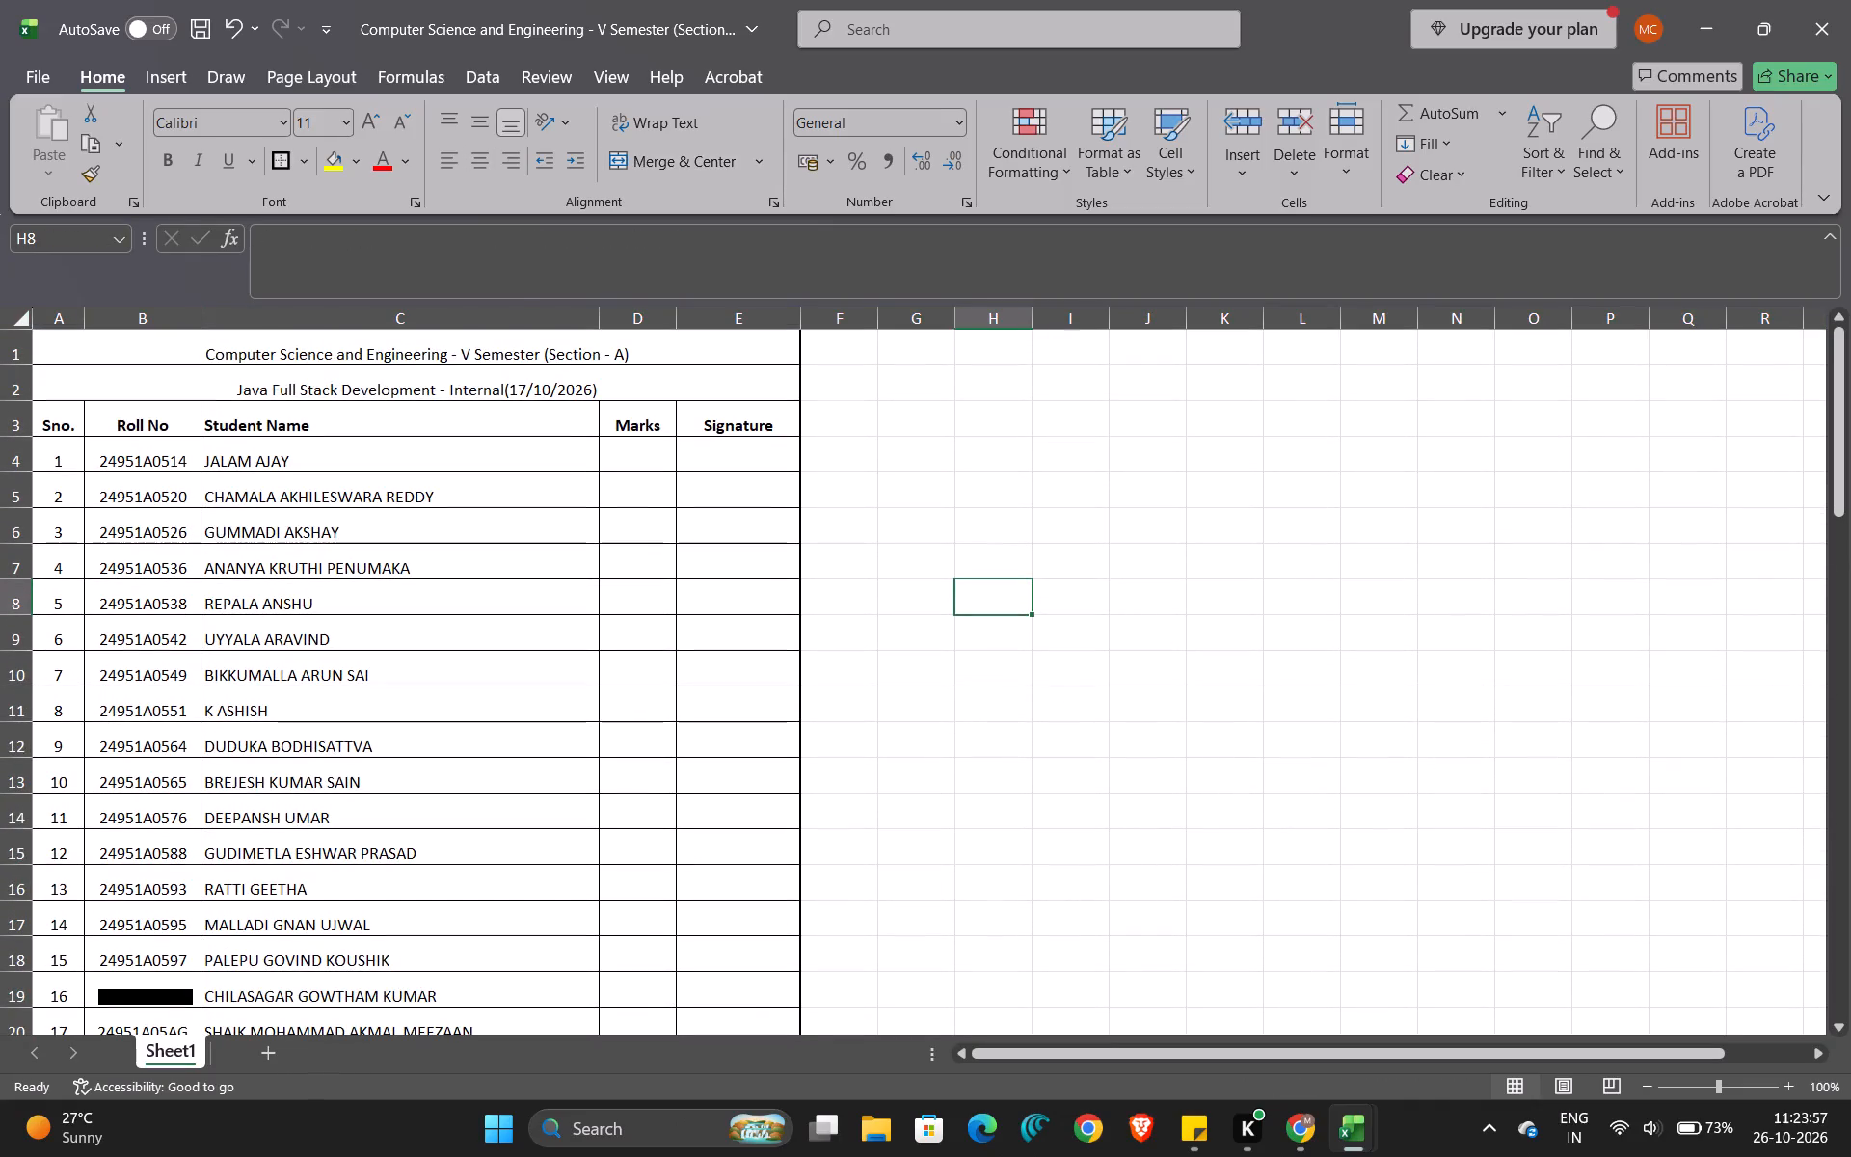
{"action": "scroll", "coordinate": [590, 572], "scroll_direction": "down", "scroll_amount": 3}
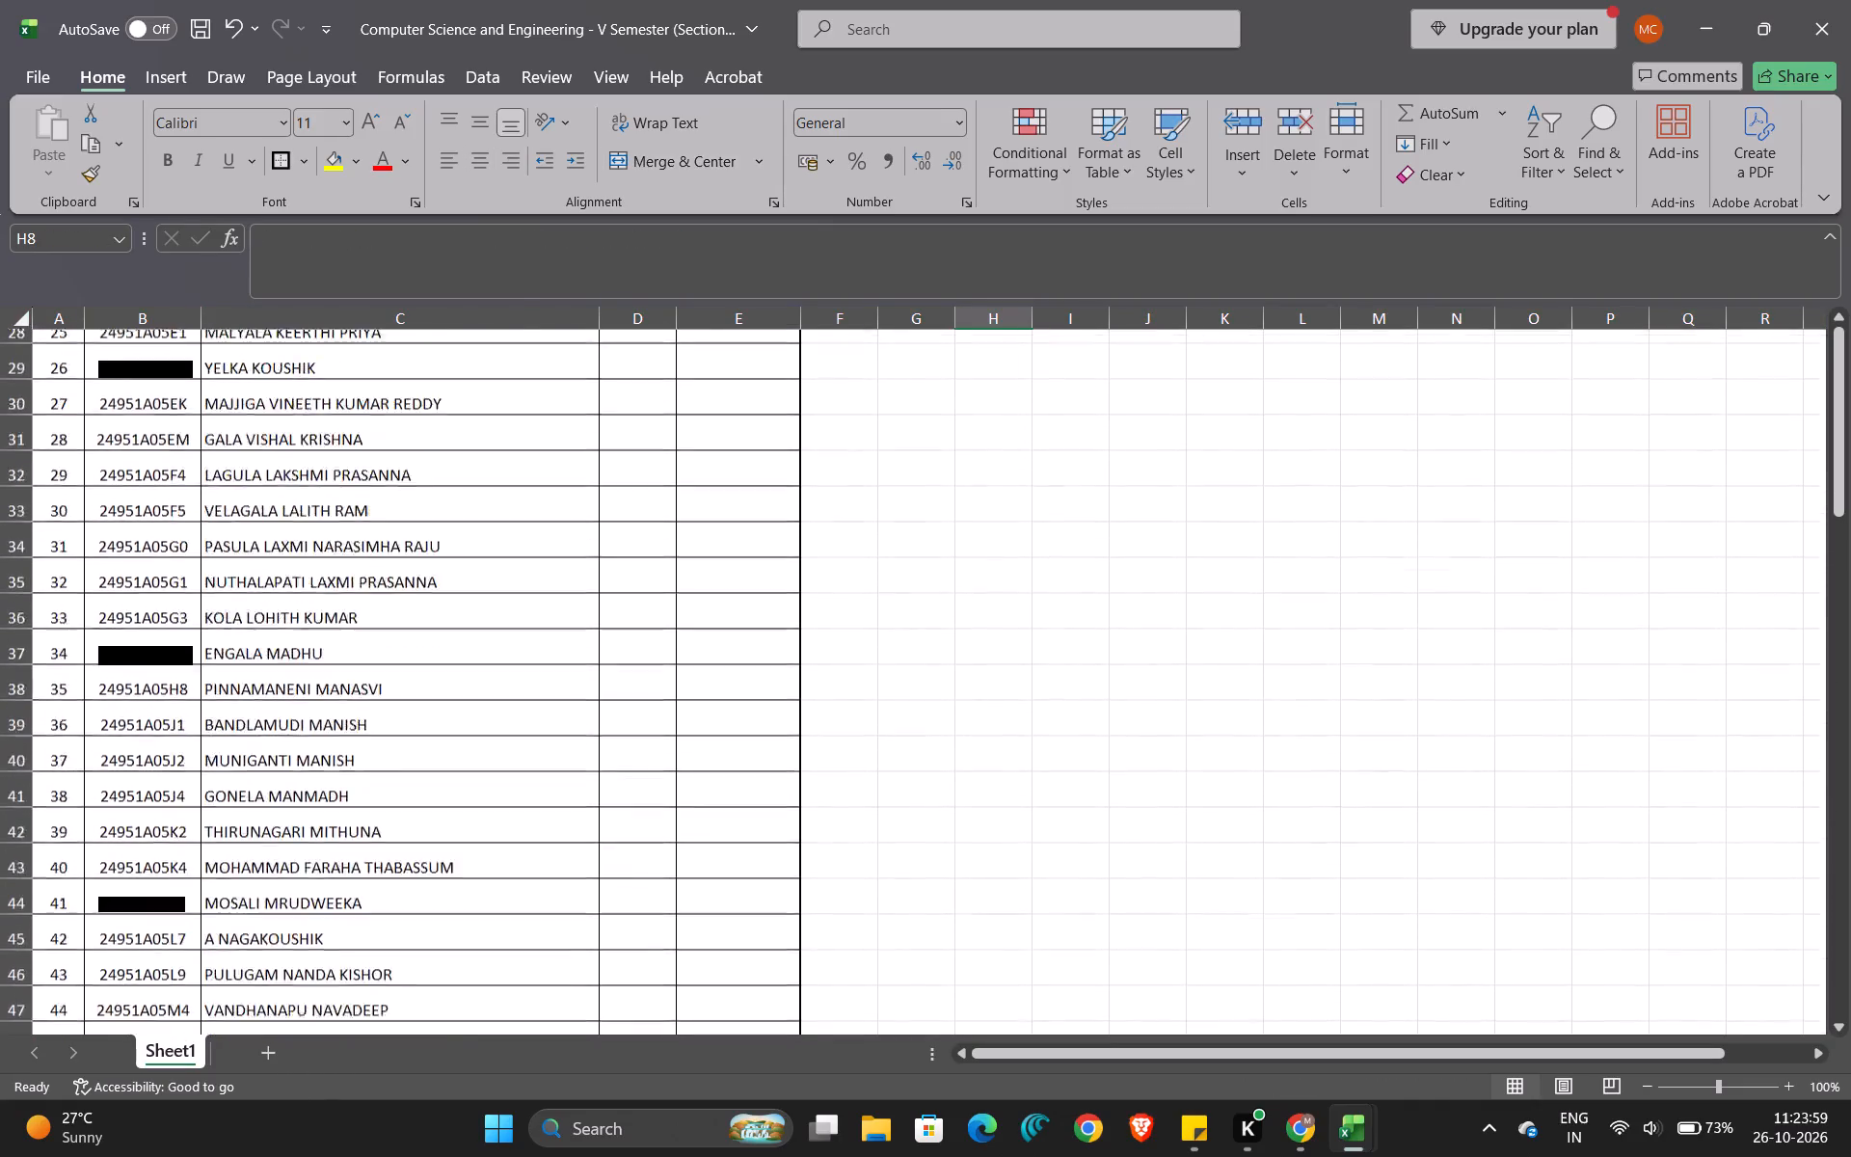
{"action": "scroll", "coordinate": [590, 572], "scroll_direction": "down", "scroll_amount": 3}
{"action": "scroll", "coordinate": [590, 572], "scroll_direction": "up", "scroll_amount": 11}
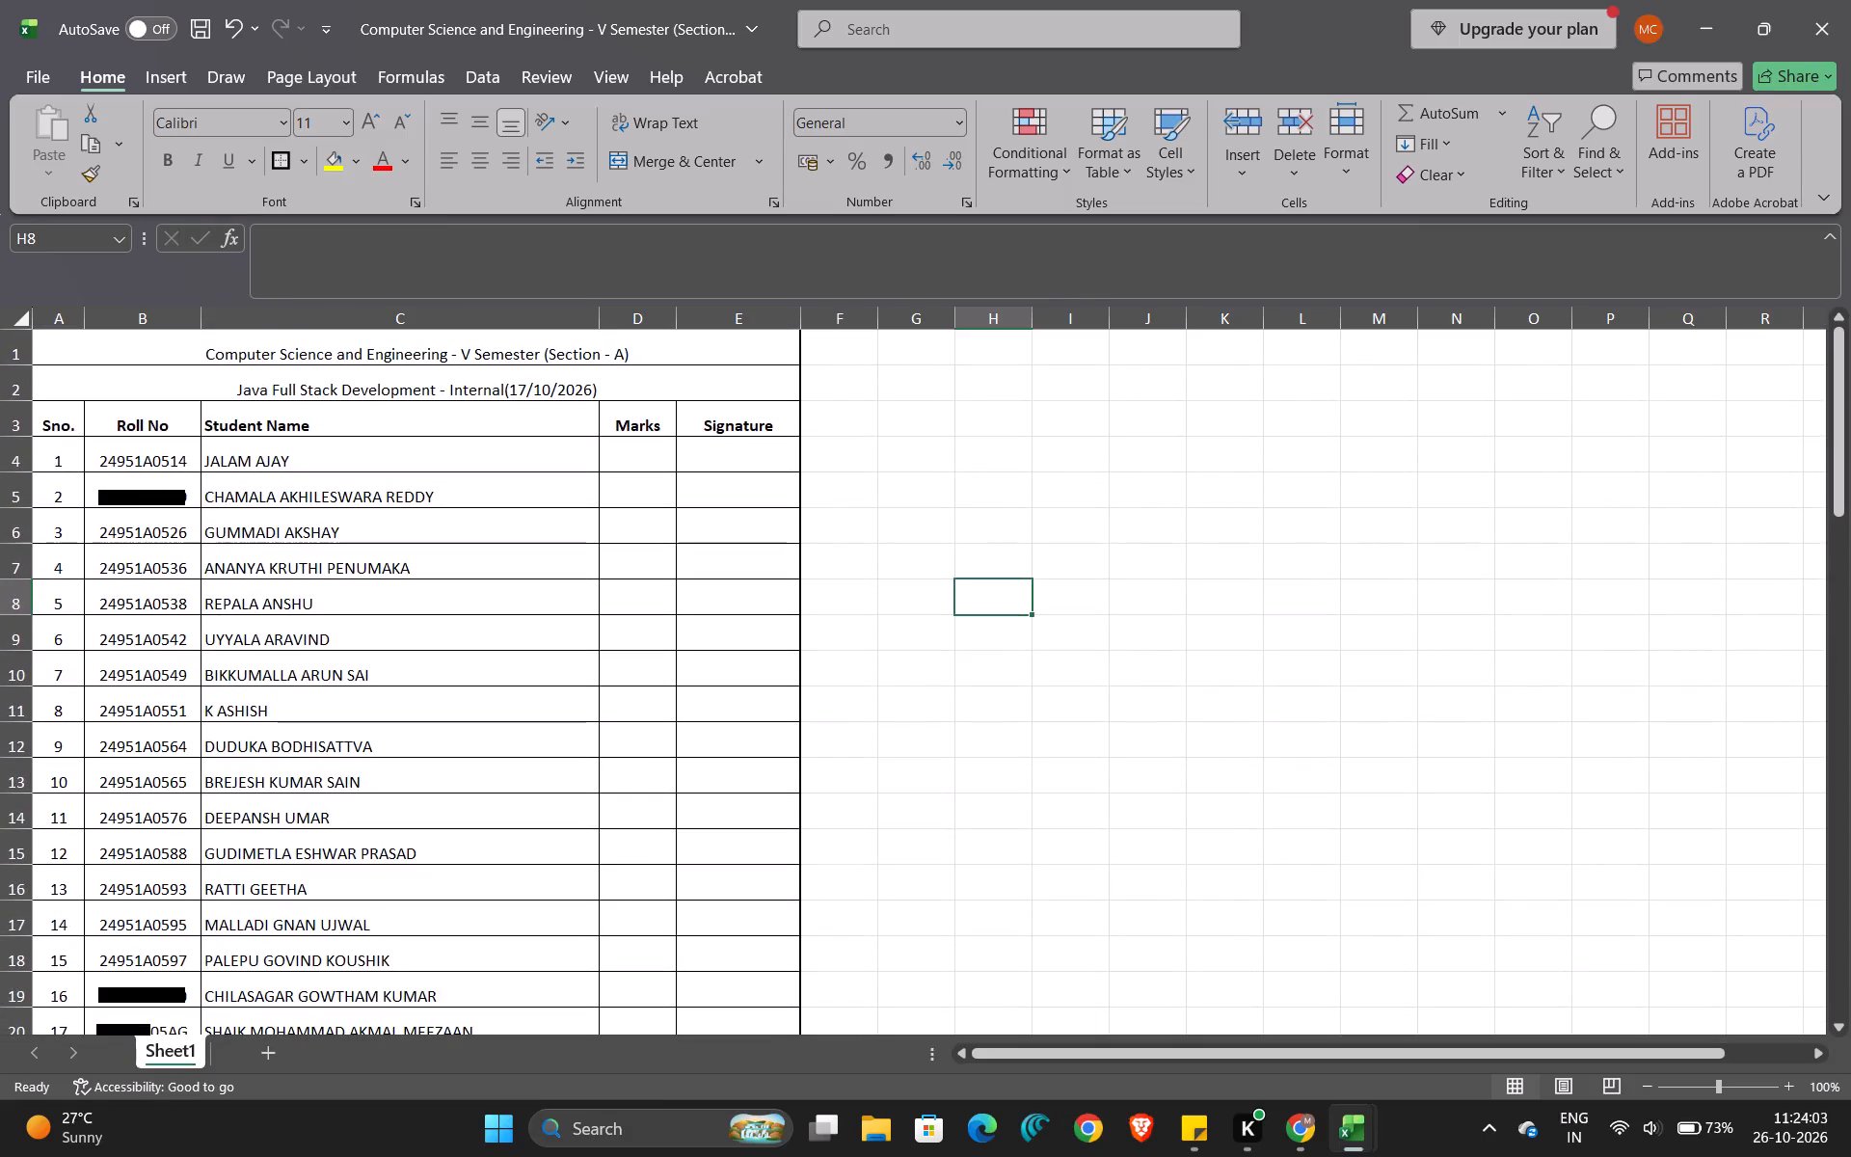
{"action": "left_click", "coordinate": [671, 693]}
{"action": "left_click", "coordinate": [877, 654]}
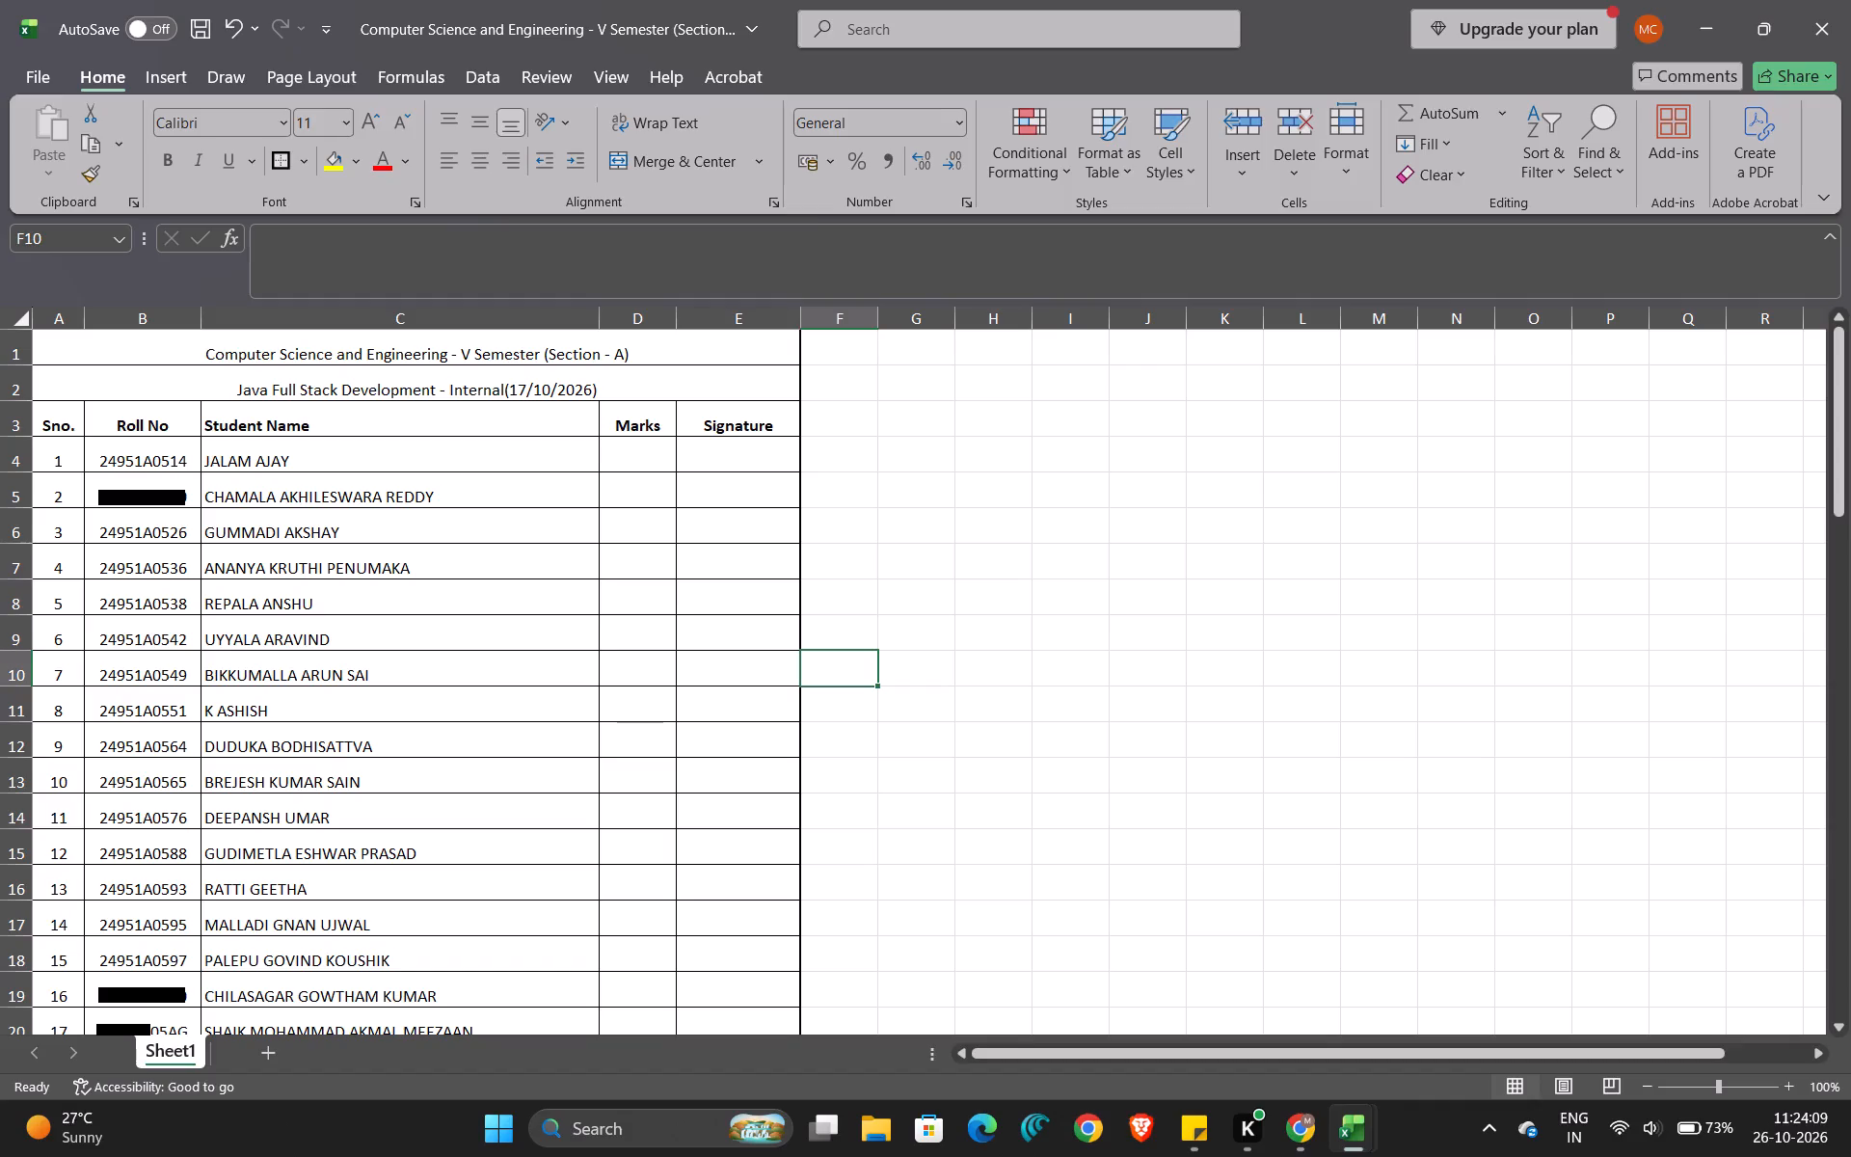
{"action": "scroll", "coordinate": [877, 654], "scroll_direction": "down", "scroll_amount": 9}
{"action": "scroll", "coordinate": [877, 654], "scroll_direction": "up", "scroll_amount": 4}
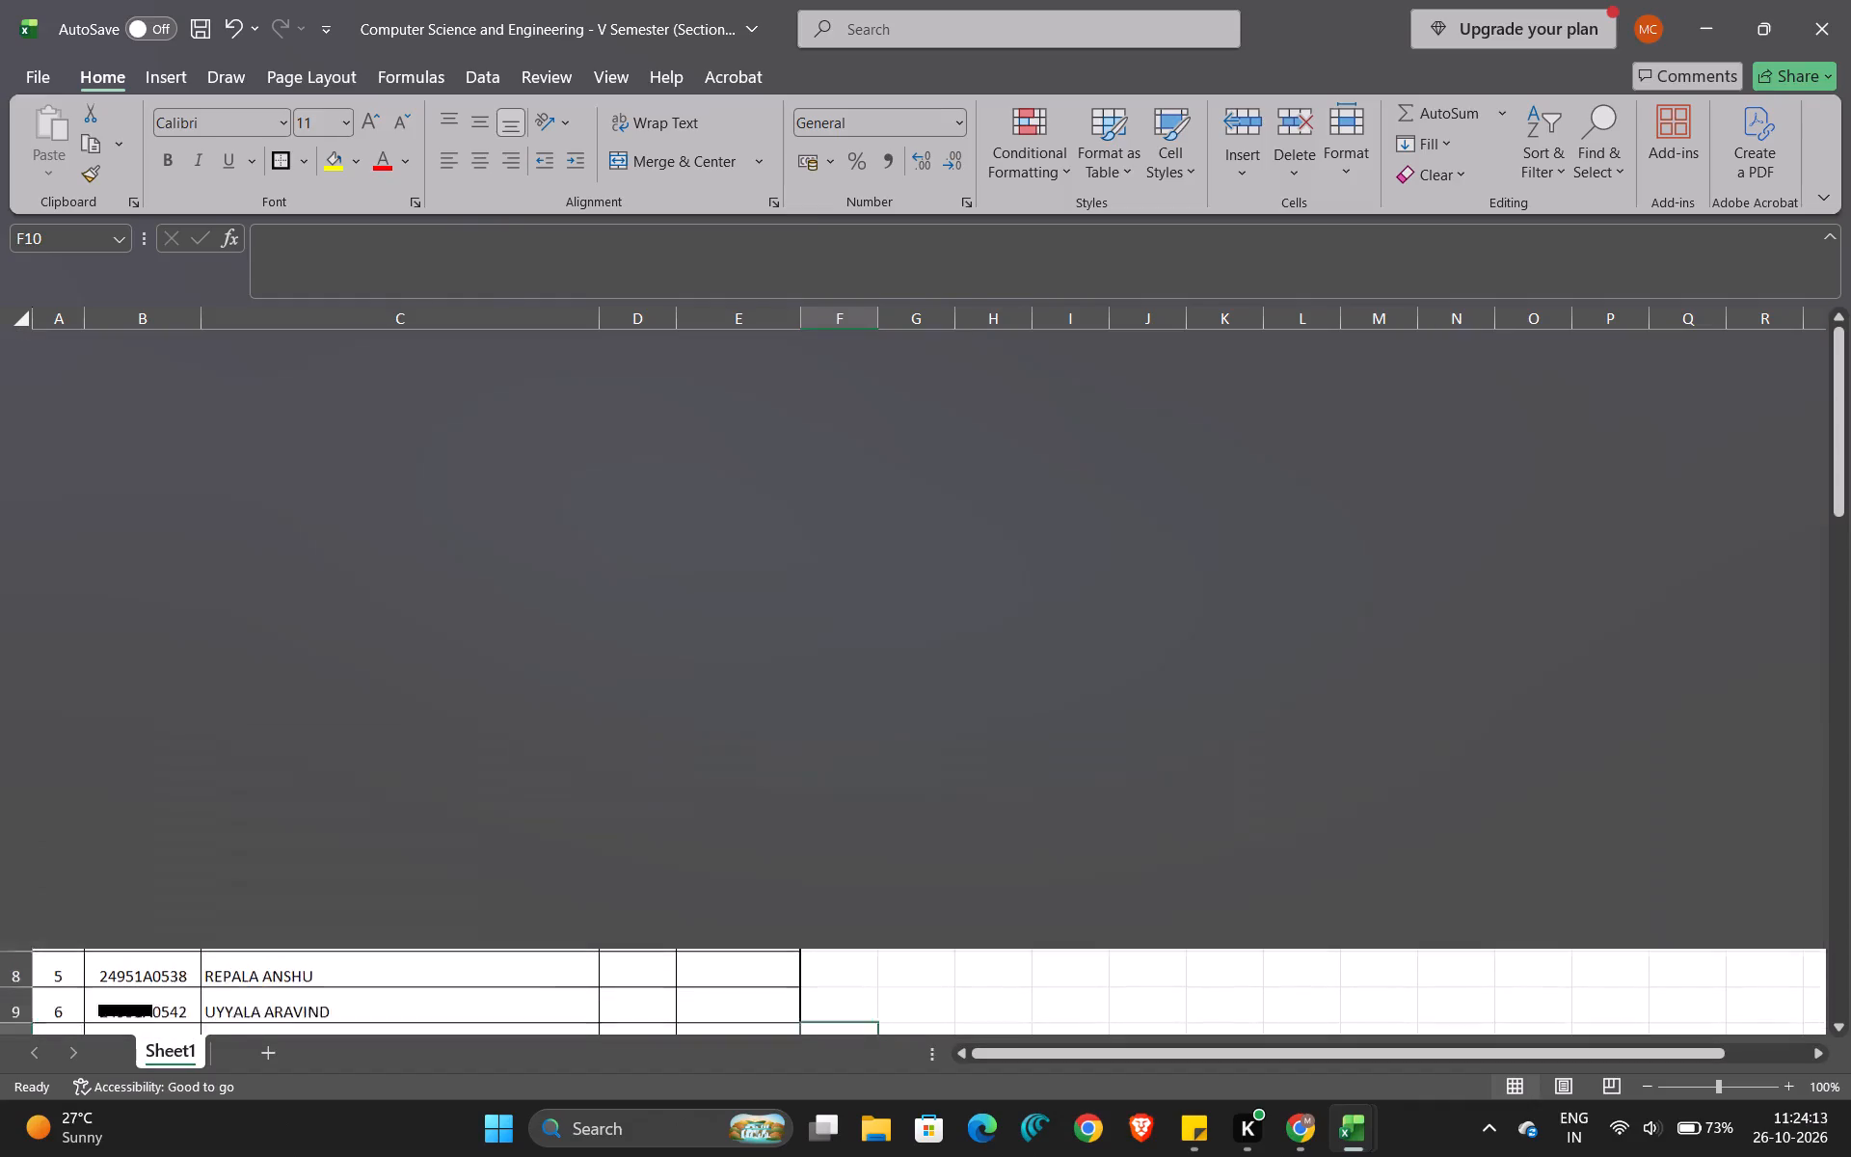
{"action": "scroll", "coordinate": [877, 654], "scroll_direction": "up", "scroll_amount": 1}
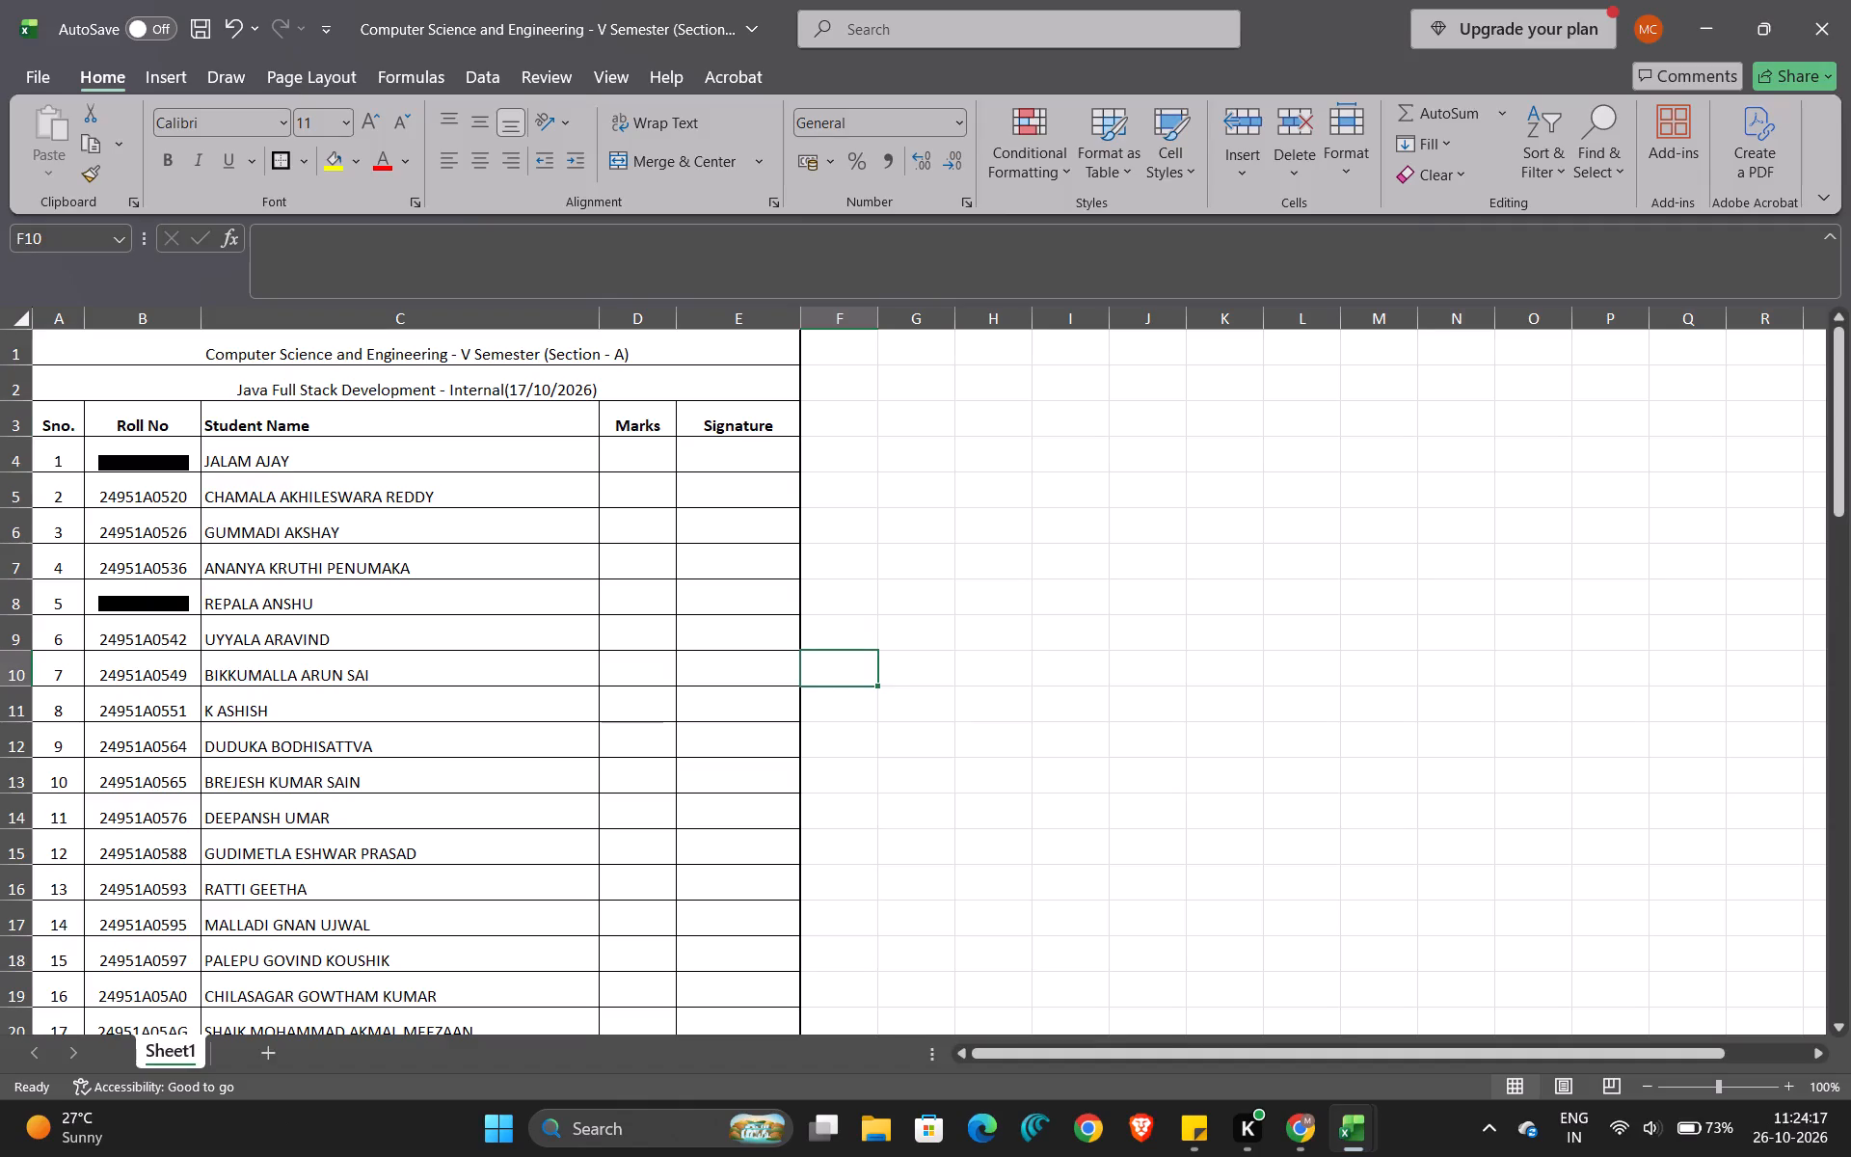
Slightly reduce the heights of subtitle row 2 and title row 1.
{"action": "left_click_drag", "start_coordinate": [17, 397], "coordinate": [17, 389]}
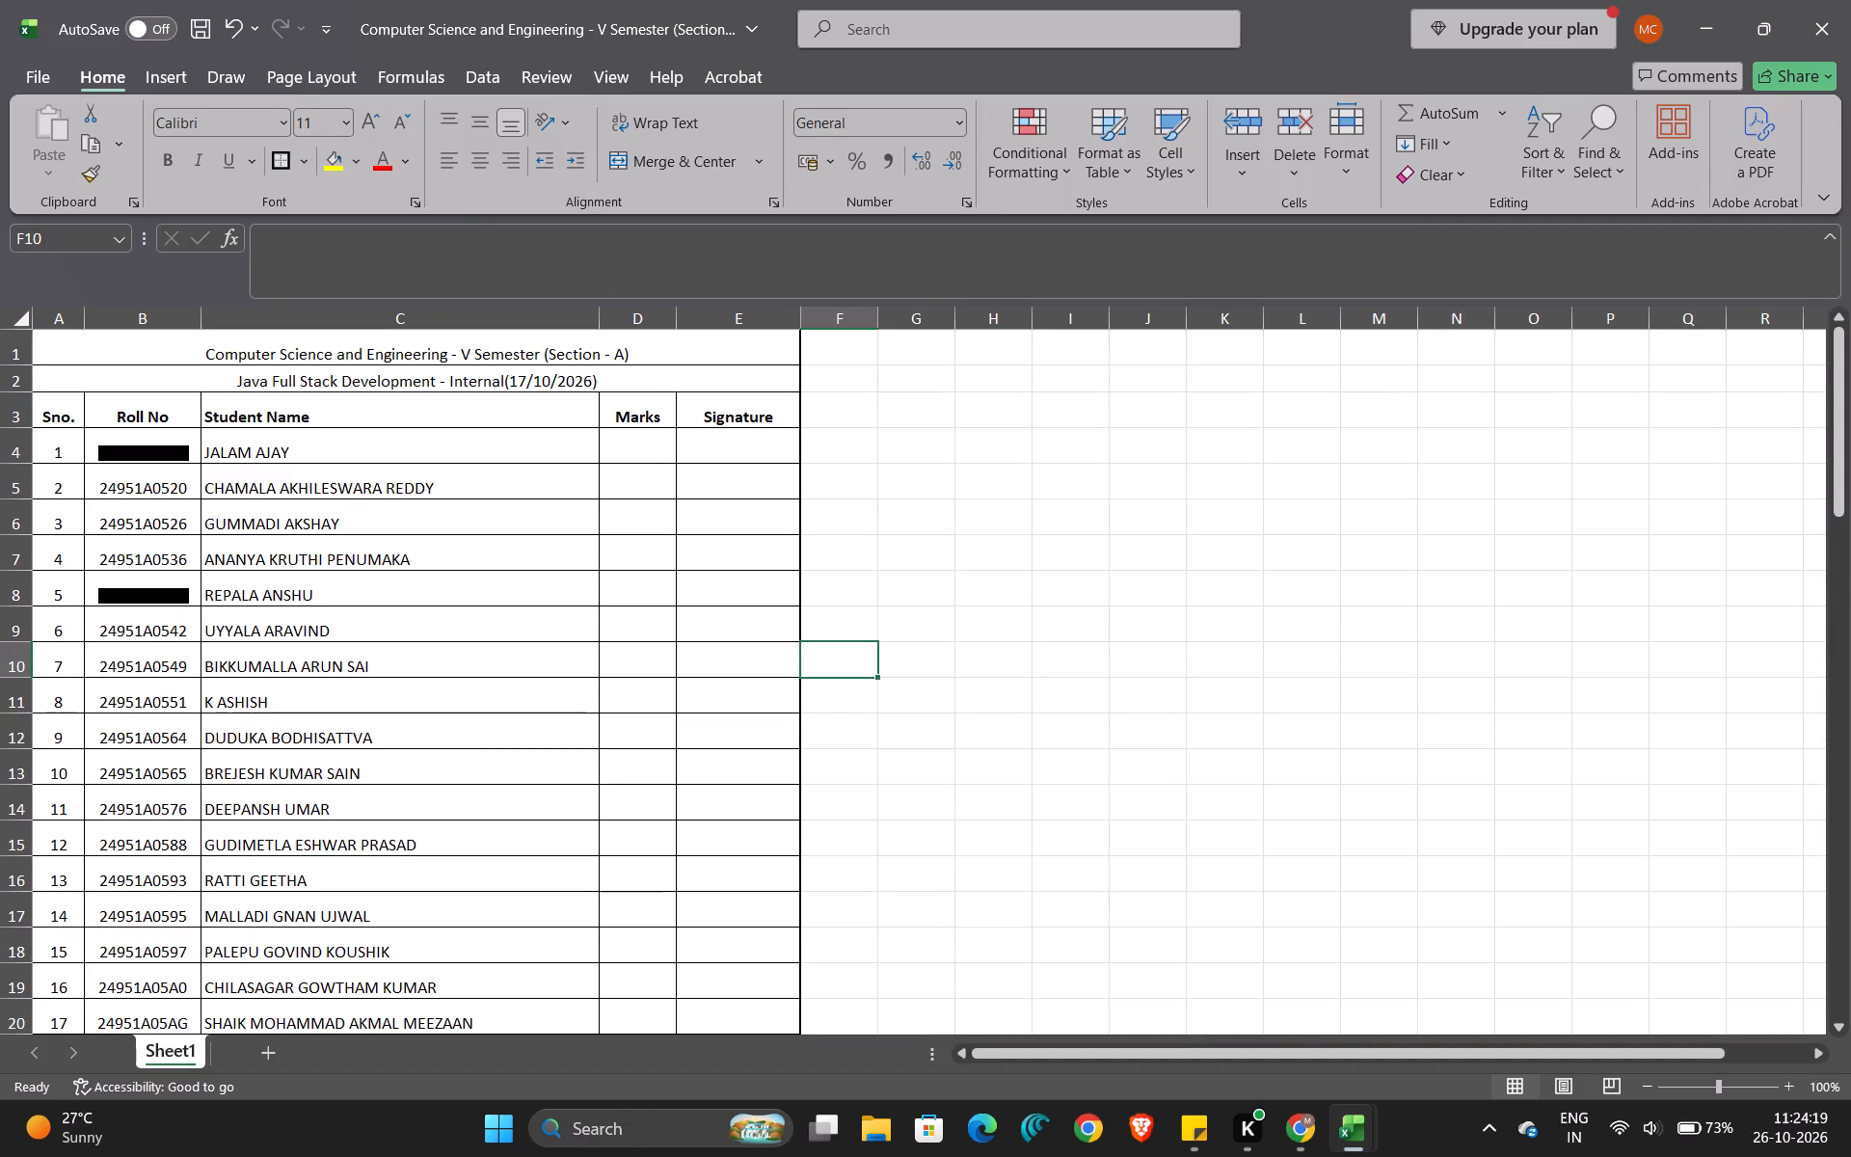
{"action": "left_click", "coordinate": [15, 365]}
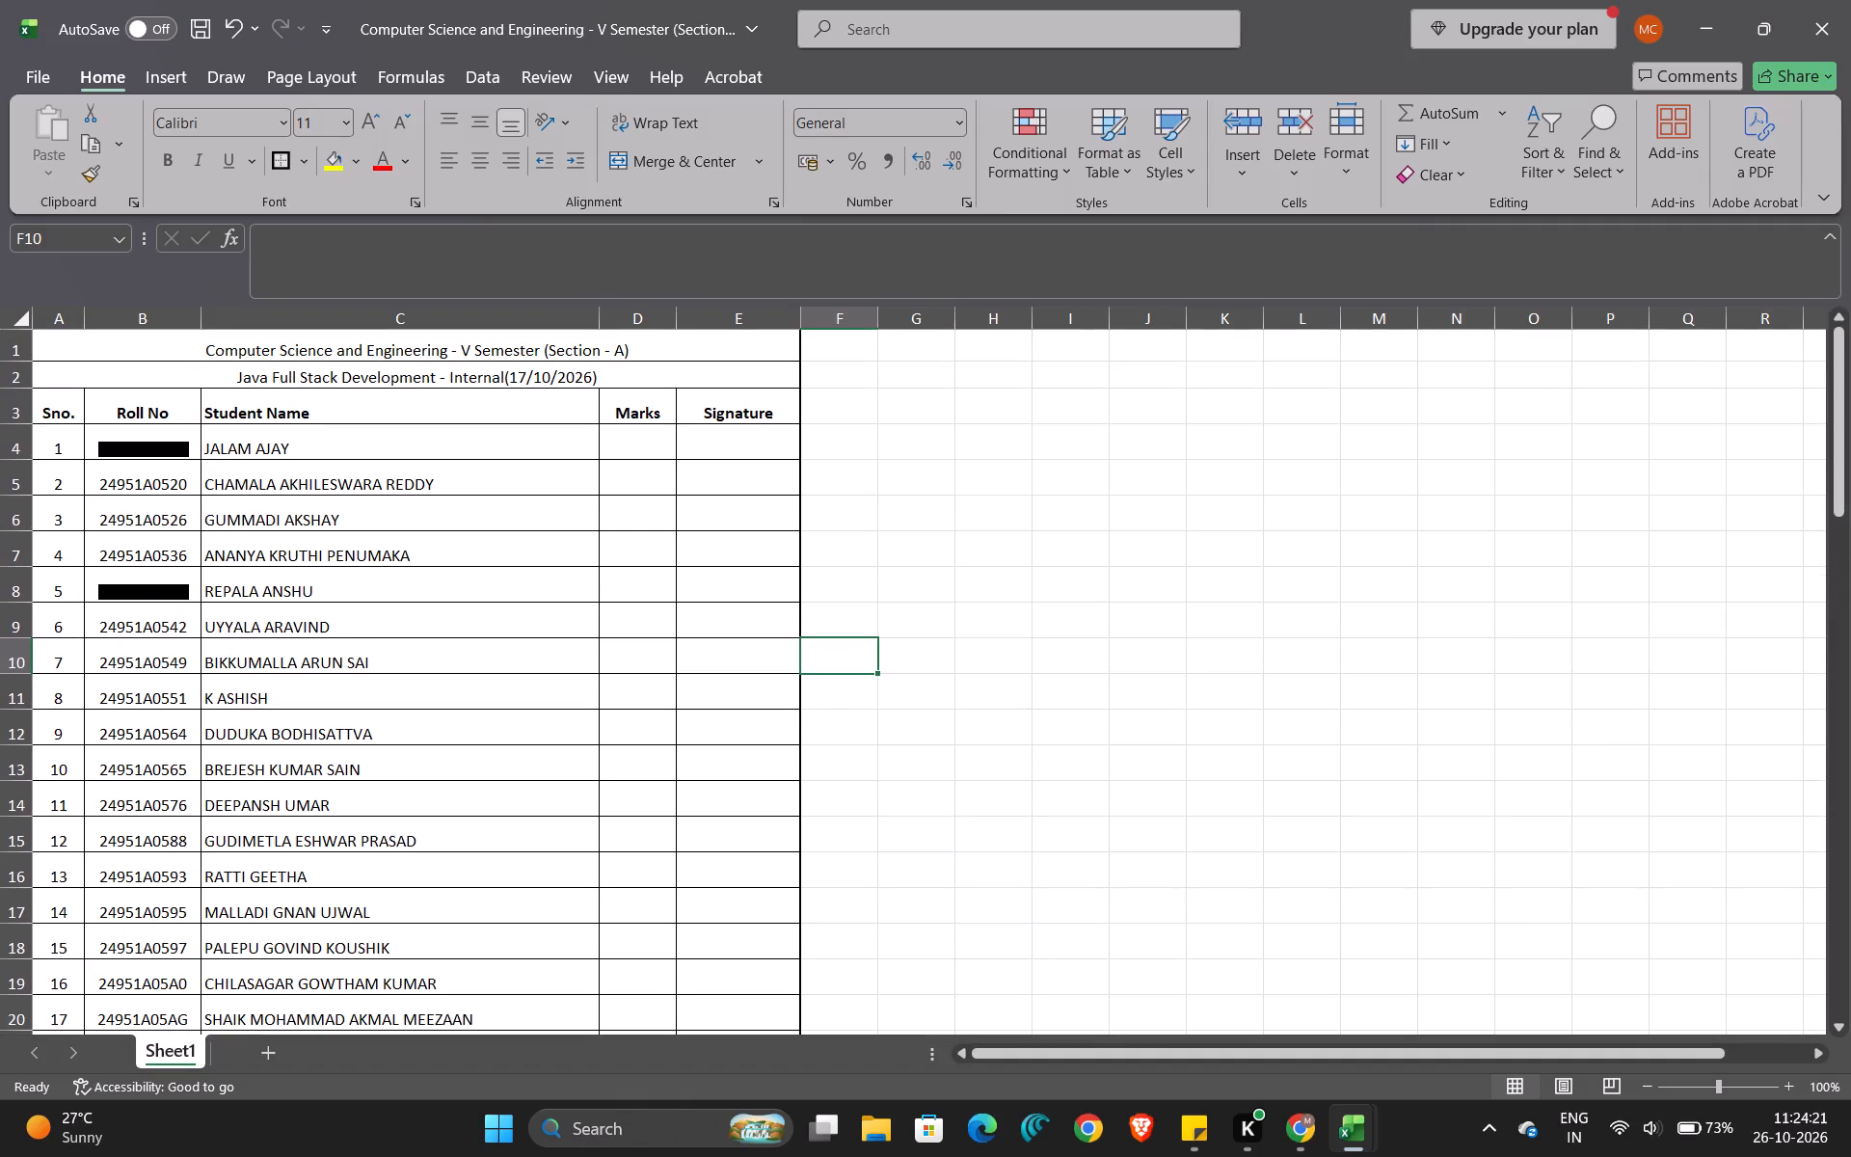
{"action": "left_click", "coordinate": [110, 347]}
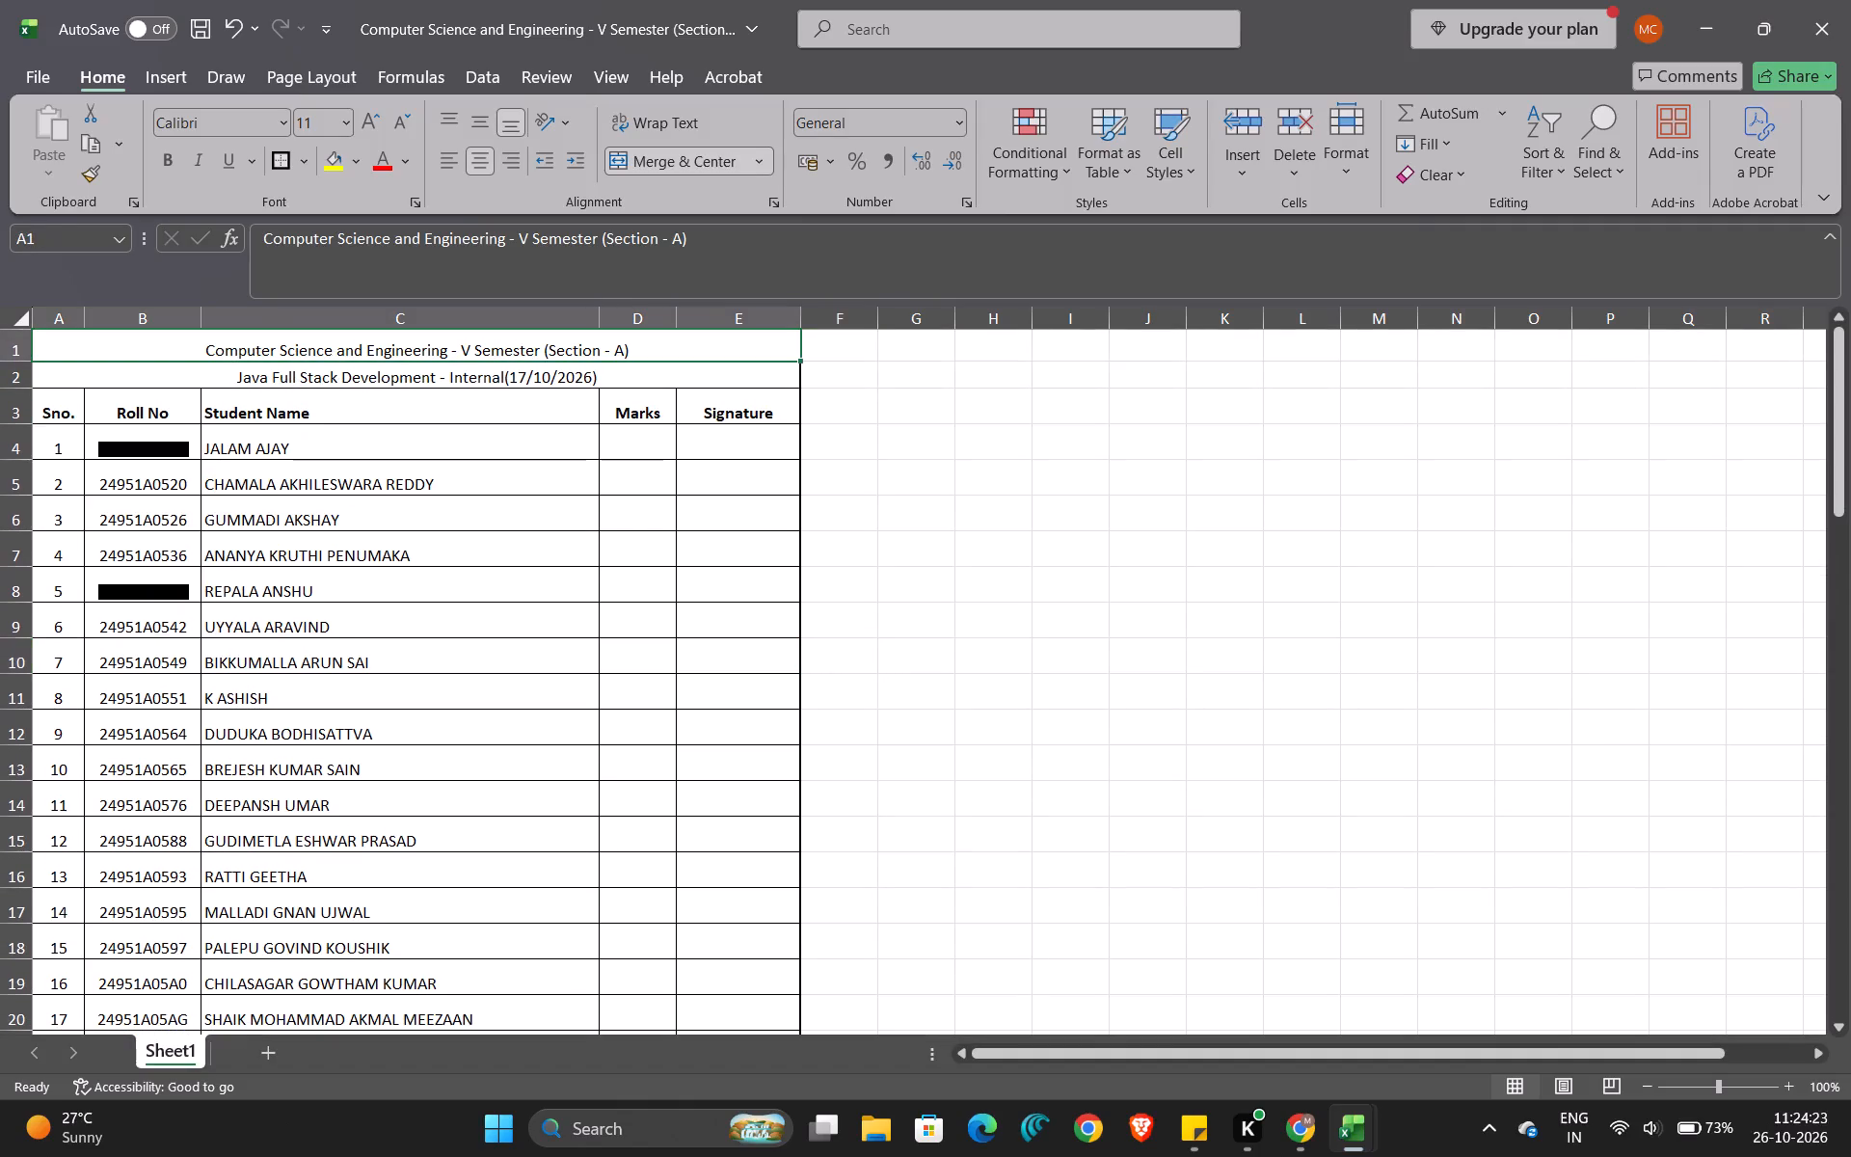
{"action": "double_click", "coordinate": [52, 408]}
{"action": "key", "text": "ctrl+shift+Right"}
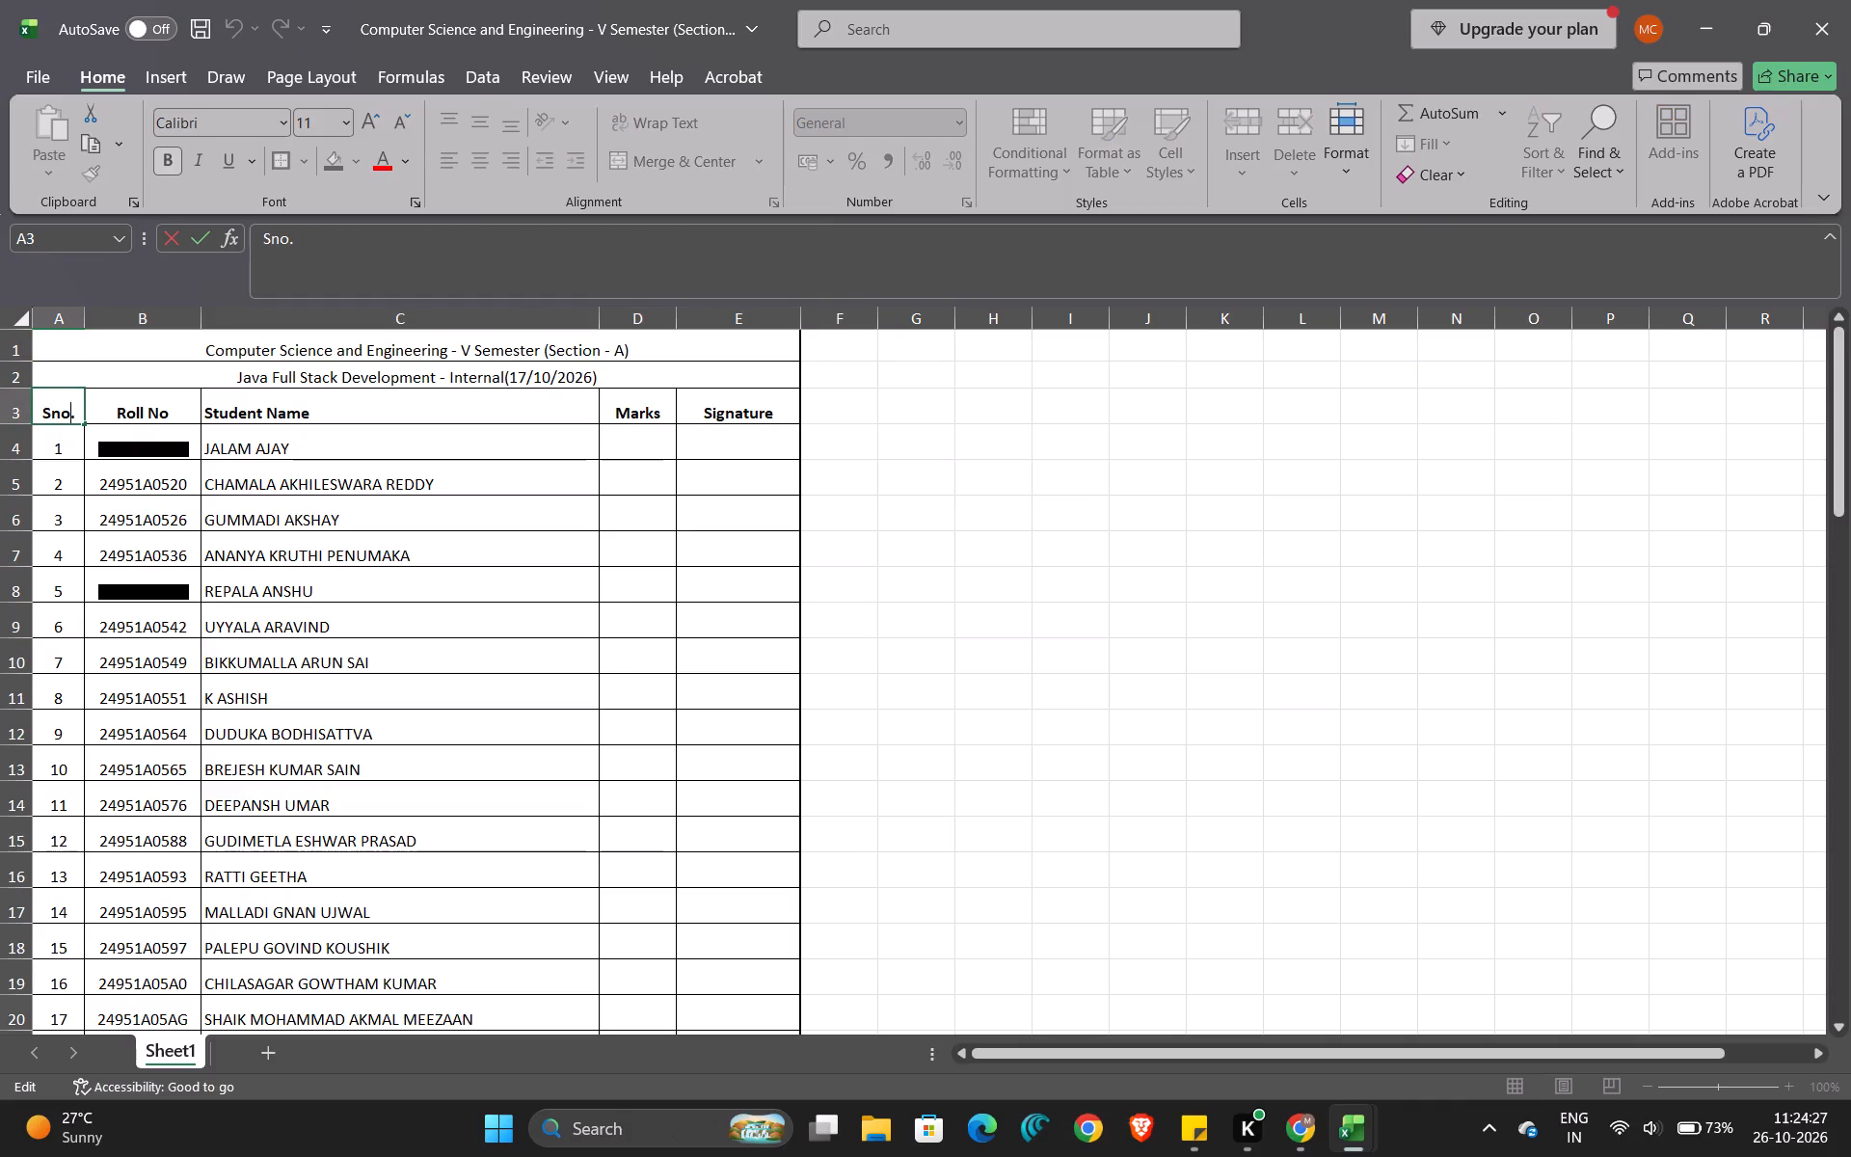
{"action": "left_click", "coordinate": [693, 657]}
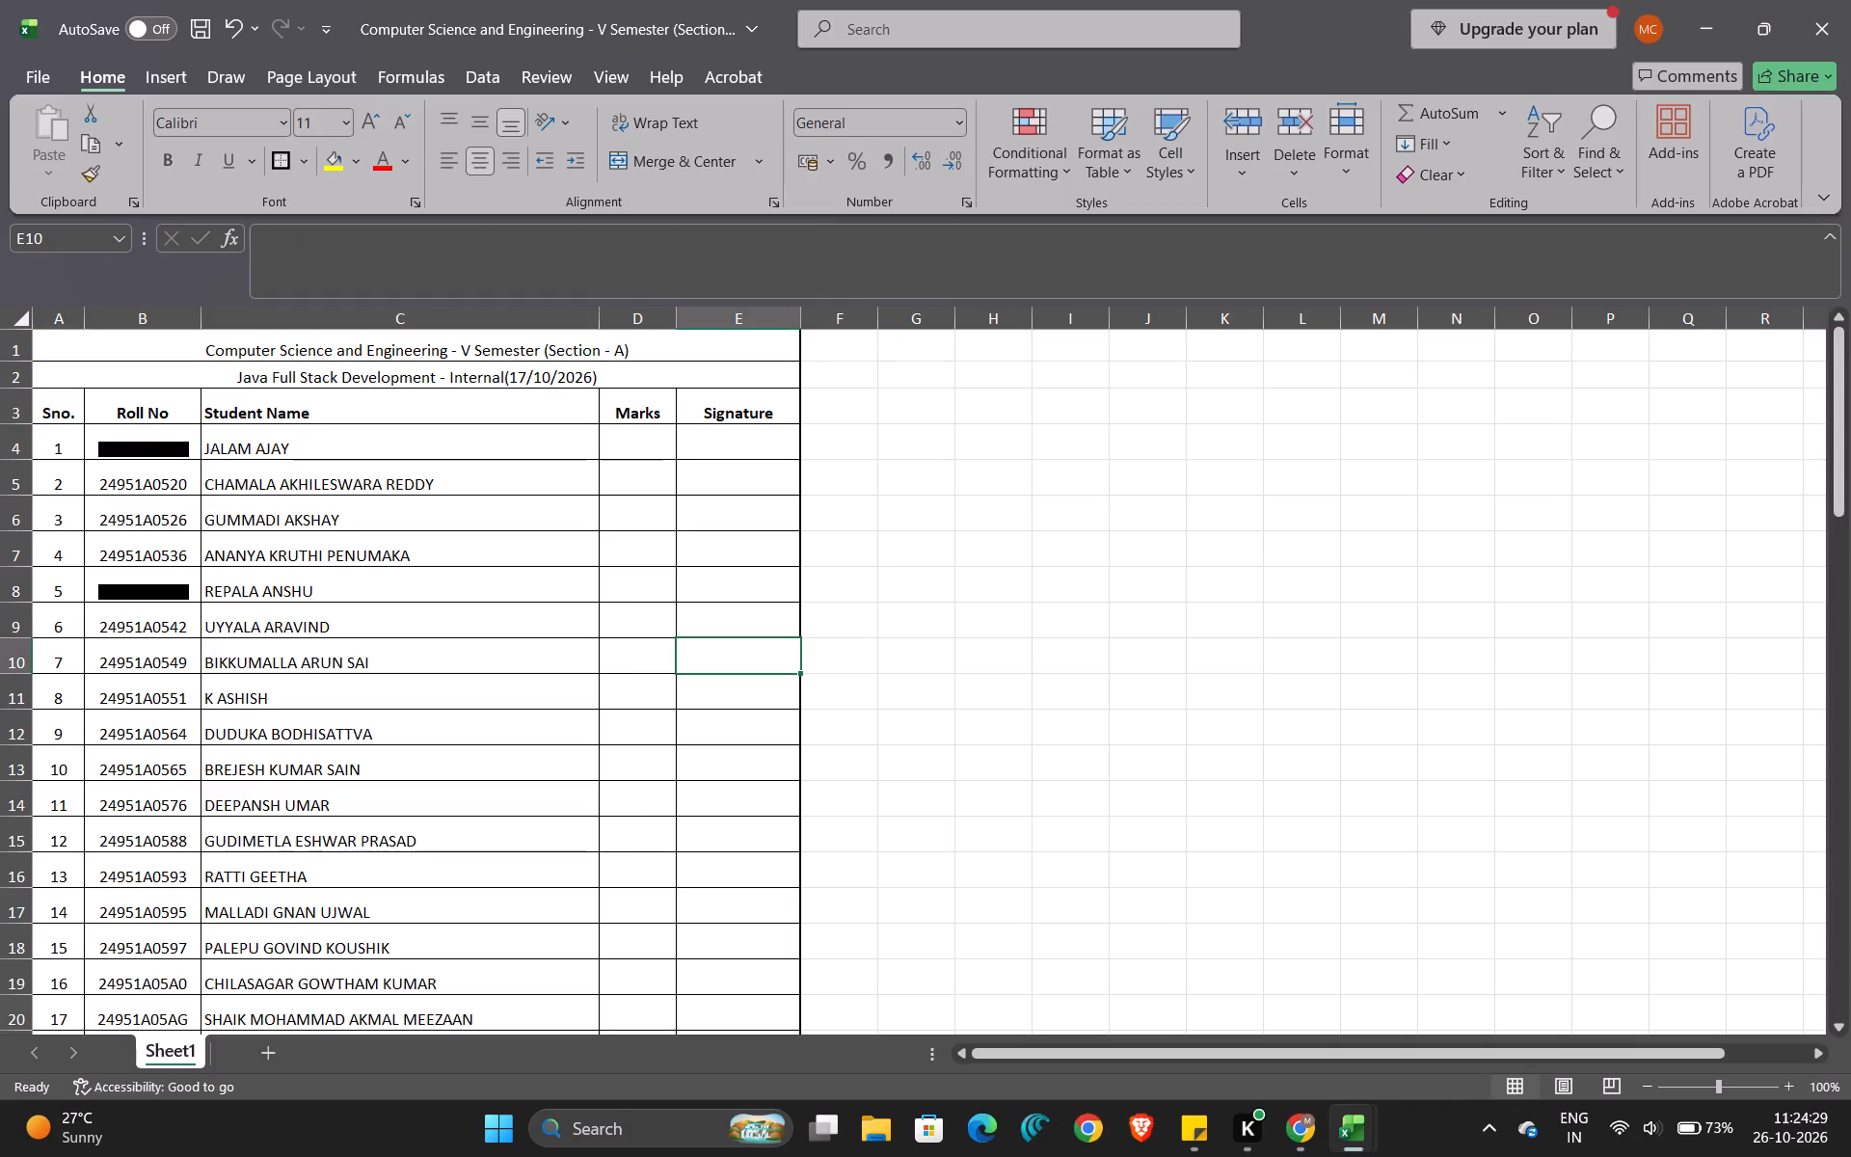
Copy the marks table from the Sno. header row down to the last student row, across all five columns.
{"action": "left_click", "coordinate": [59, 404]}
{"action": "key", "text": "ctrl+shift+Right"}
{"action": "key", "text": "ctrl+shift+Down"}
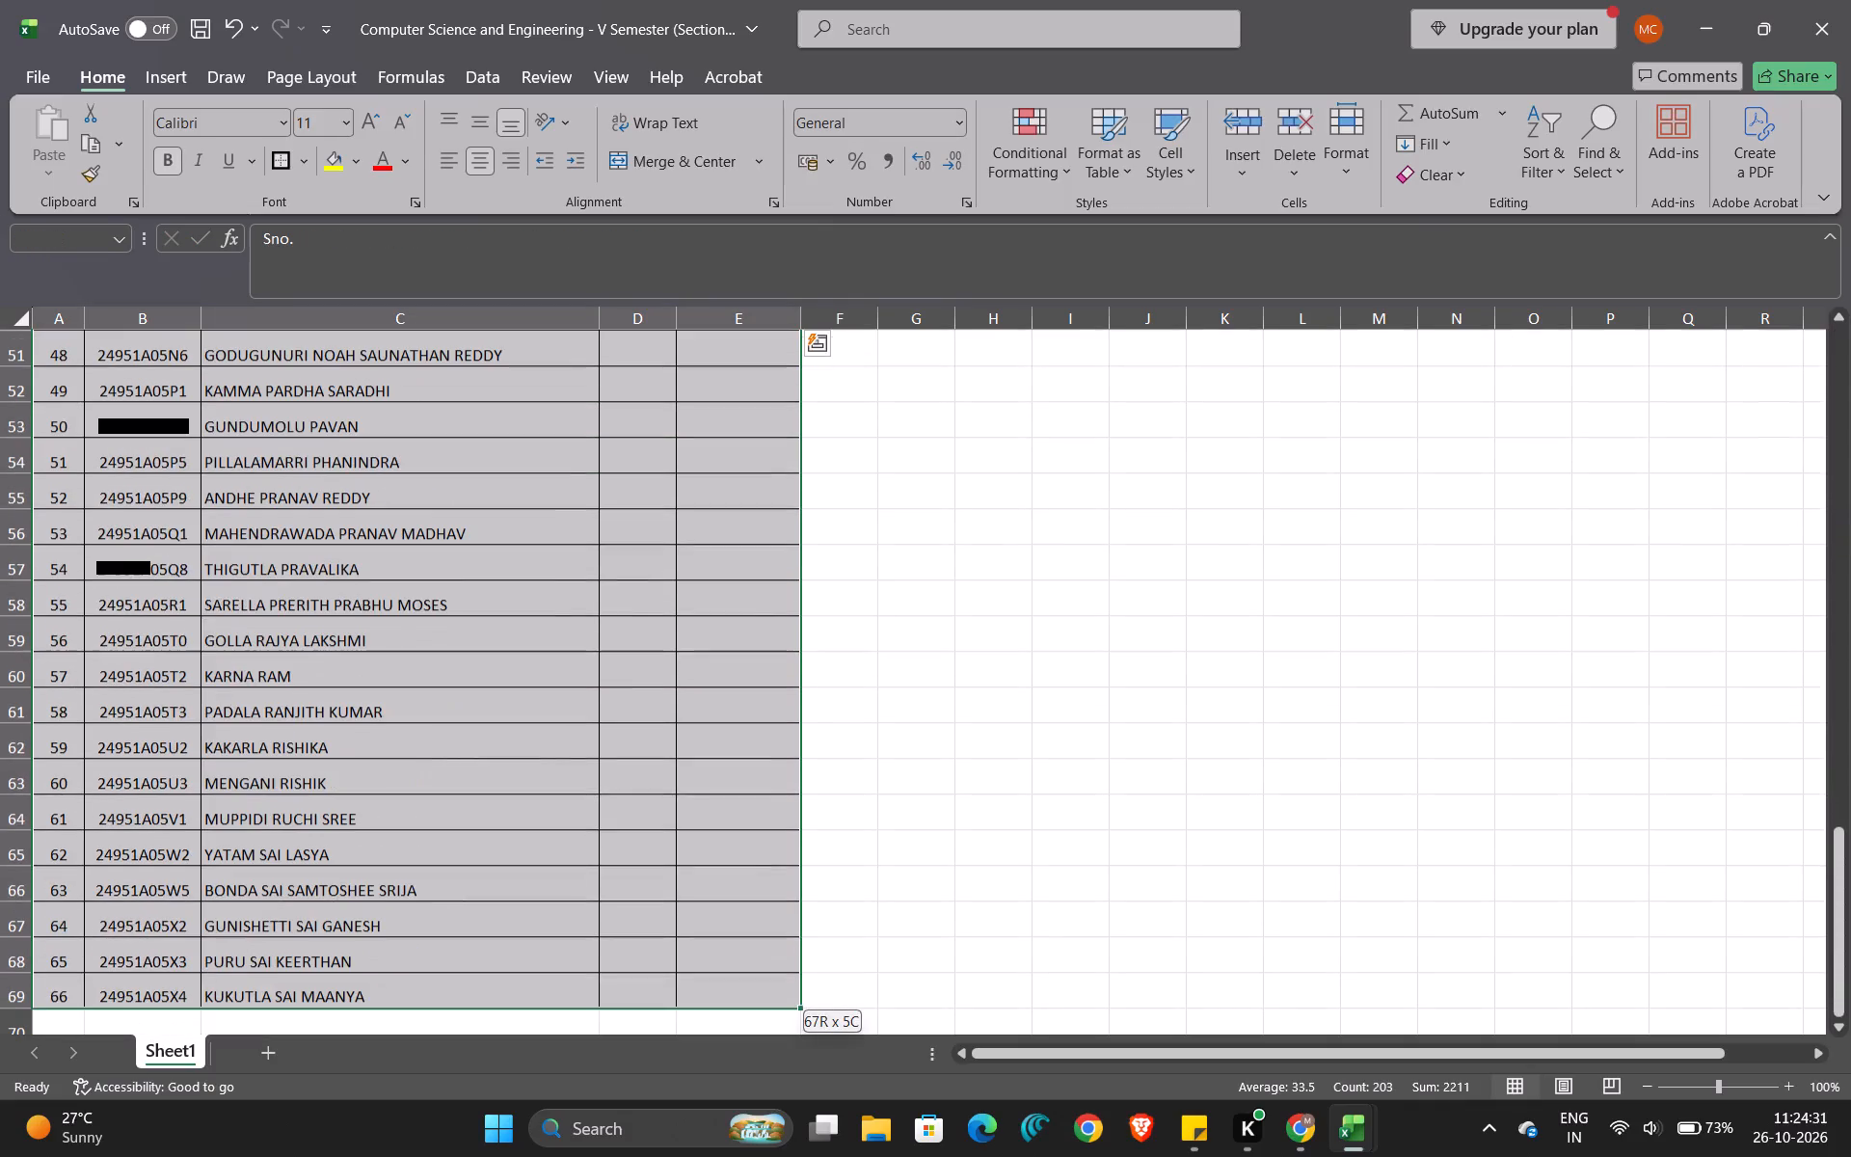
{"action": "key", "text": "ctrl+c"}
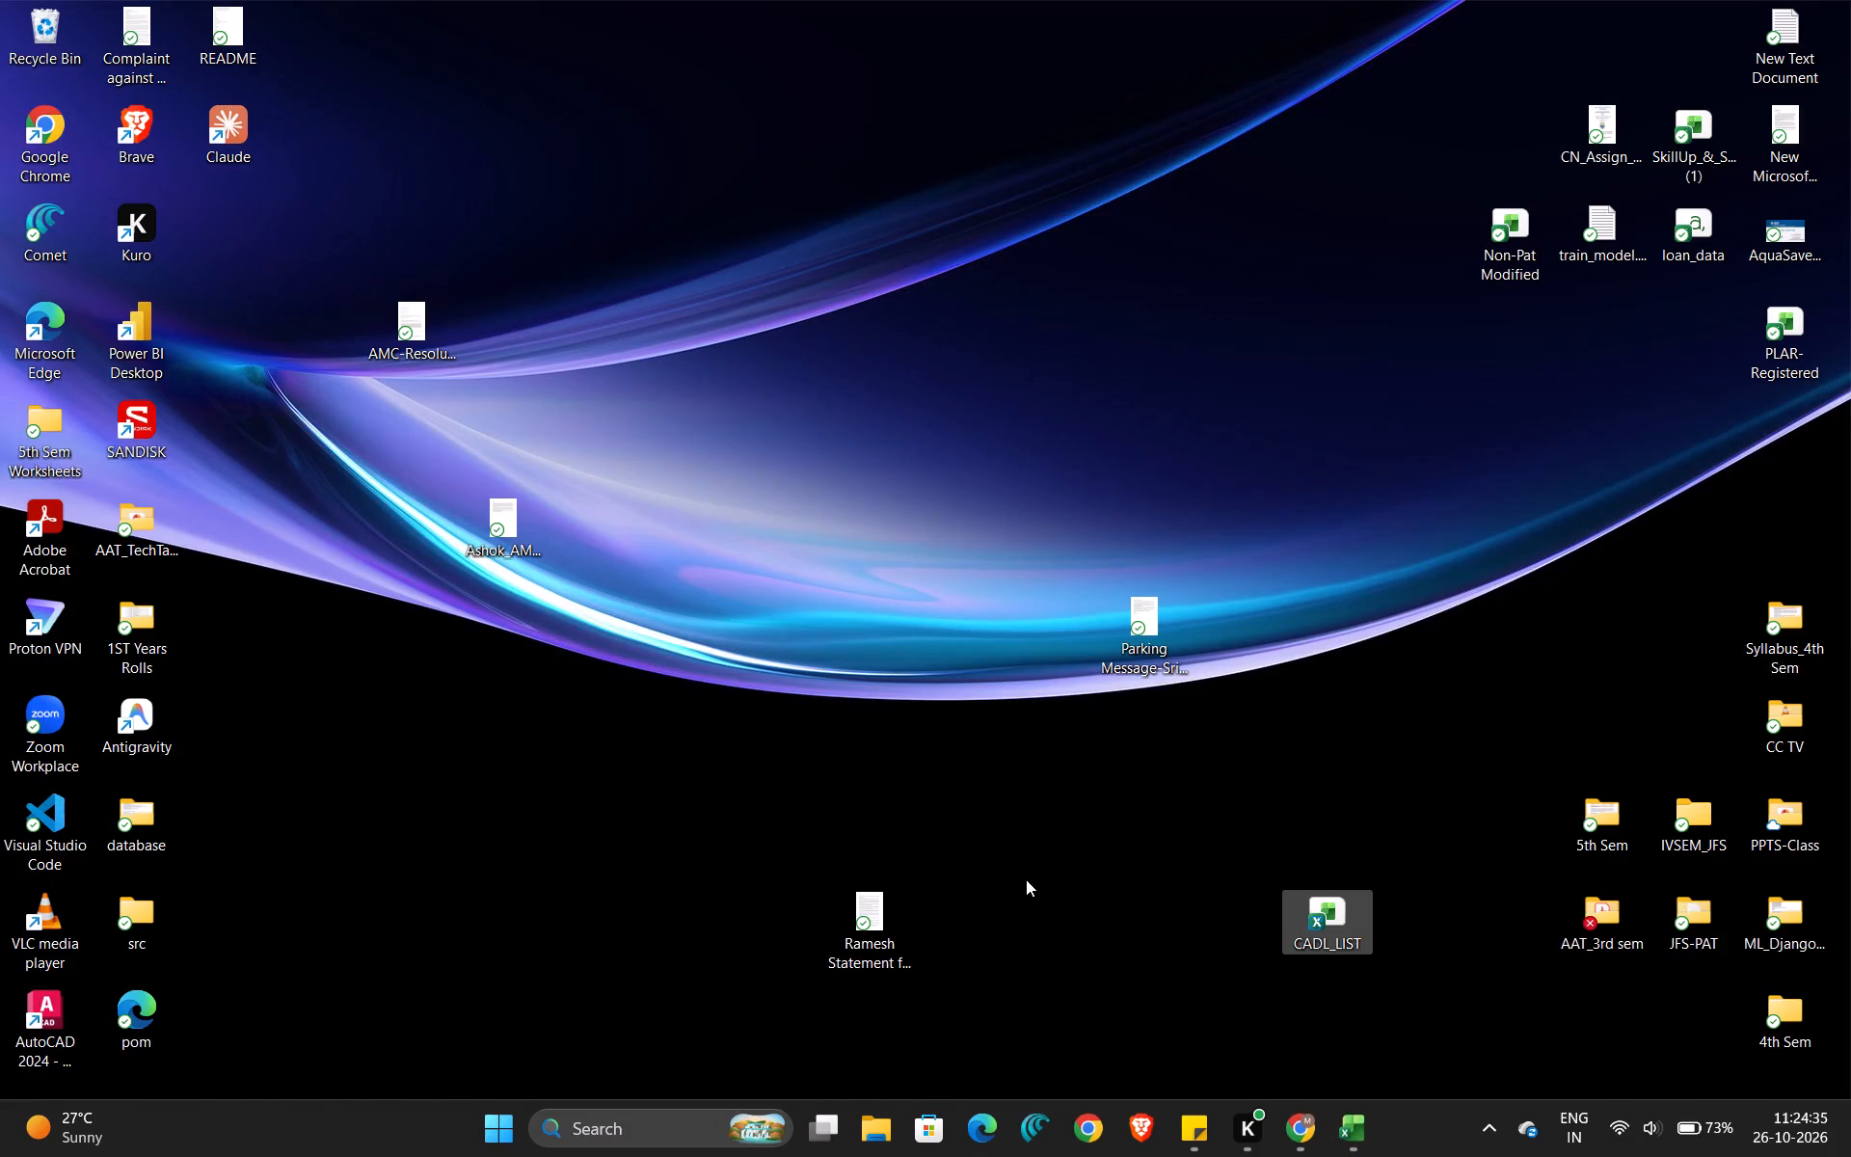
Create a new Word document named JFSD_CLASS_DOC on the desktop and open it.
{"action": "right_click", "coordinate": [1026, 879]}
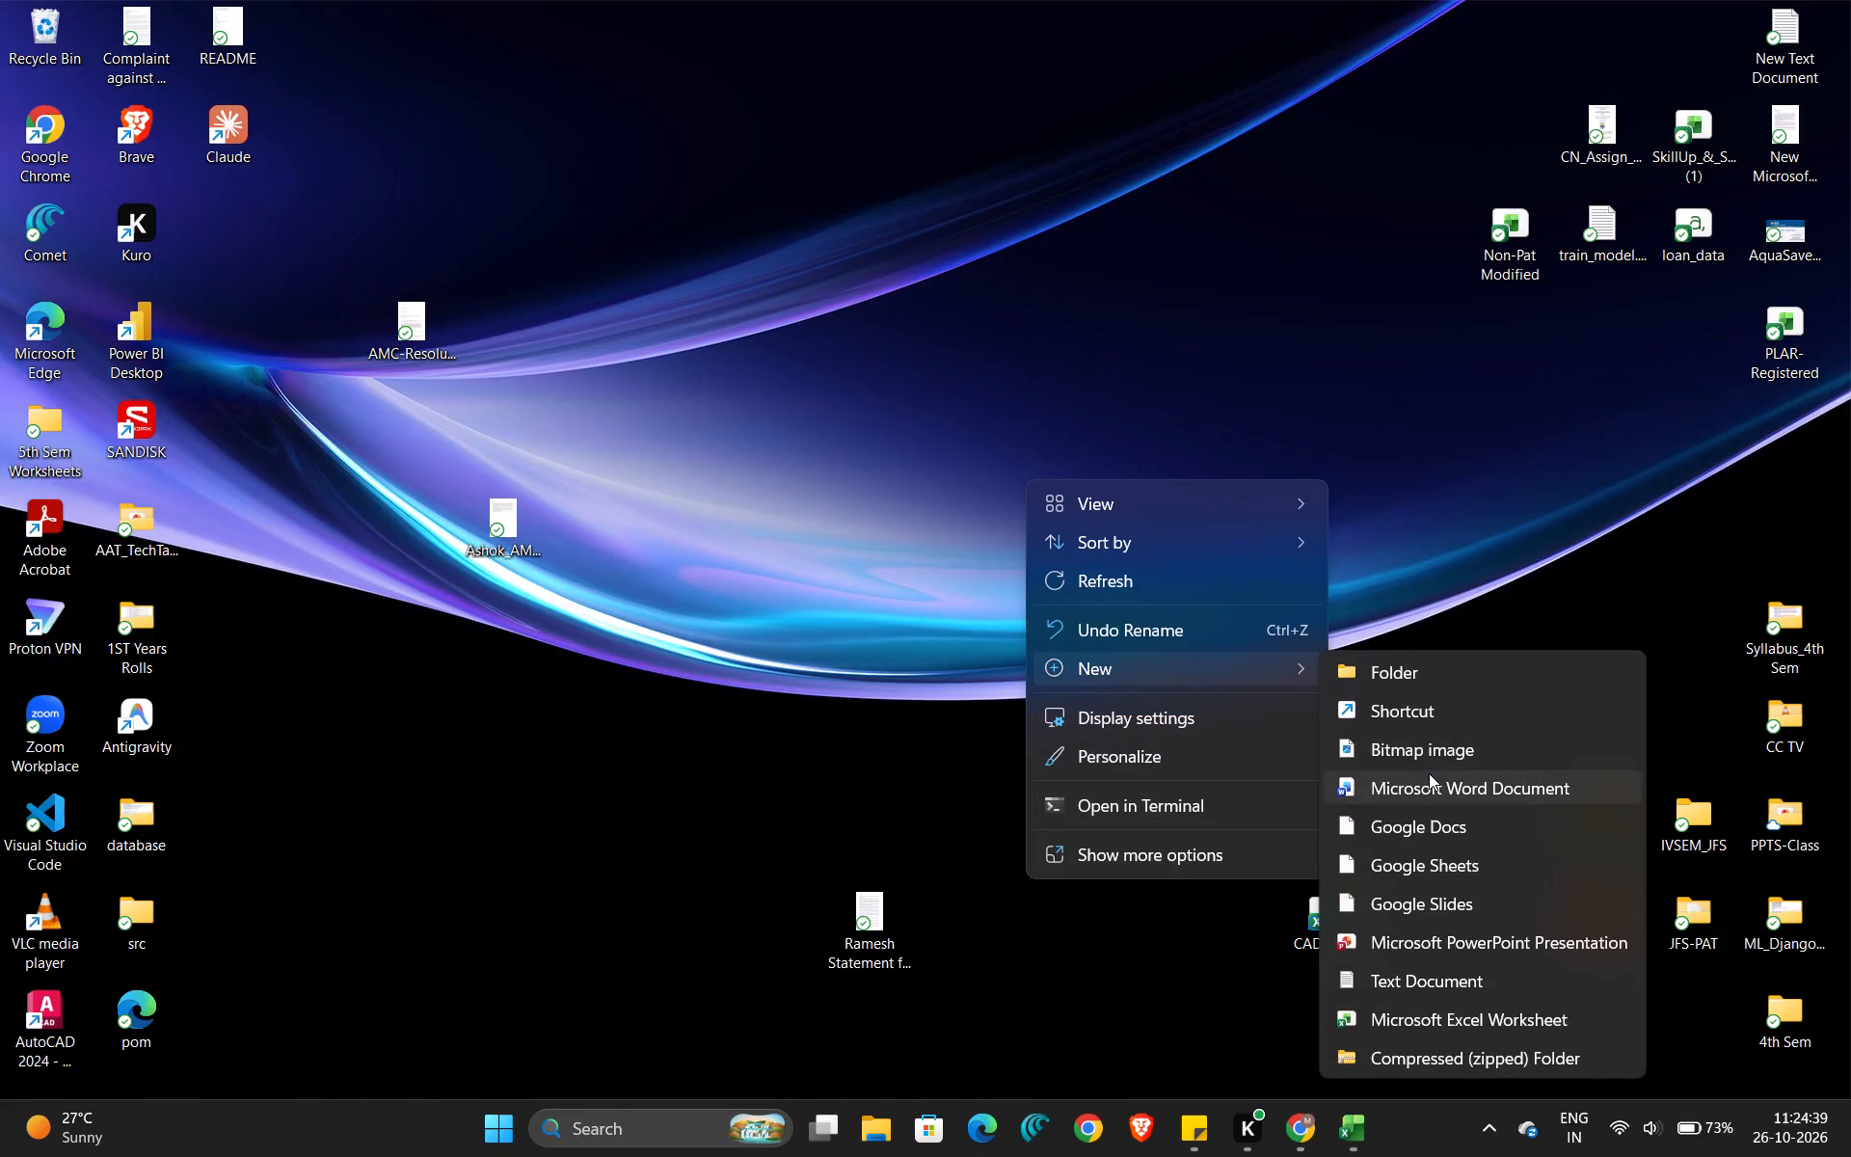
{"action": "left_click", "coordinate": [1429, 773]}
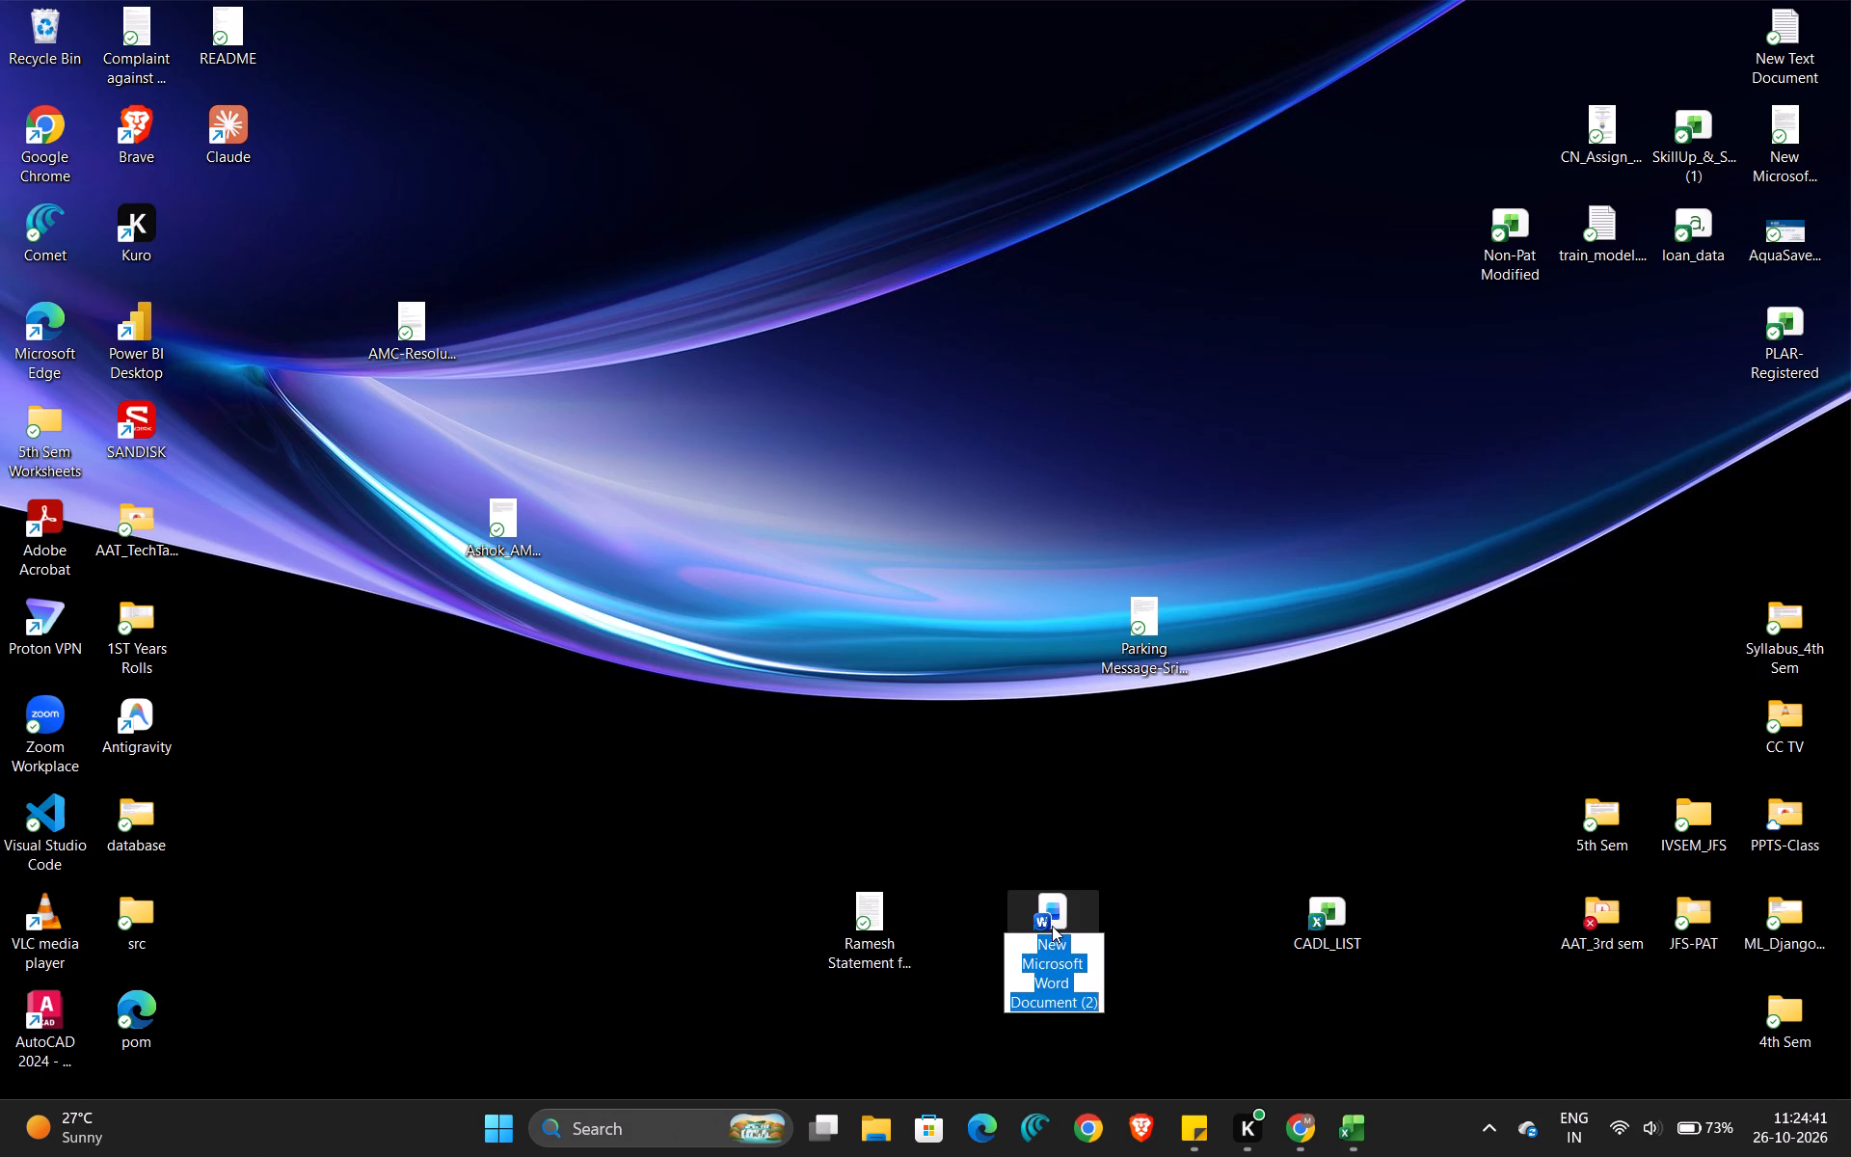
{"action": "key", "text": "BackSpace"}
{"action": "type", "text": "JFSD"}
{"action": "key", "text": "shift+underscore"}
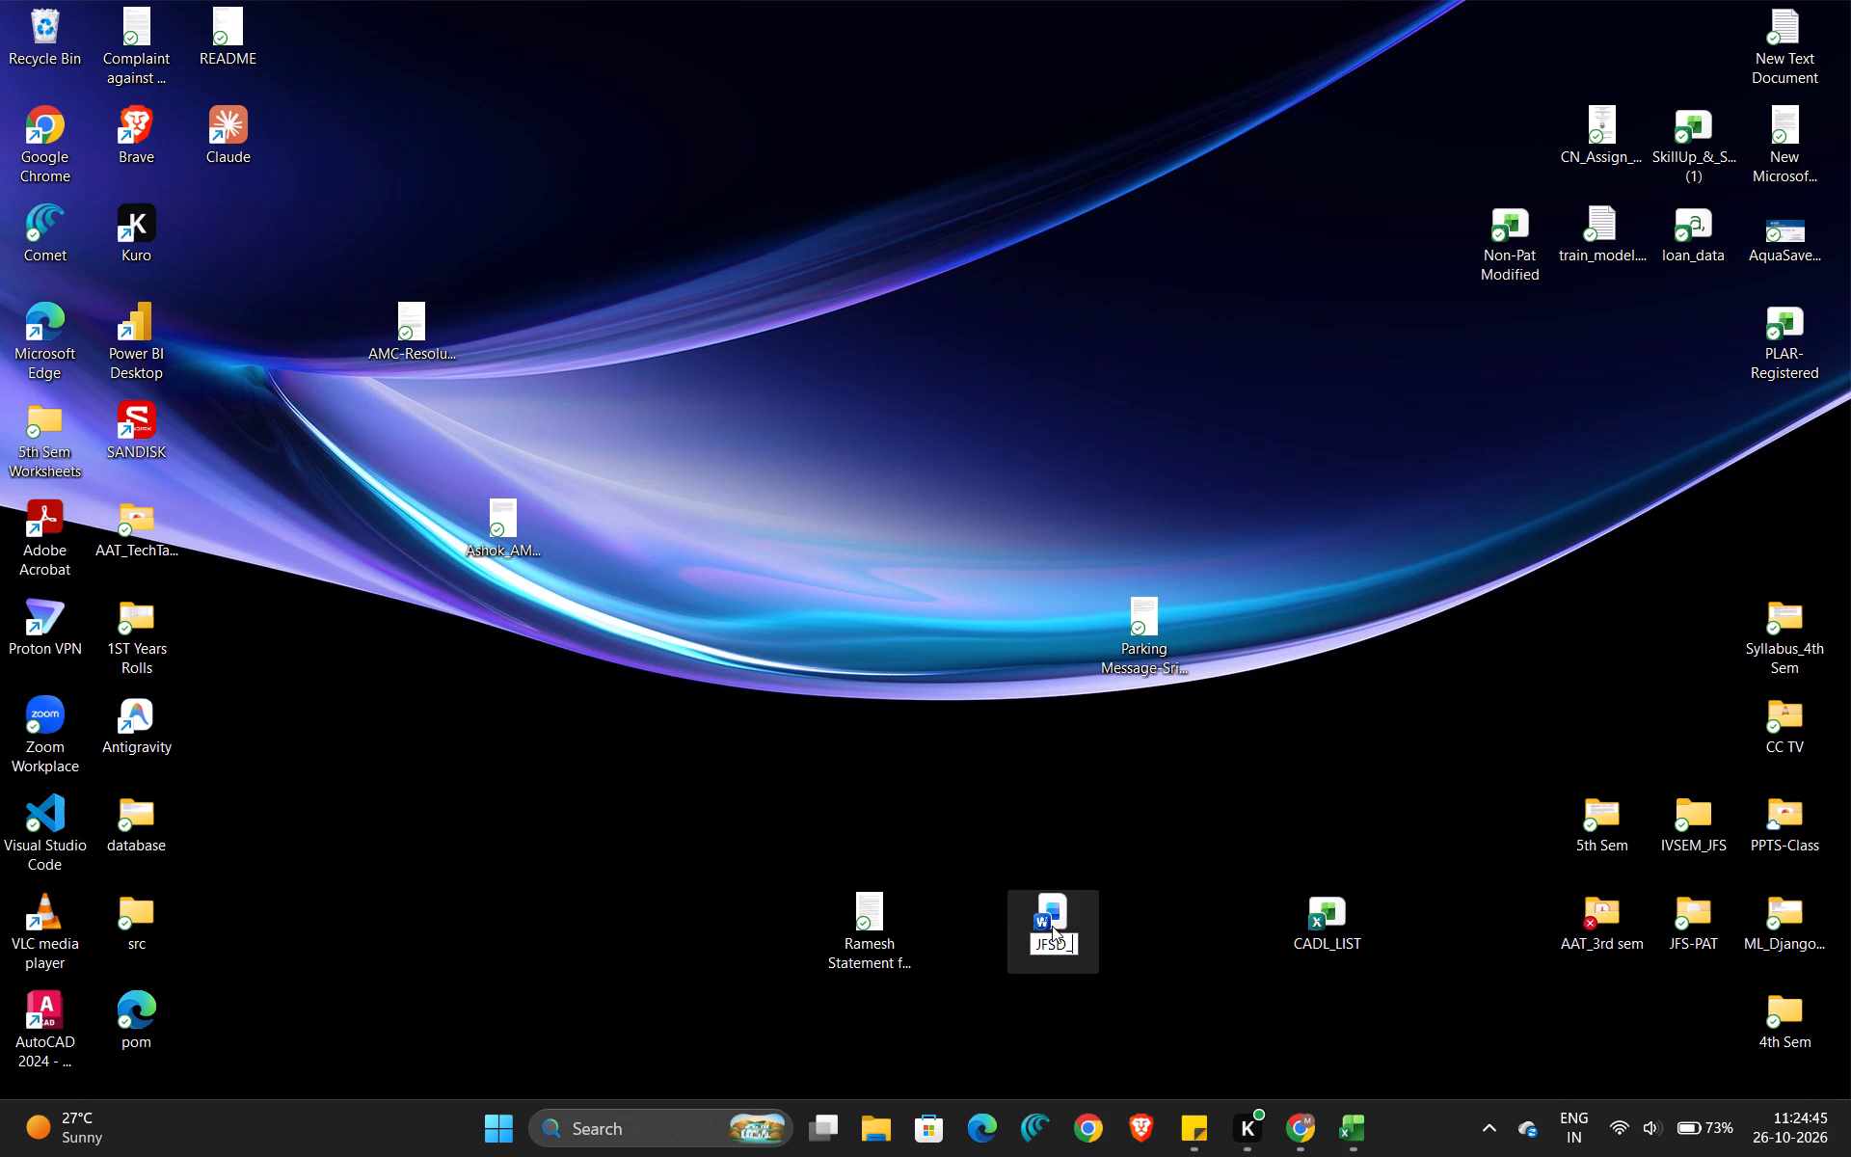
{"action": "type", "text": "CLASS_DC"}
{"action": "type", "text": "OC"}
{"action": "key", "text": "shift+BackSpace"}
{"action": "key", "text": "shift+BackSpace"}
{"action": "key", "text": "shift+BackSpace"}
{"action": "type", "text": "OC"}
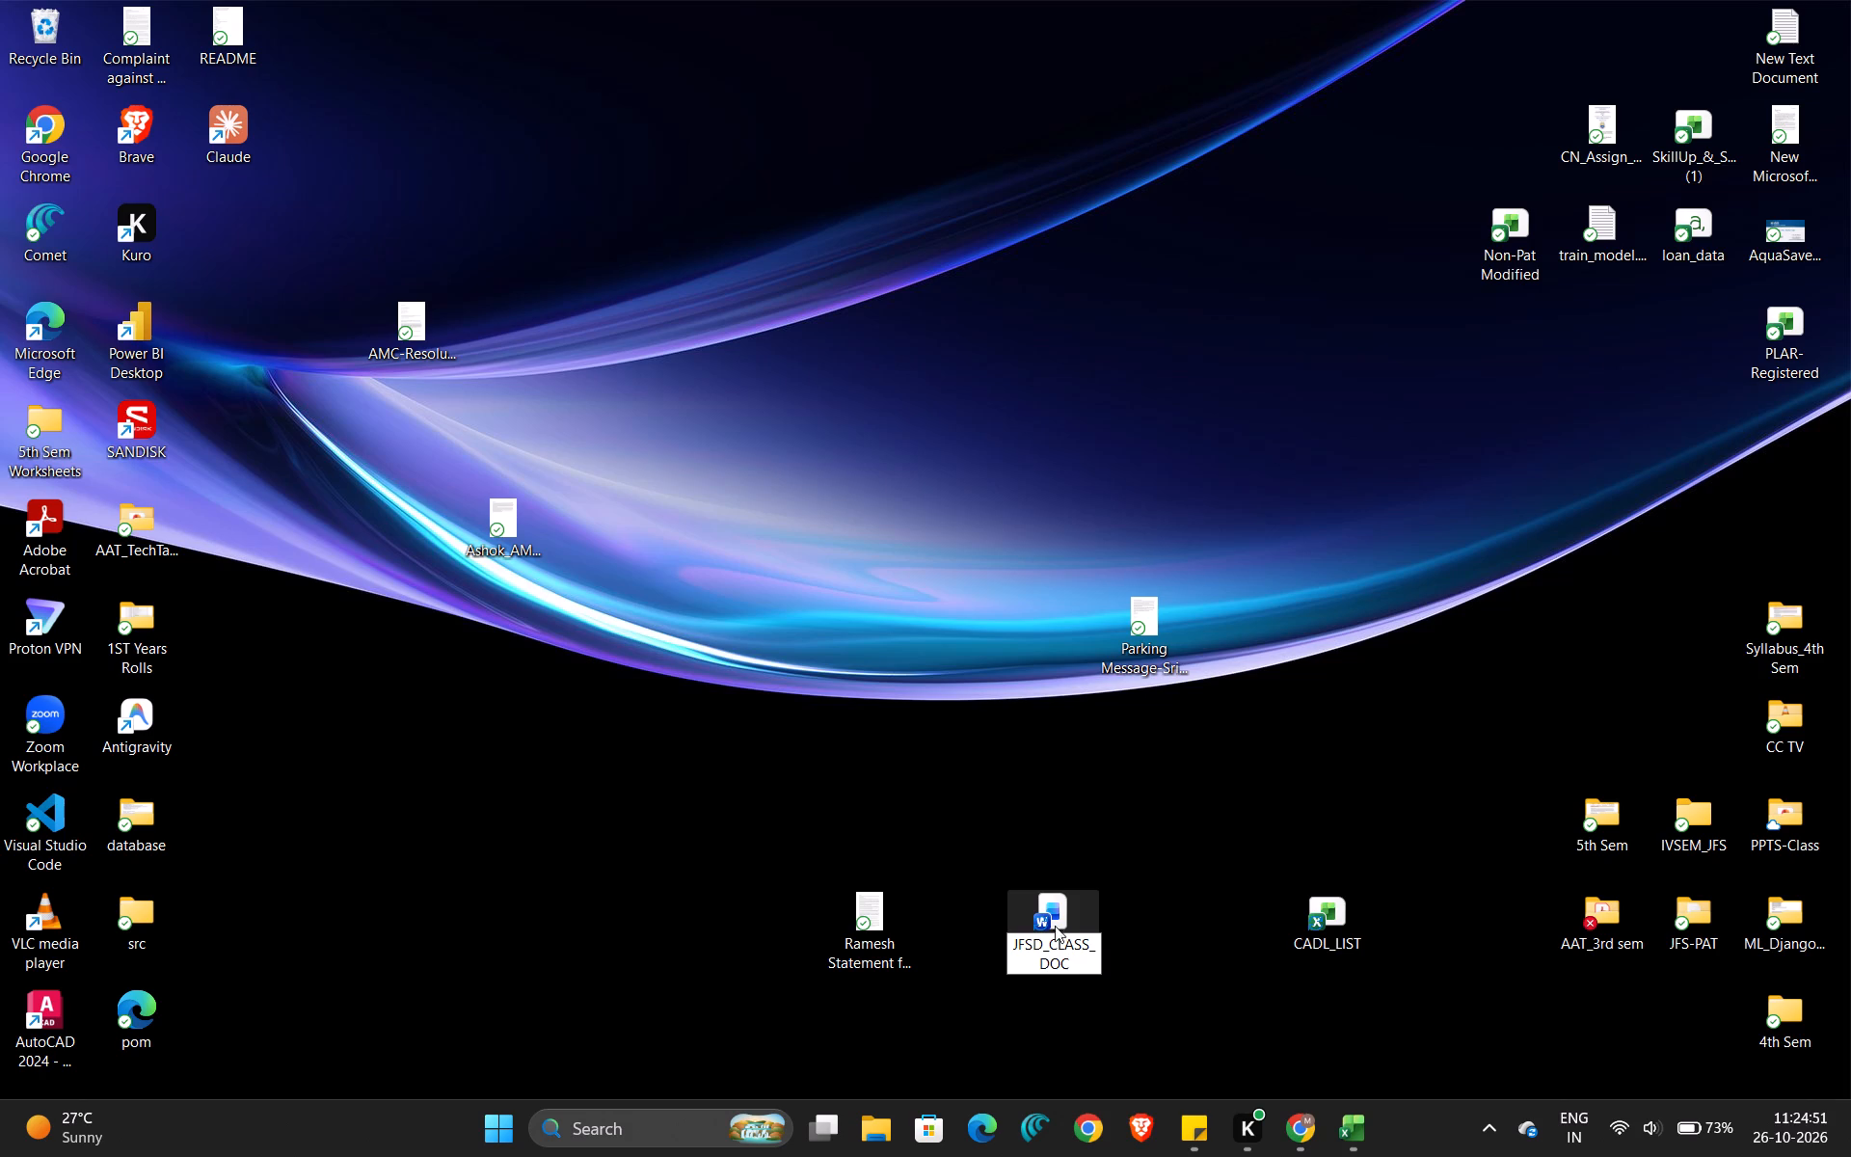
{"action": "left_click", "coordinate": [1180, 936]}
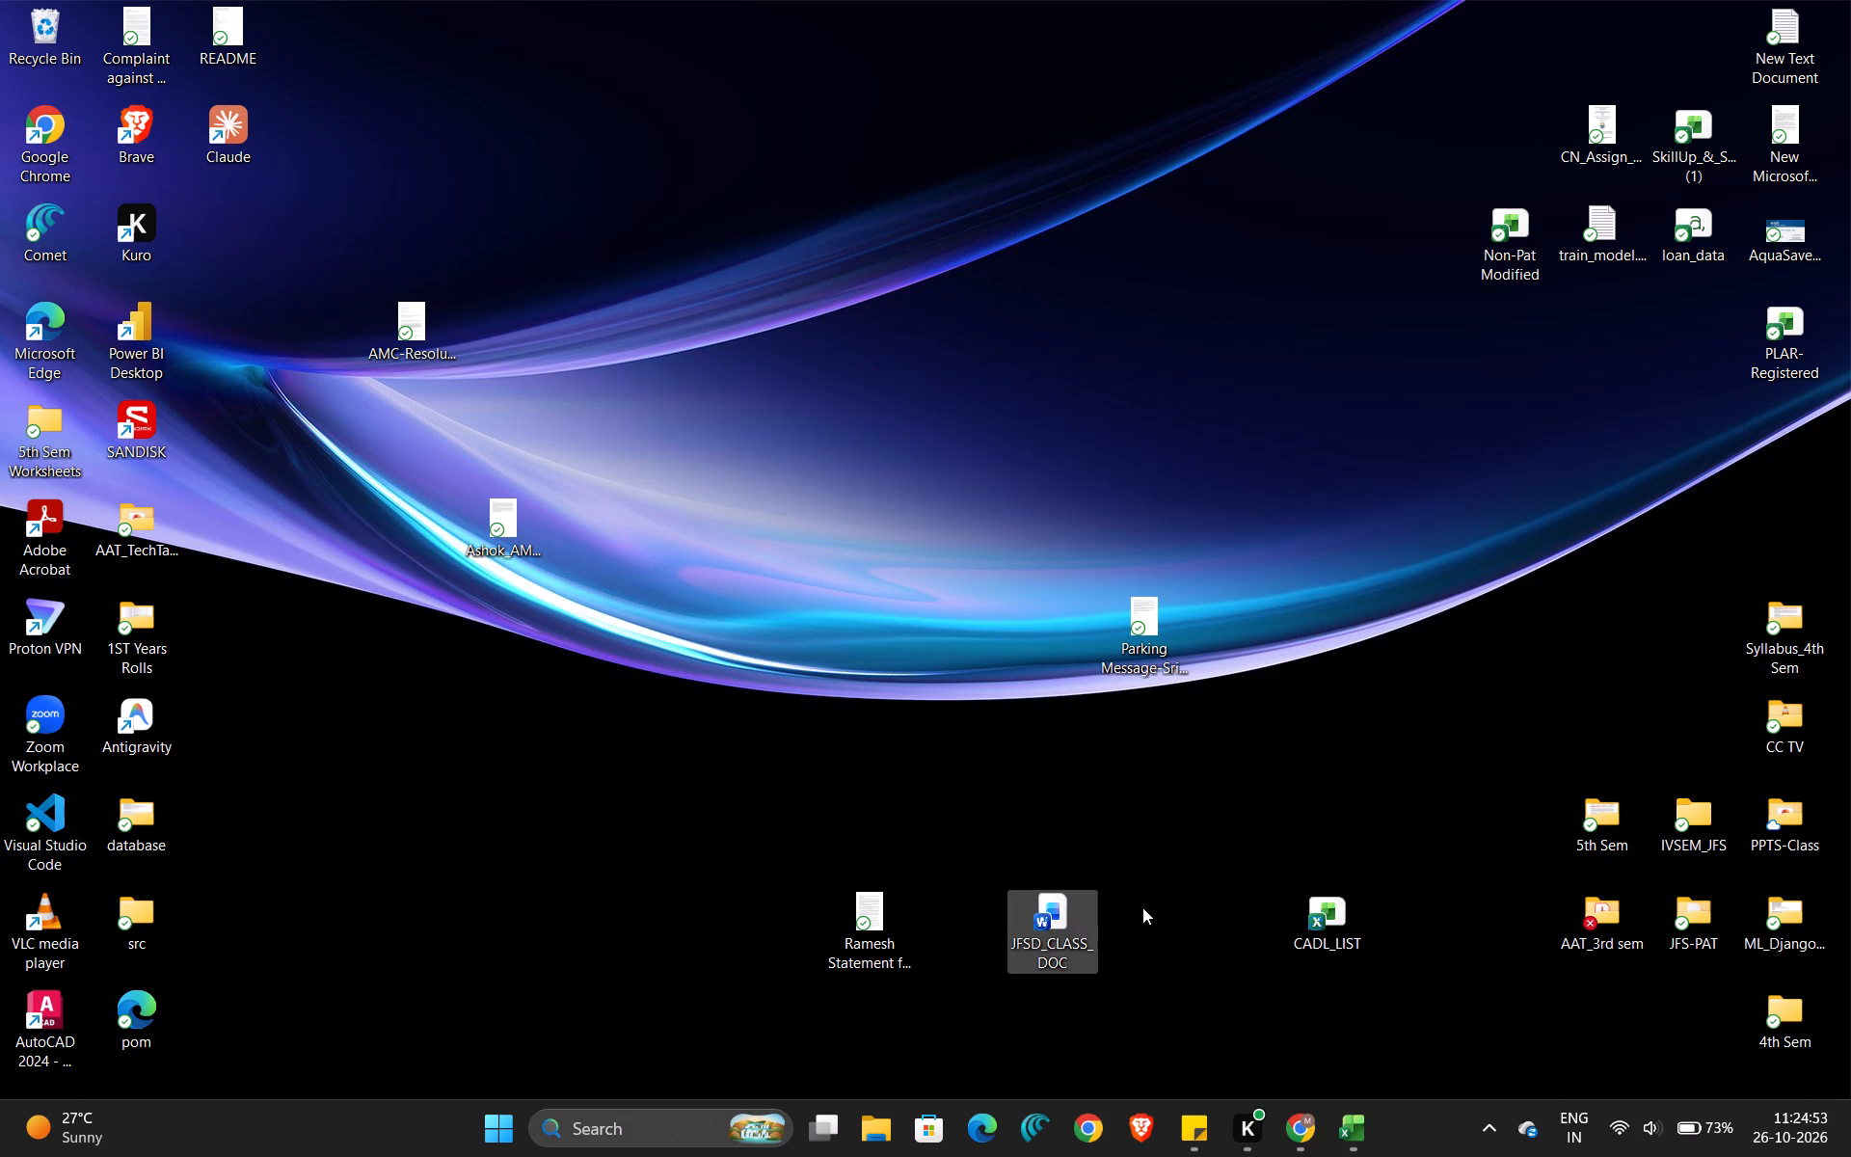
{"action": "double_click", "coordinate": [1024, 904]}
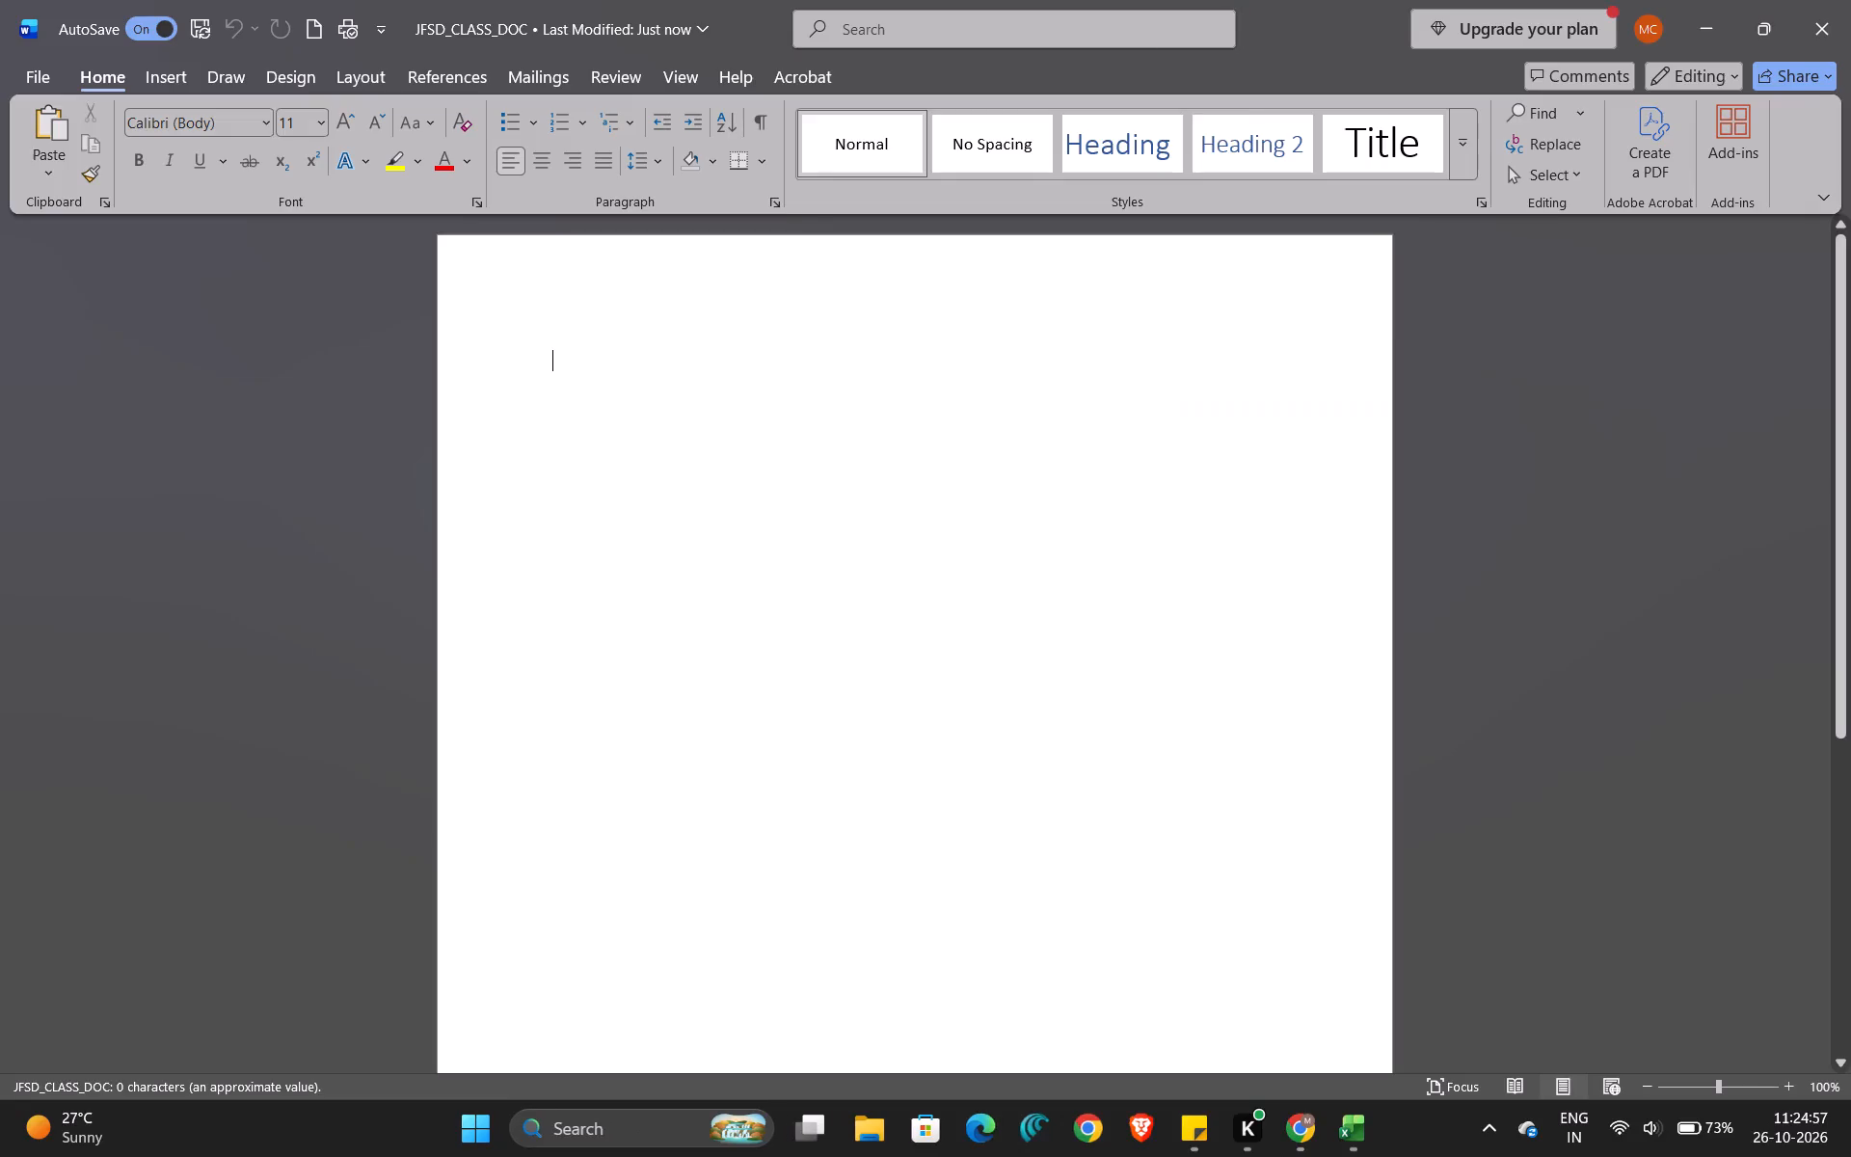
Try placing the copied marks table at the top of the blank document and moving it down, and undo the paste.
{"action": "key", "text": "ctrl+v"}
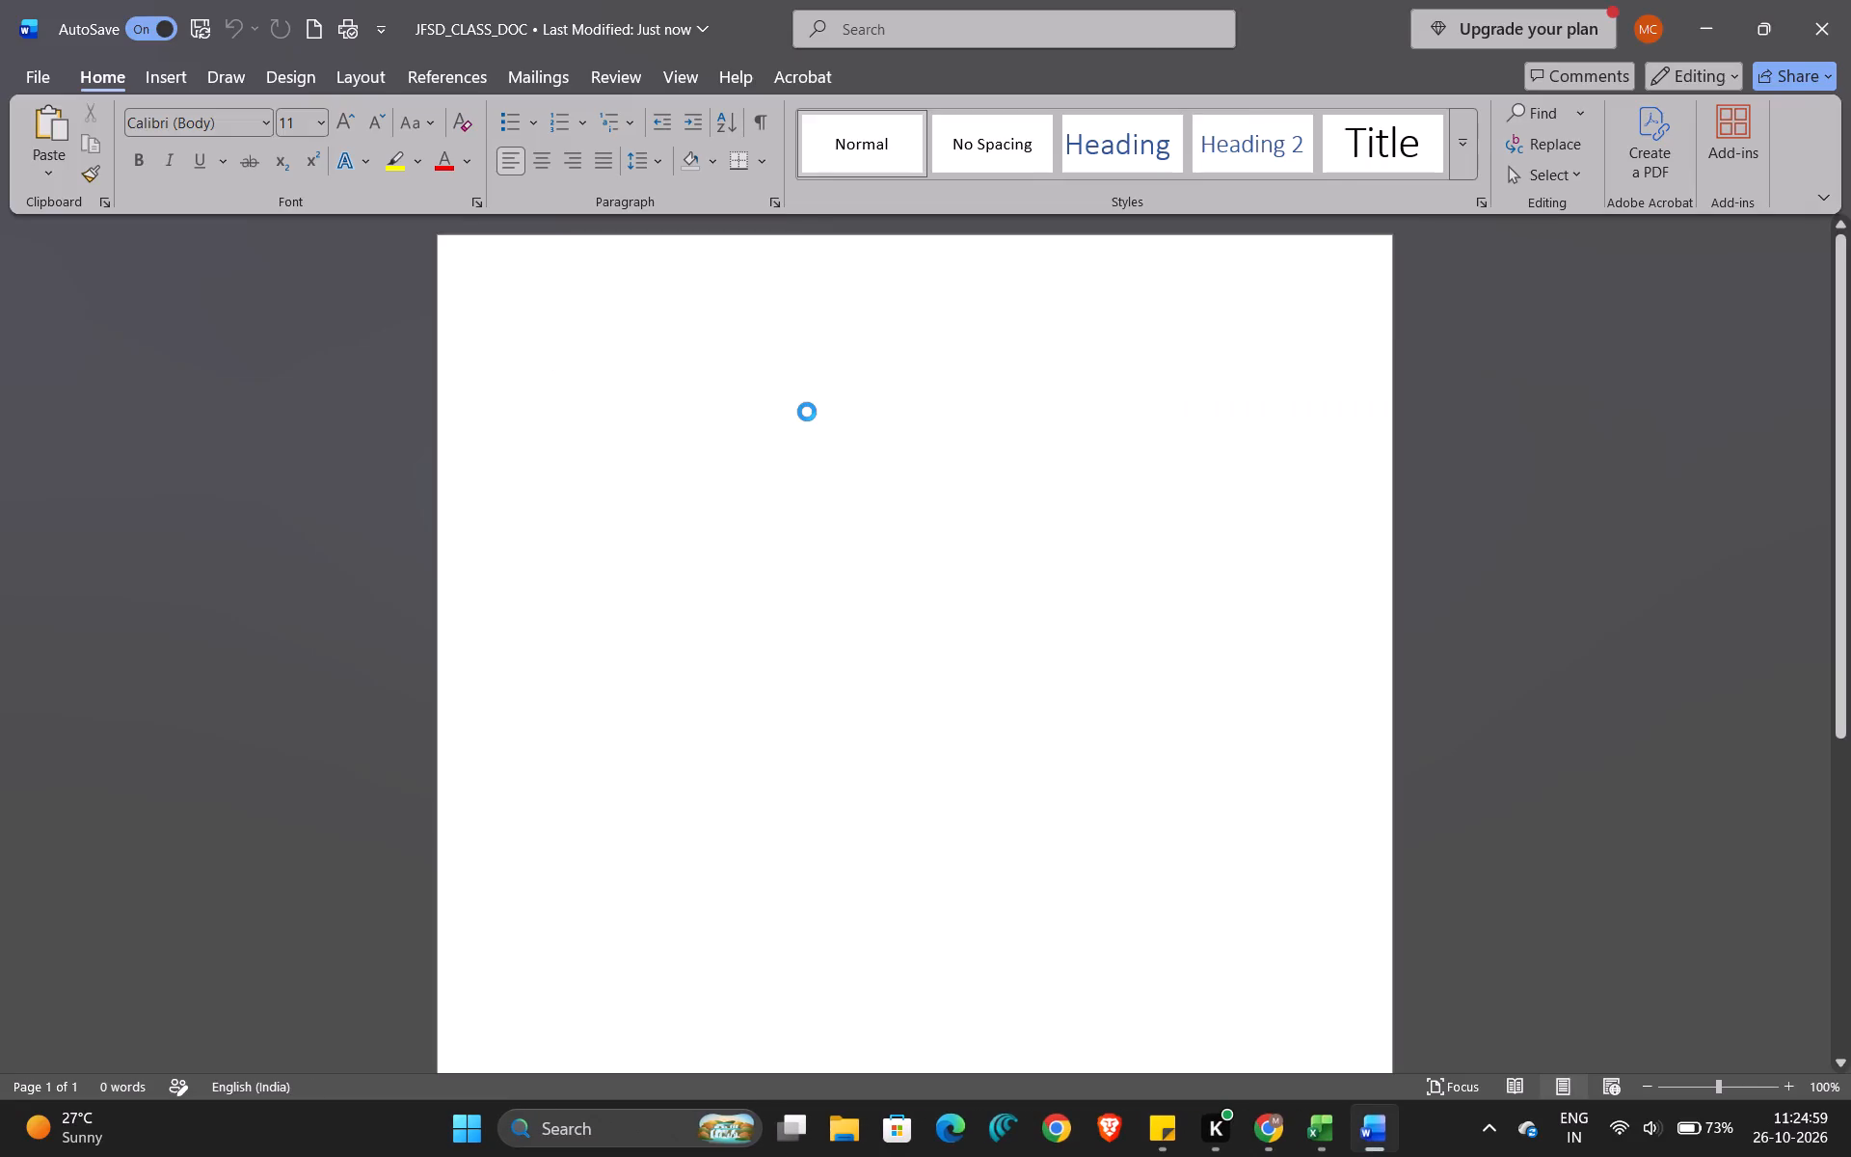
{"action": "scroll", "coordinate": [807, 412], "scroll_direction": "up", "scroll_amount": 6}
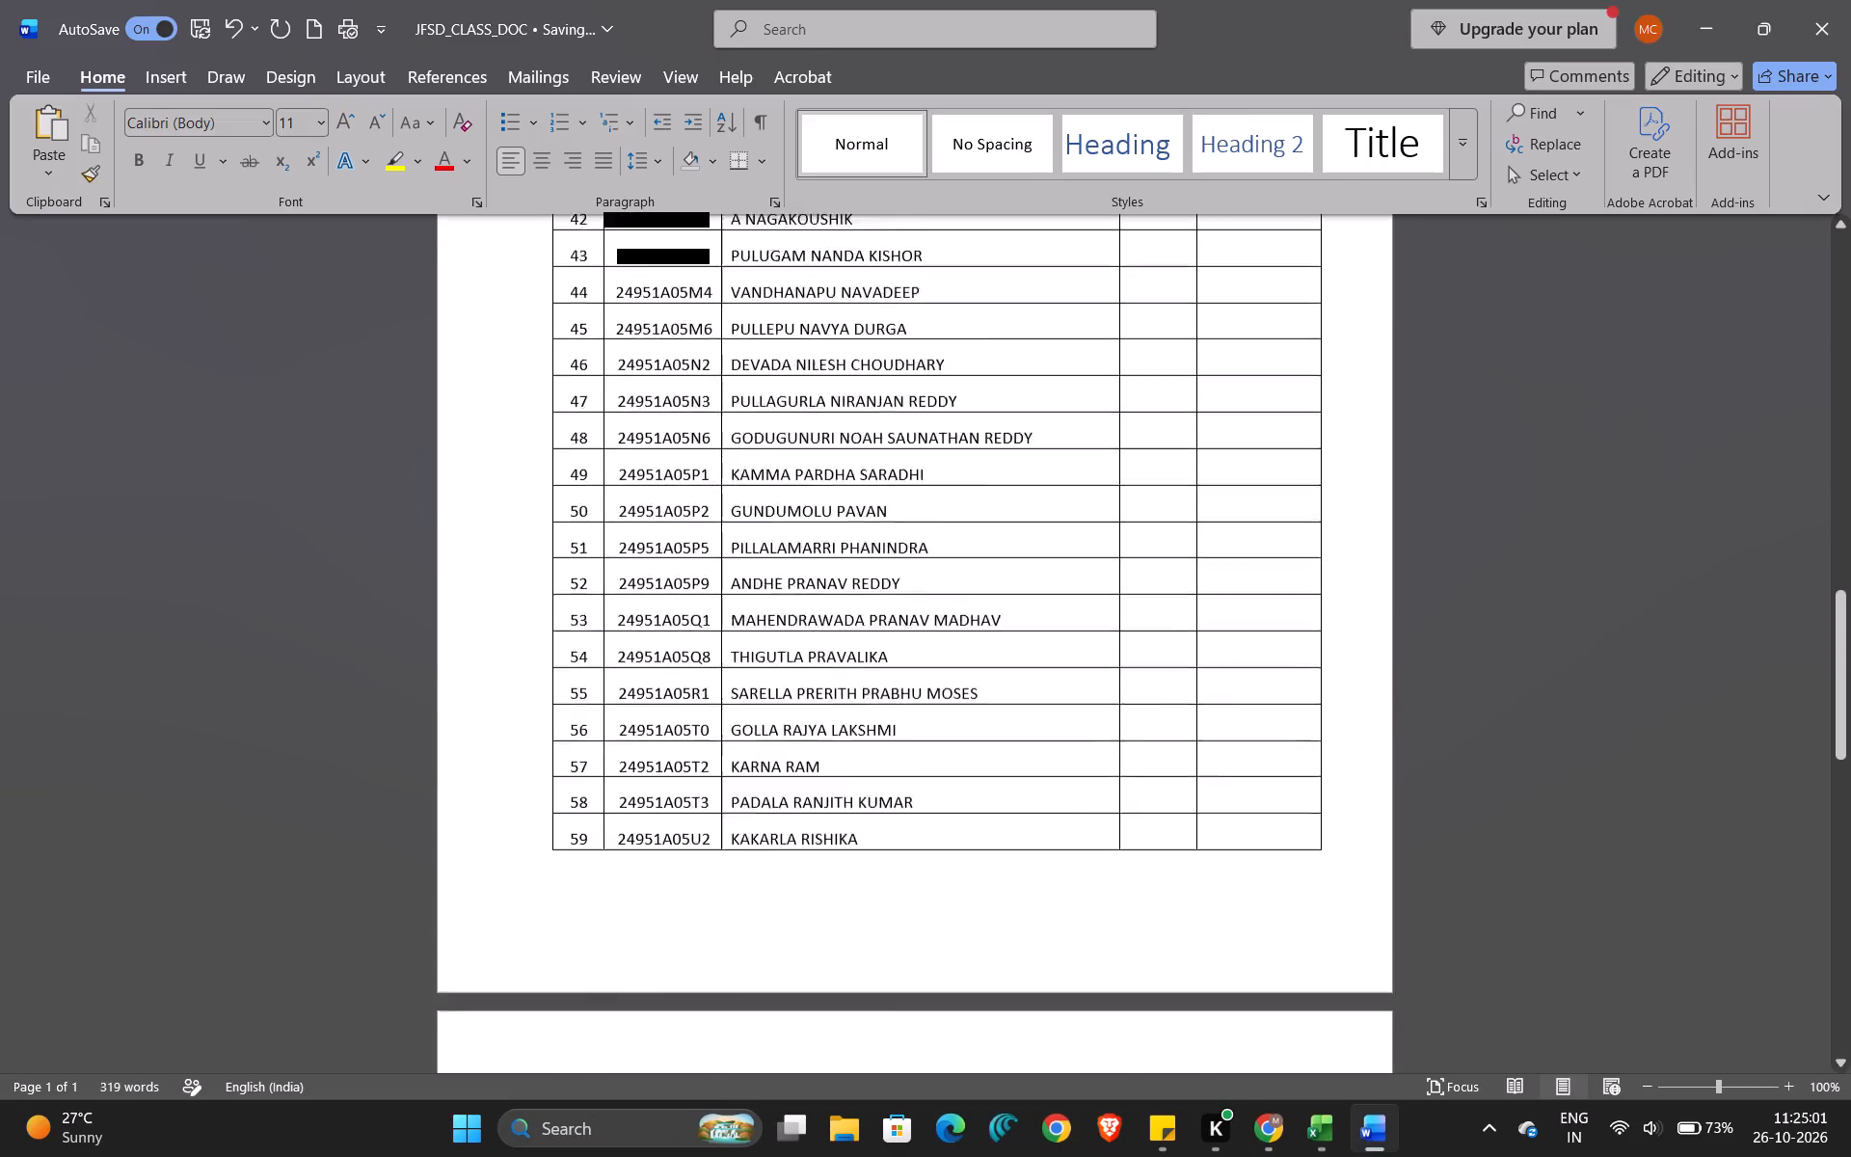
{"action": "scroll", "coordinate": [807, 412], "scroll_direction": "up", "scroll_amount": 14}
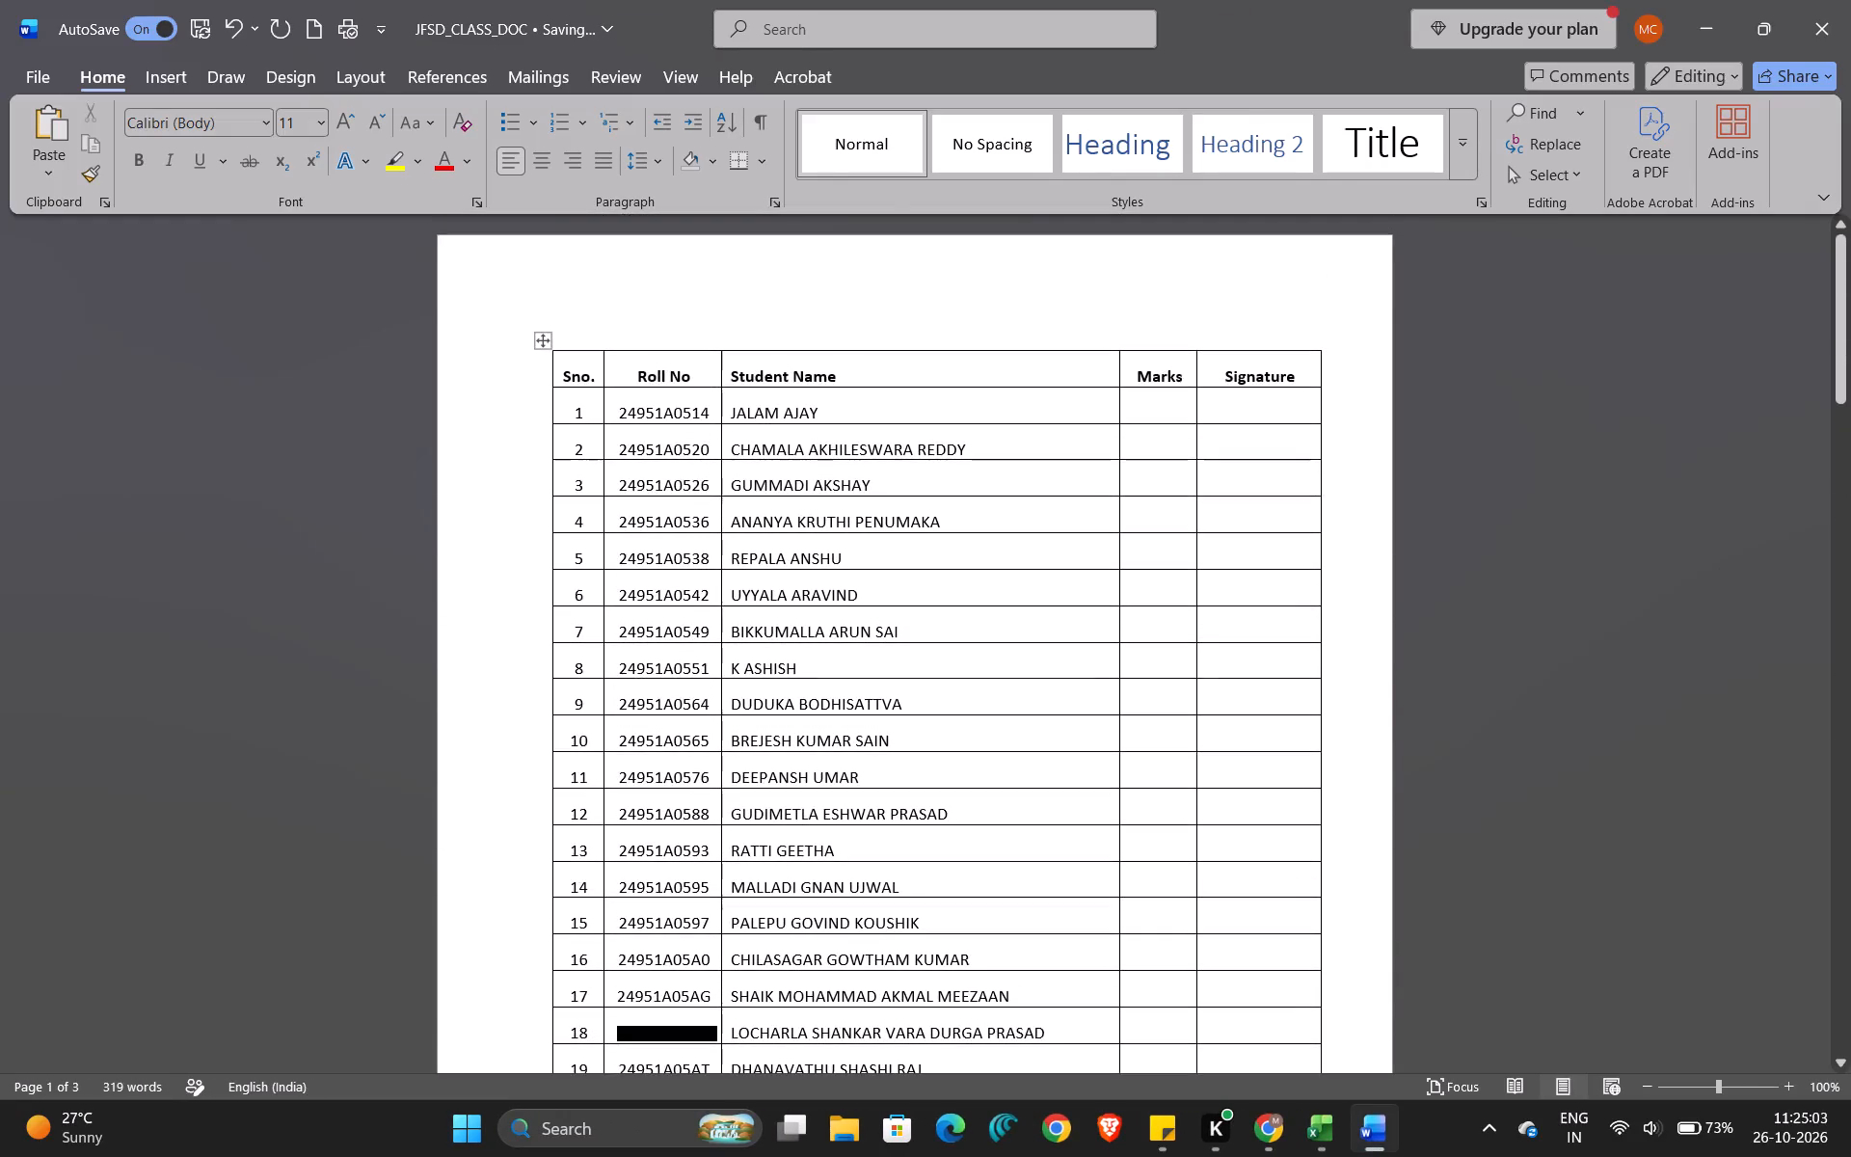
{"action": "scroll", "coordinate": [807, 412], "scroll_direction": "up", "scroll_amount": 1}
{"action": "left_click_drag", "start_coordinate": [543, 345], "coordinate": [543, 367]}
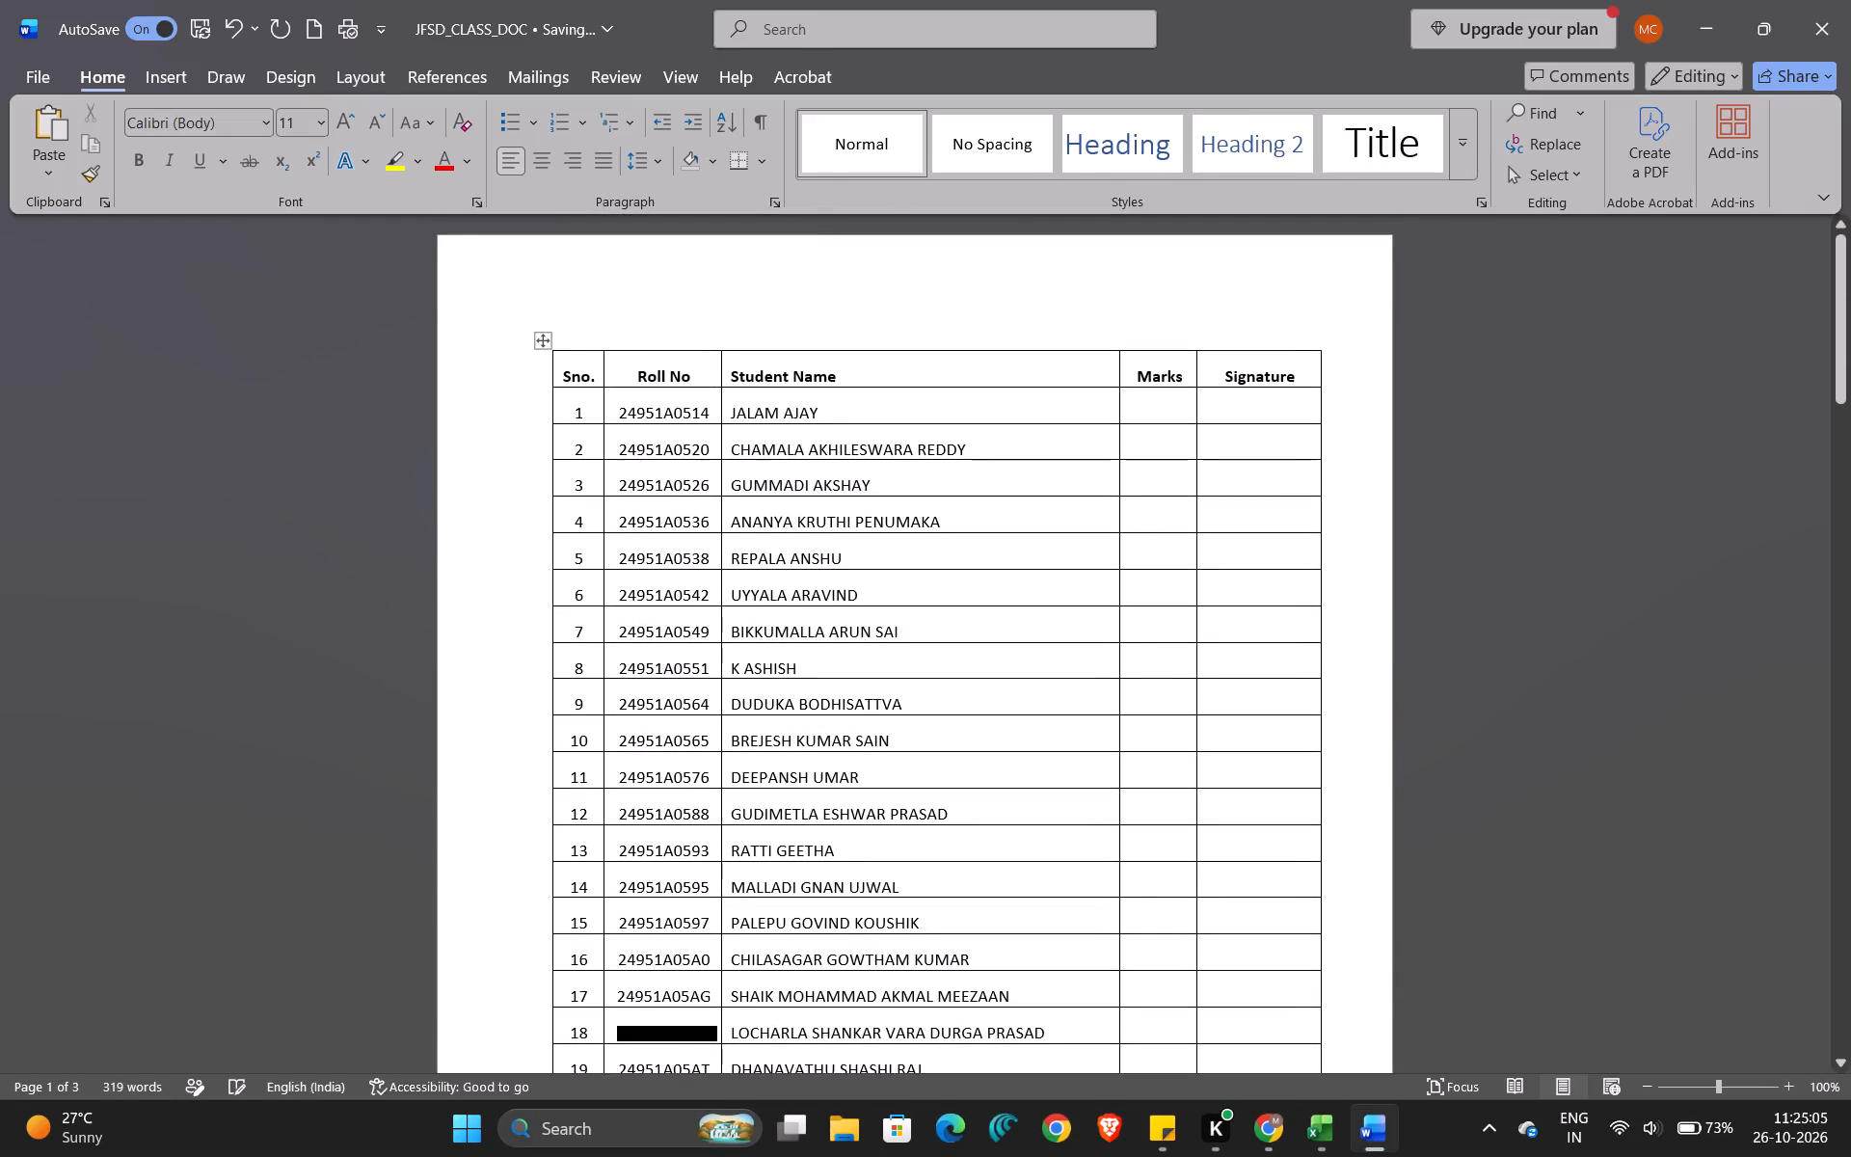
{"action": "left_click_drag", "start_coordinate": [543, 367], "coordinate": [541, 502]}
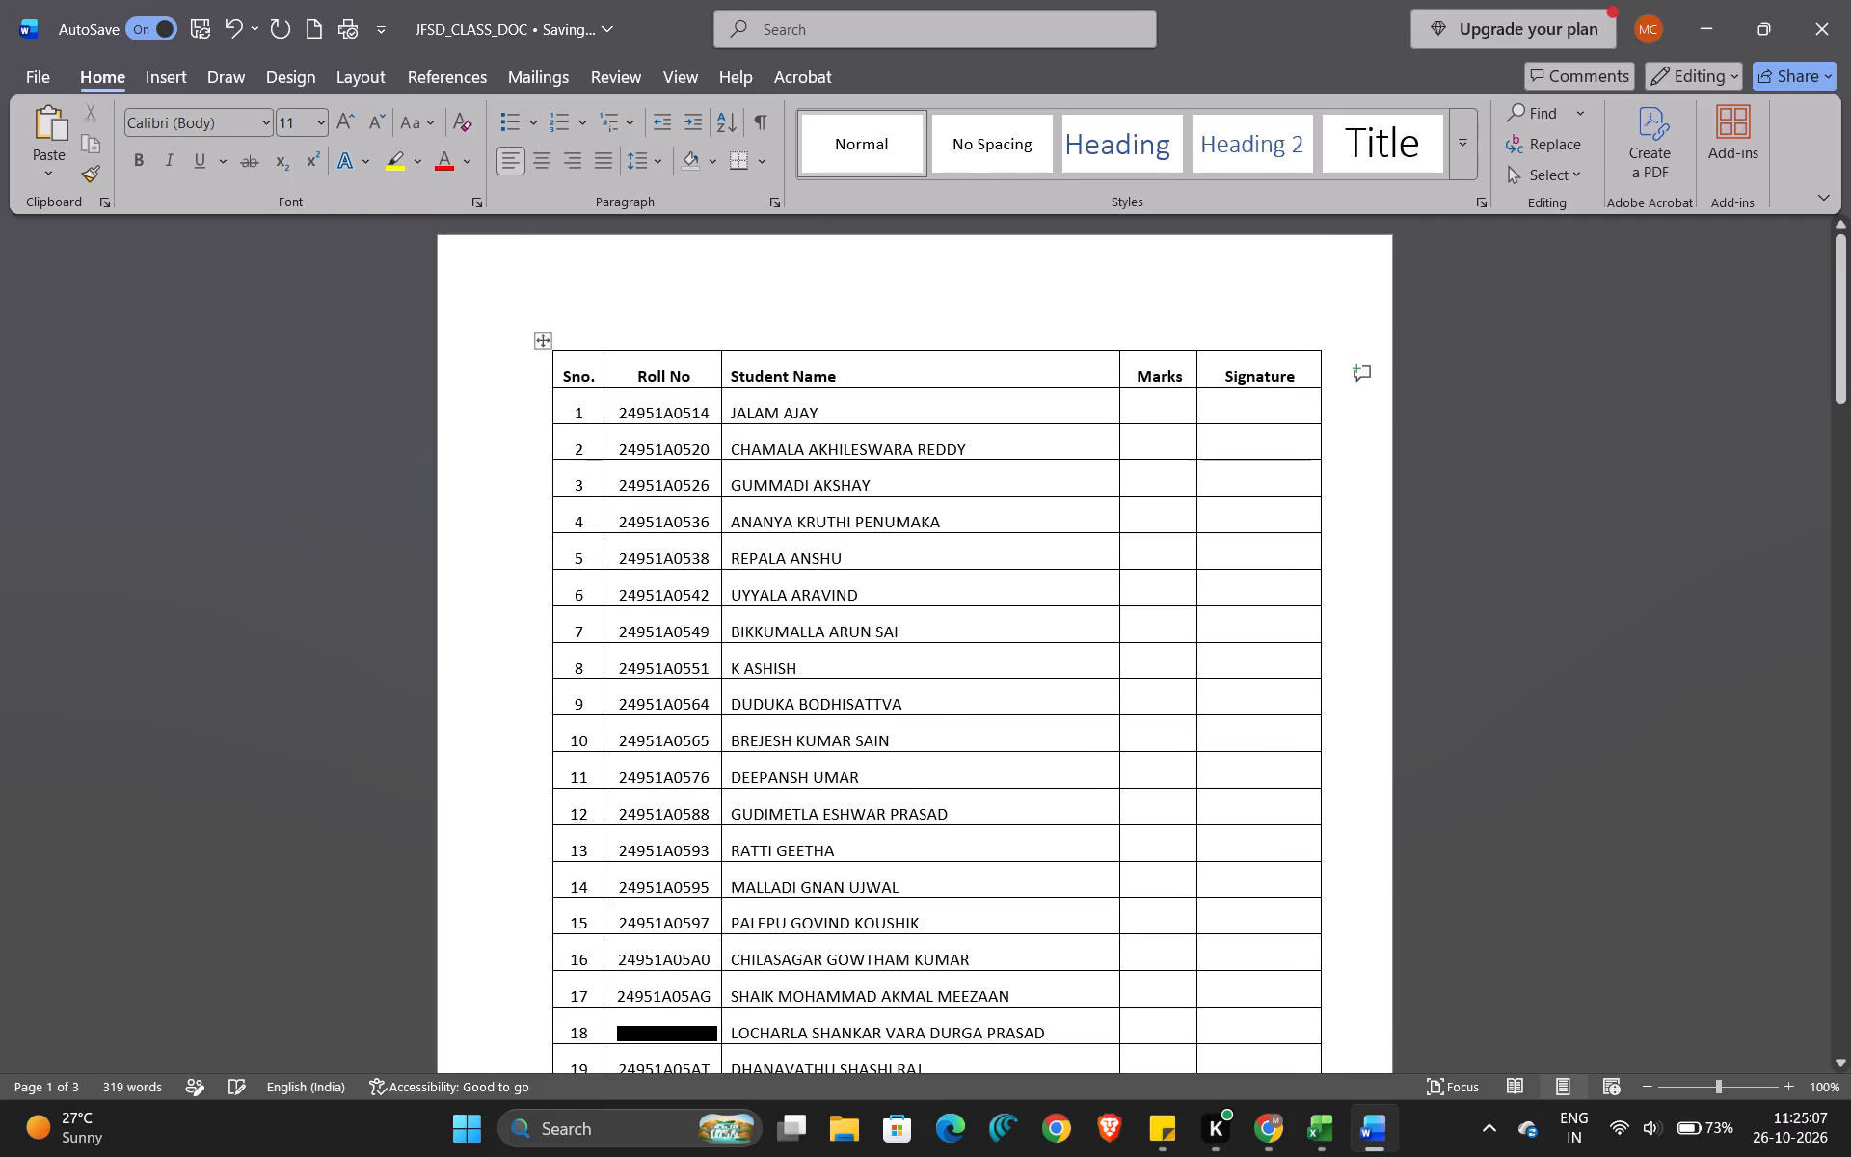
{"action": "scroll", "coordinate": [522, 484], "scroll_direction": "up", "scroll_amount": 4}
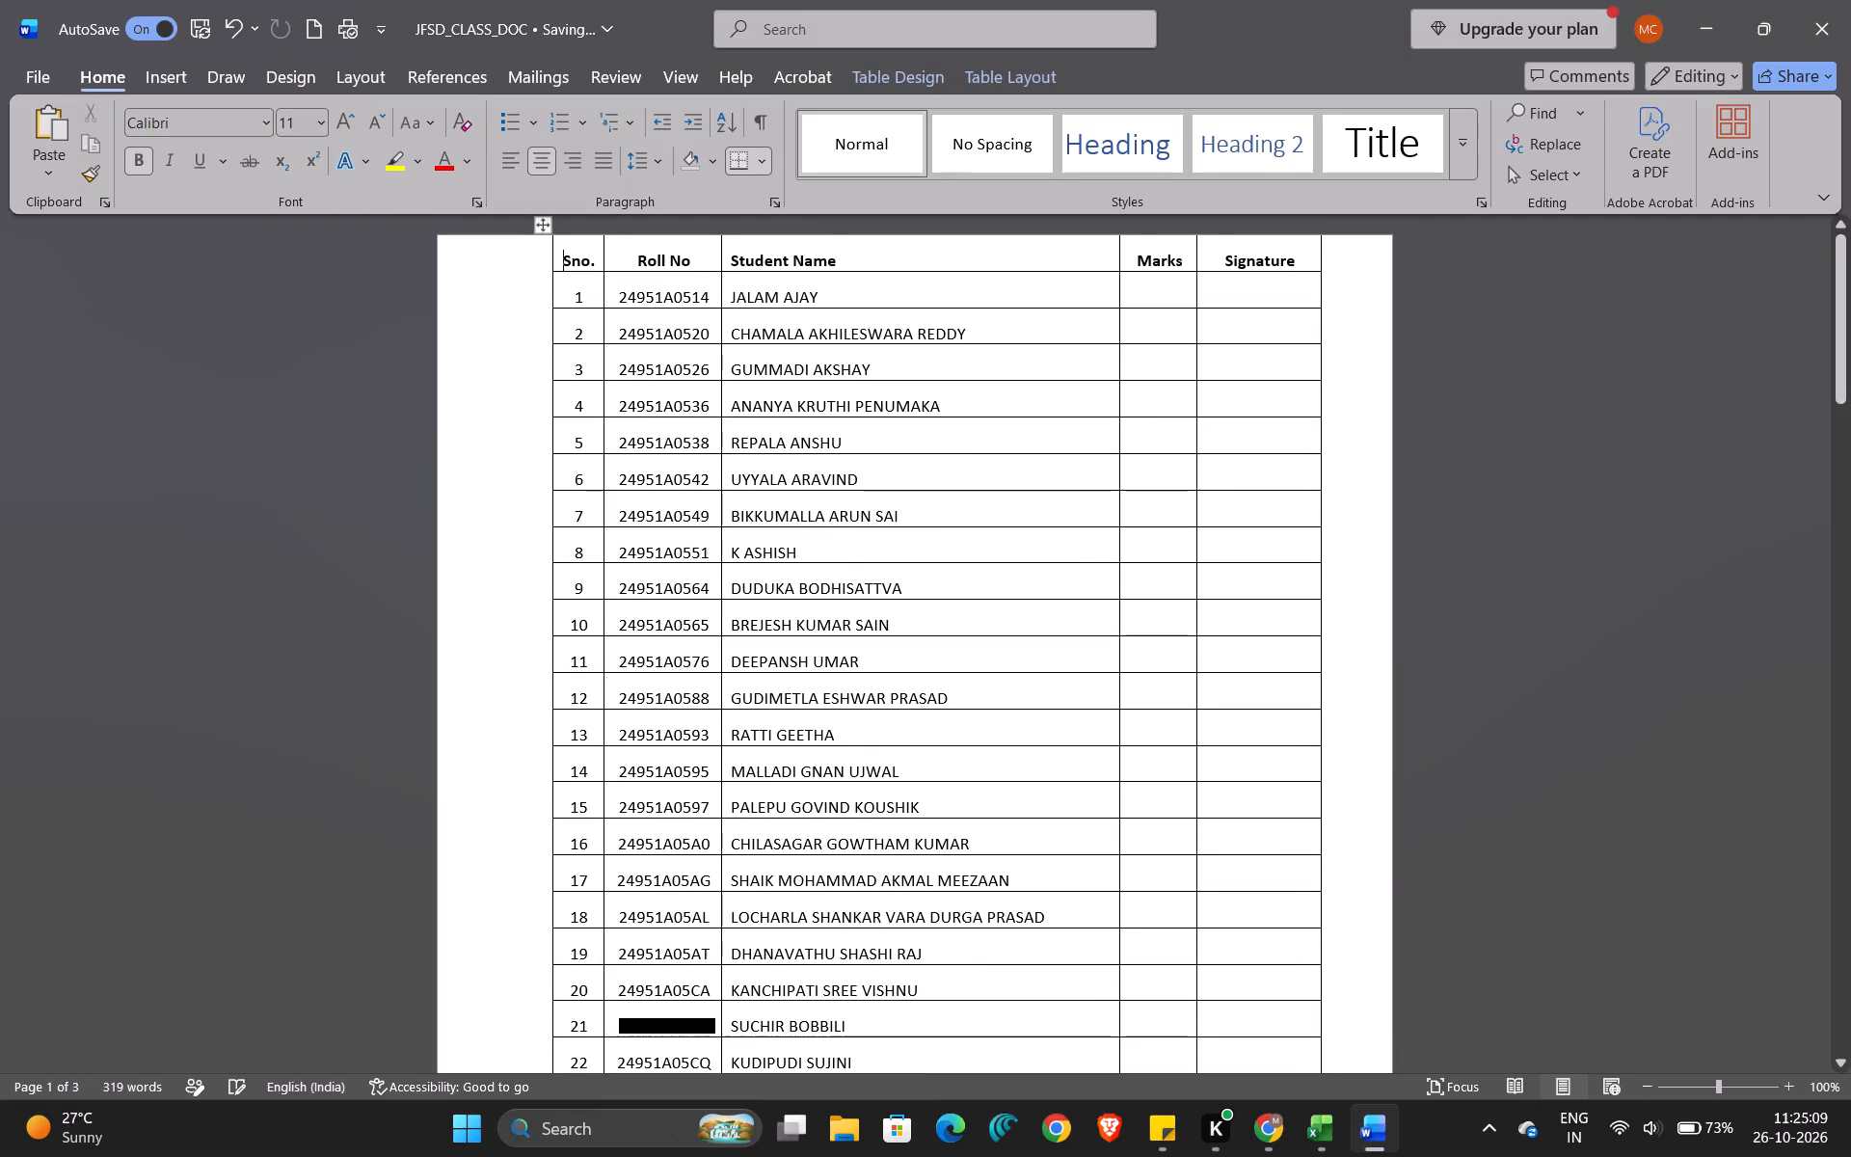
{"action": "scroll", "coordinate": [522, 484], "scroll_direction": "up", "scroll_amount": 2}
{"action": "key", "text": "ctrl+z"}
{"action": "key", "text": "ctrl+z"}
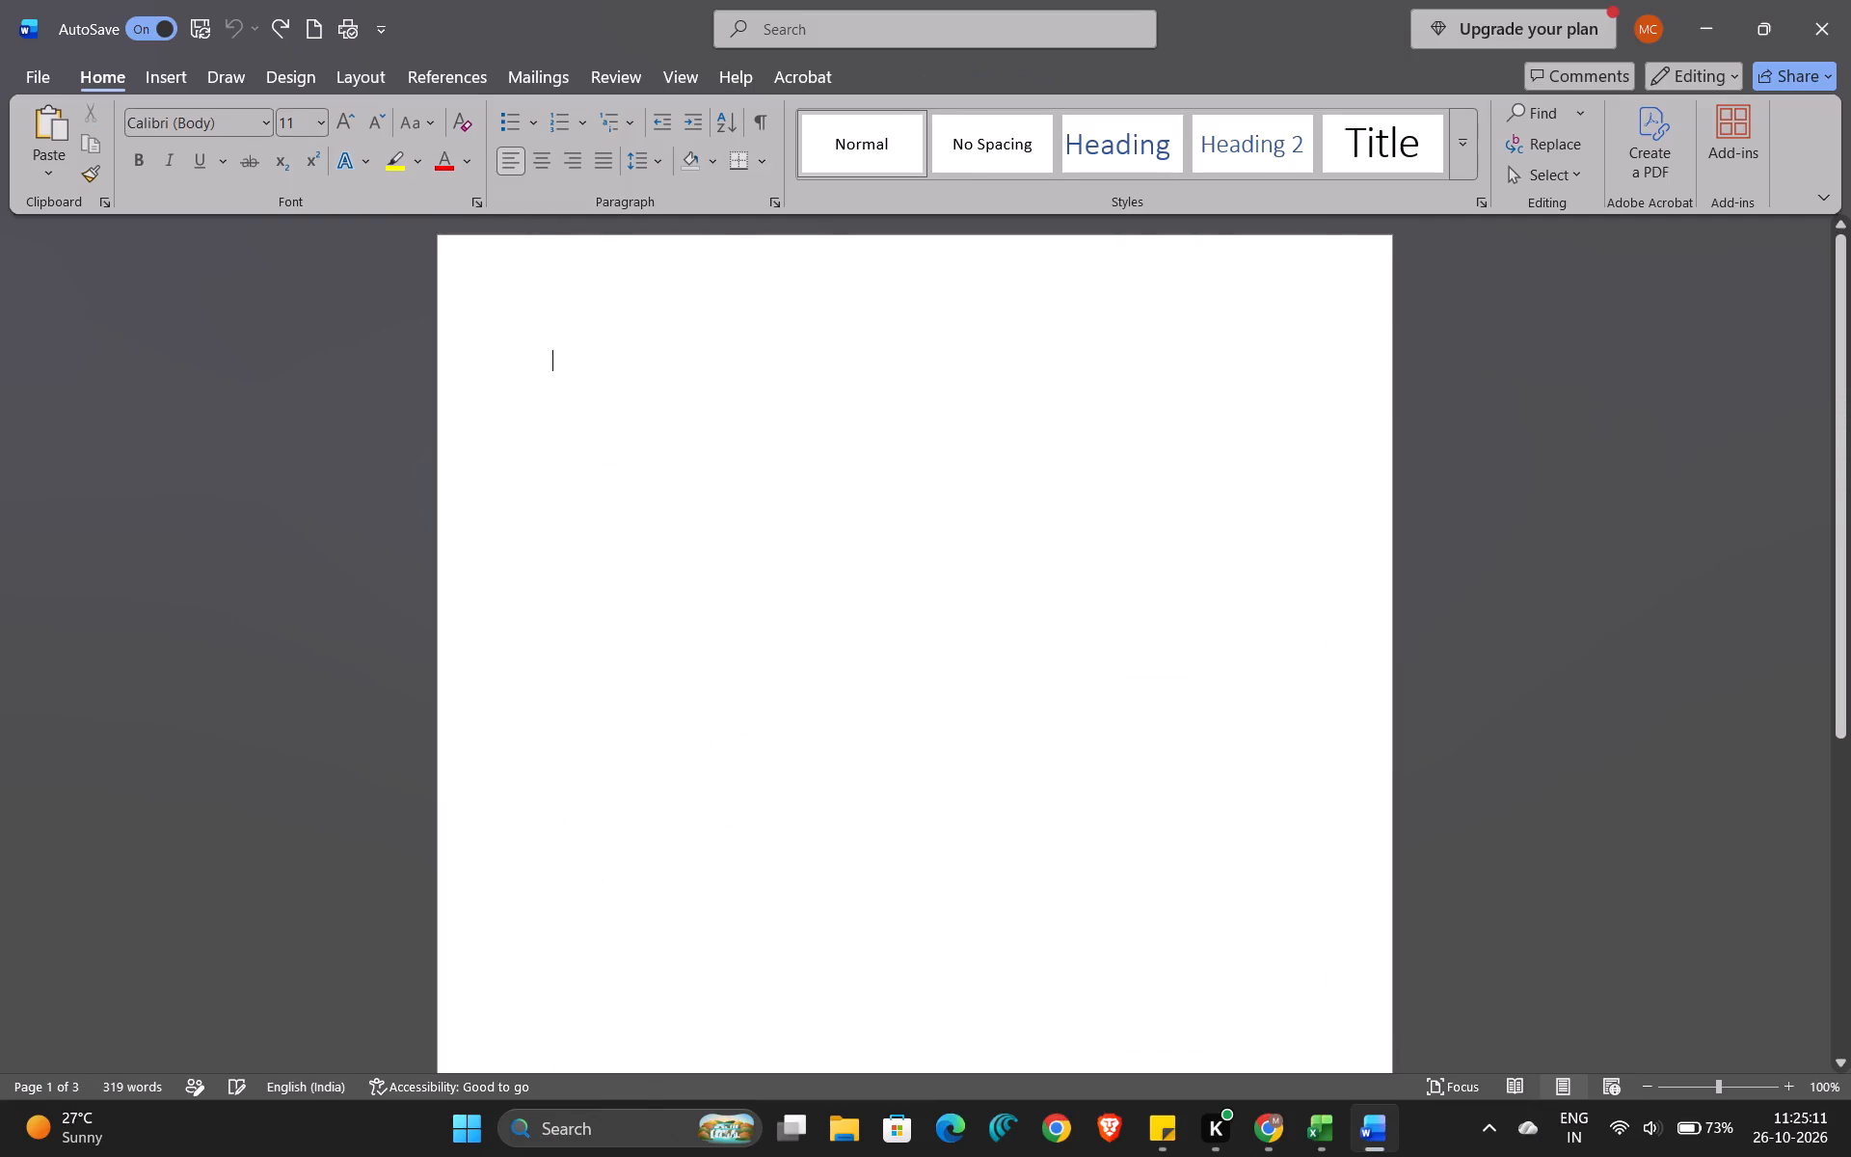
Enter the centred heading "Java Full Stack Developmet(JFSD) - Internal" on the document's first line.
{"action": "left_click", "coordinate": [539, 155]}
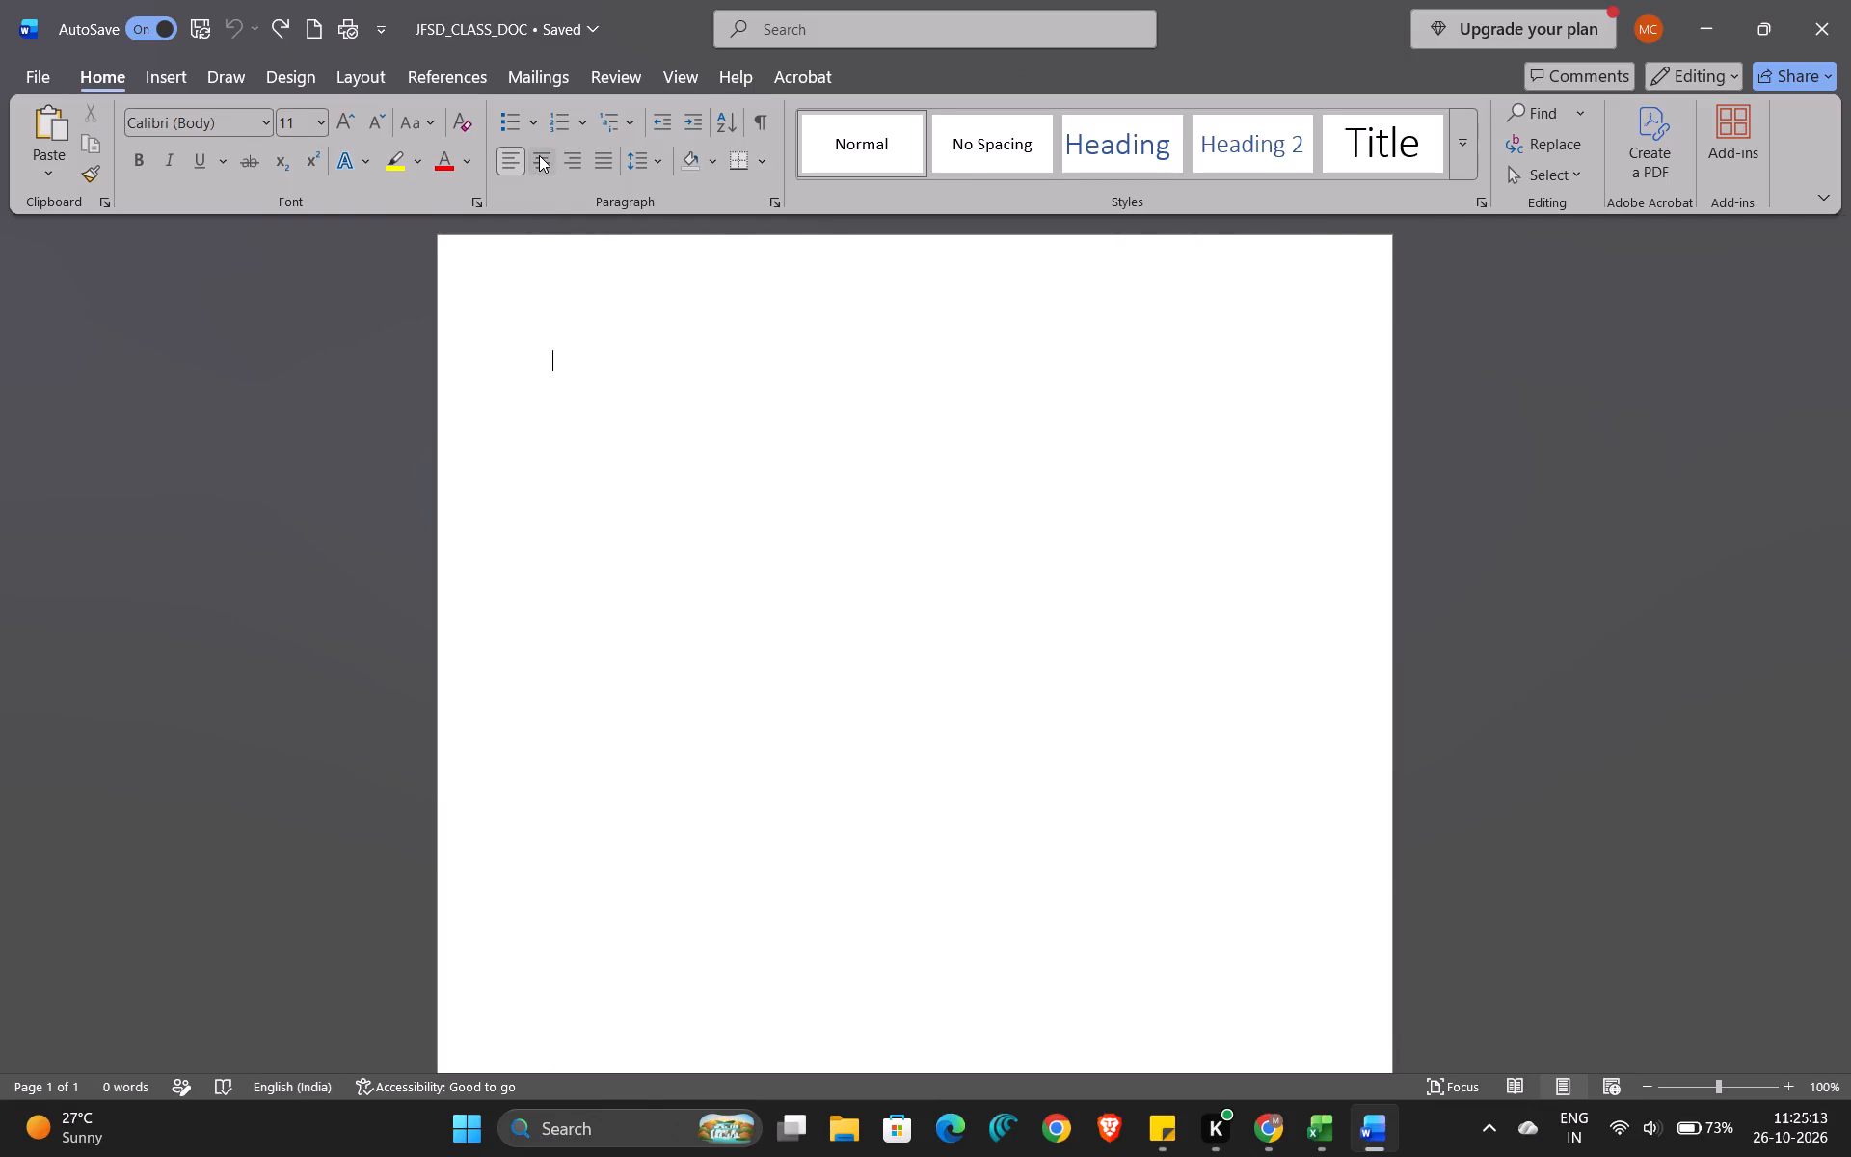
{"action": "key", "text": "shift+c"}
{"action": "key", "text": "BackSpace"}
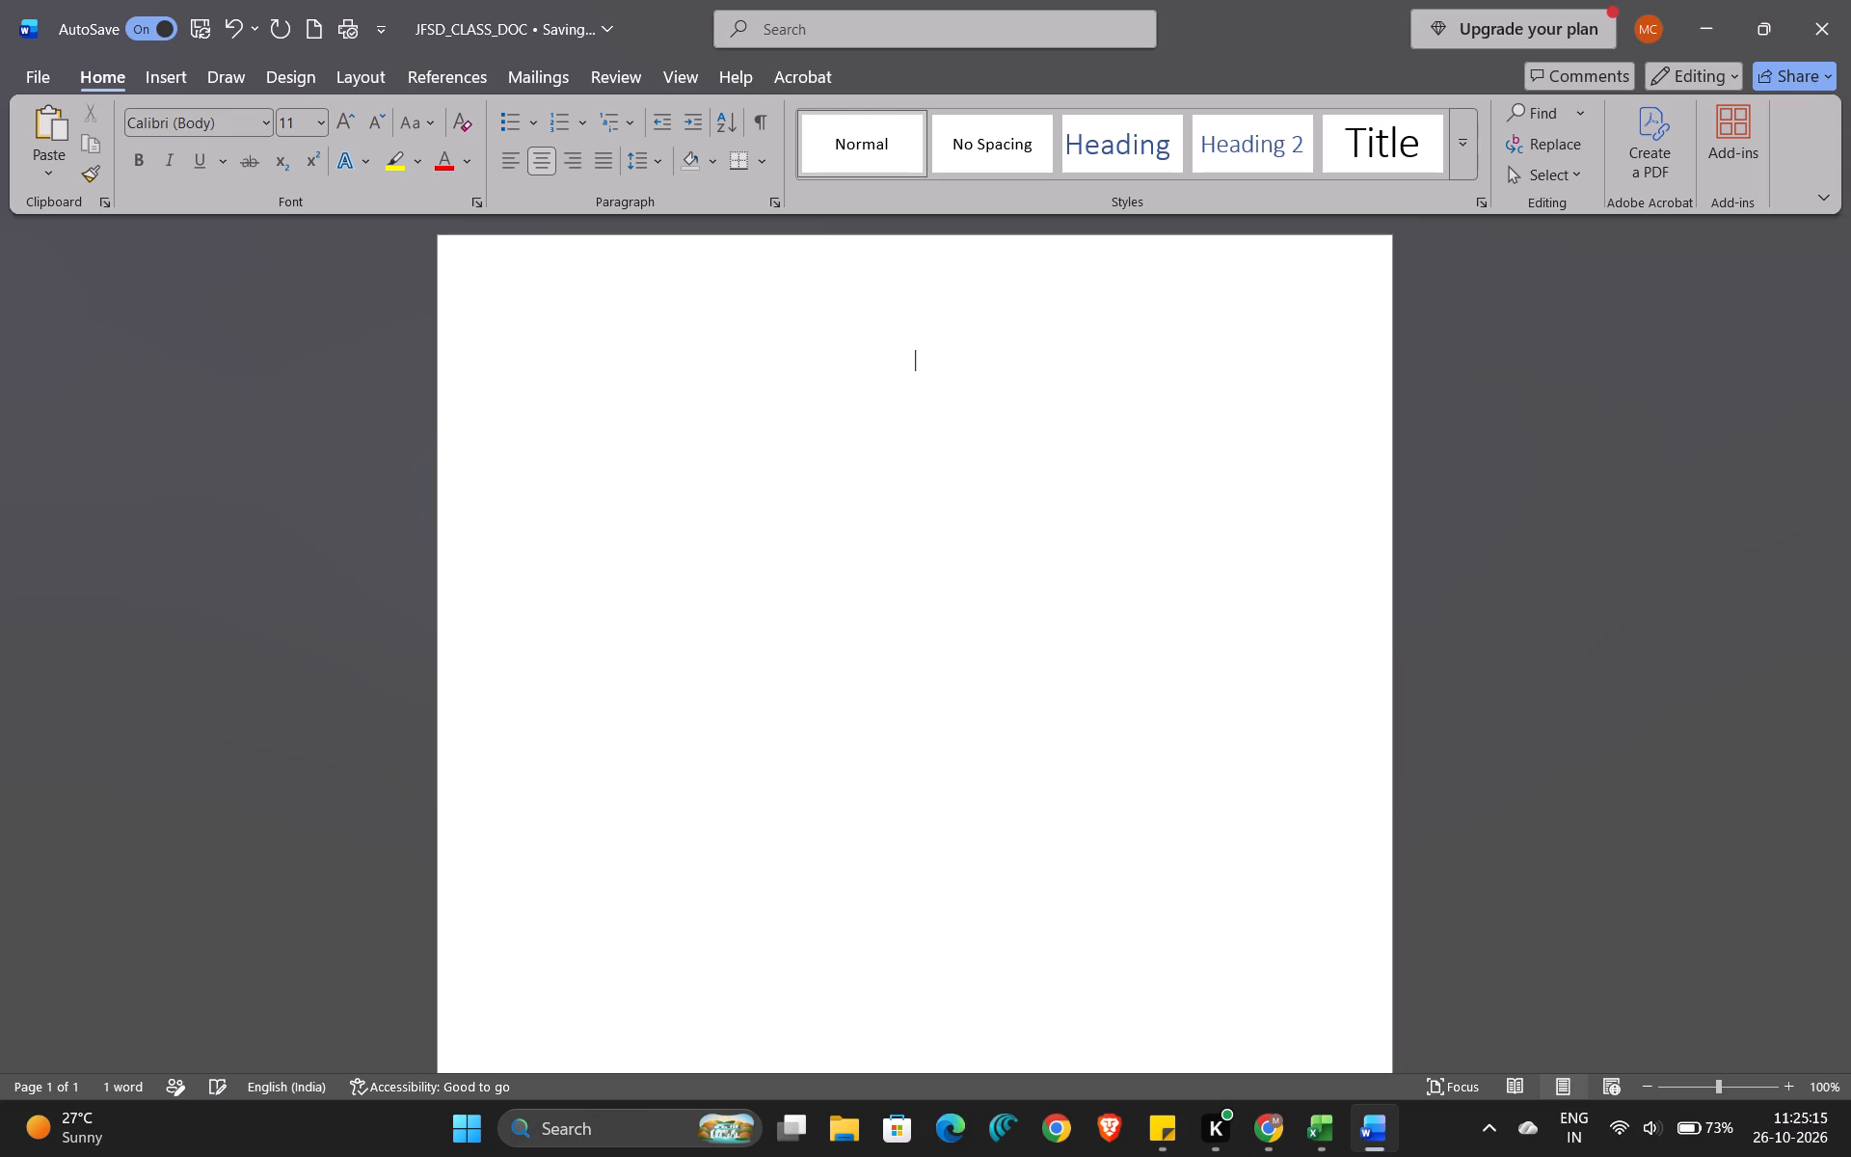
{"action": "type", "text": "Java"}
{"action": "key", "text": "space"}
{"action": "type", "text": "Full Stack Developmen"}
{"action": "key", "text": "BackSpace"}
{"action": "key", "text": "t"}
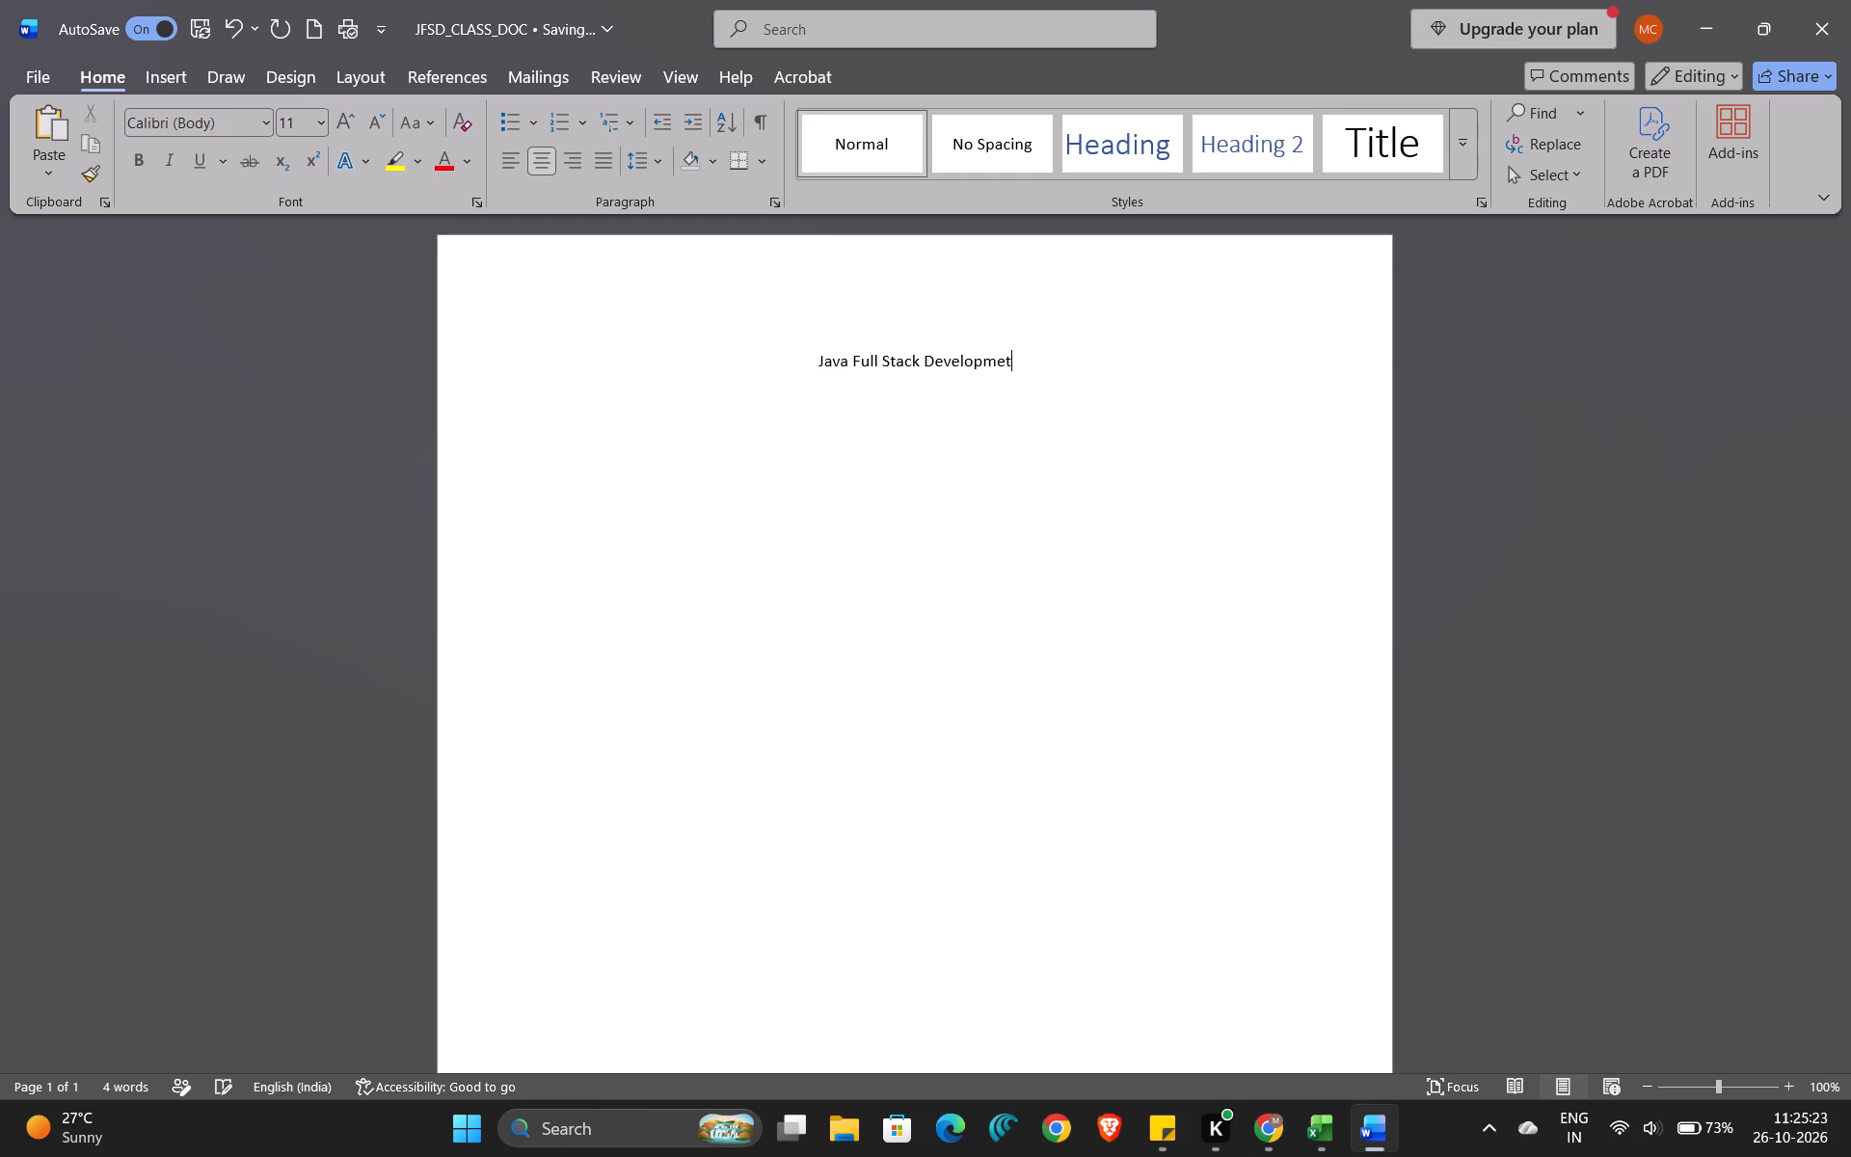
{"action": "key", "text": "shift+parenleft"}
{"action": "type", "text": "JFSD) - Internal"}
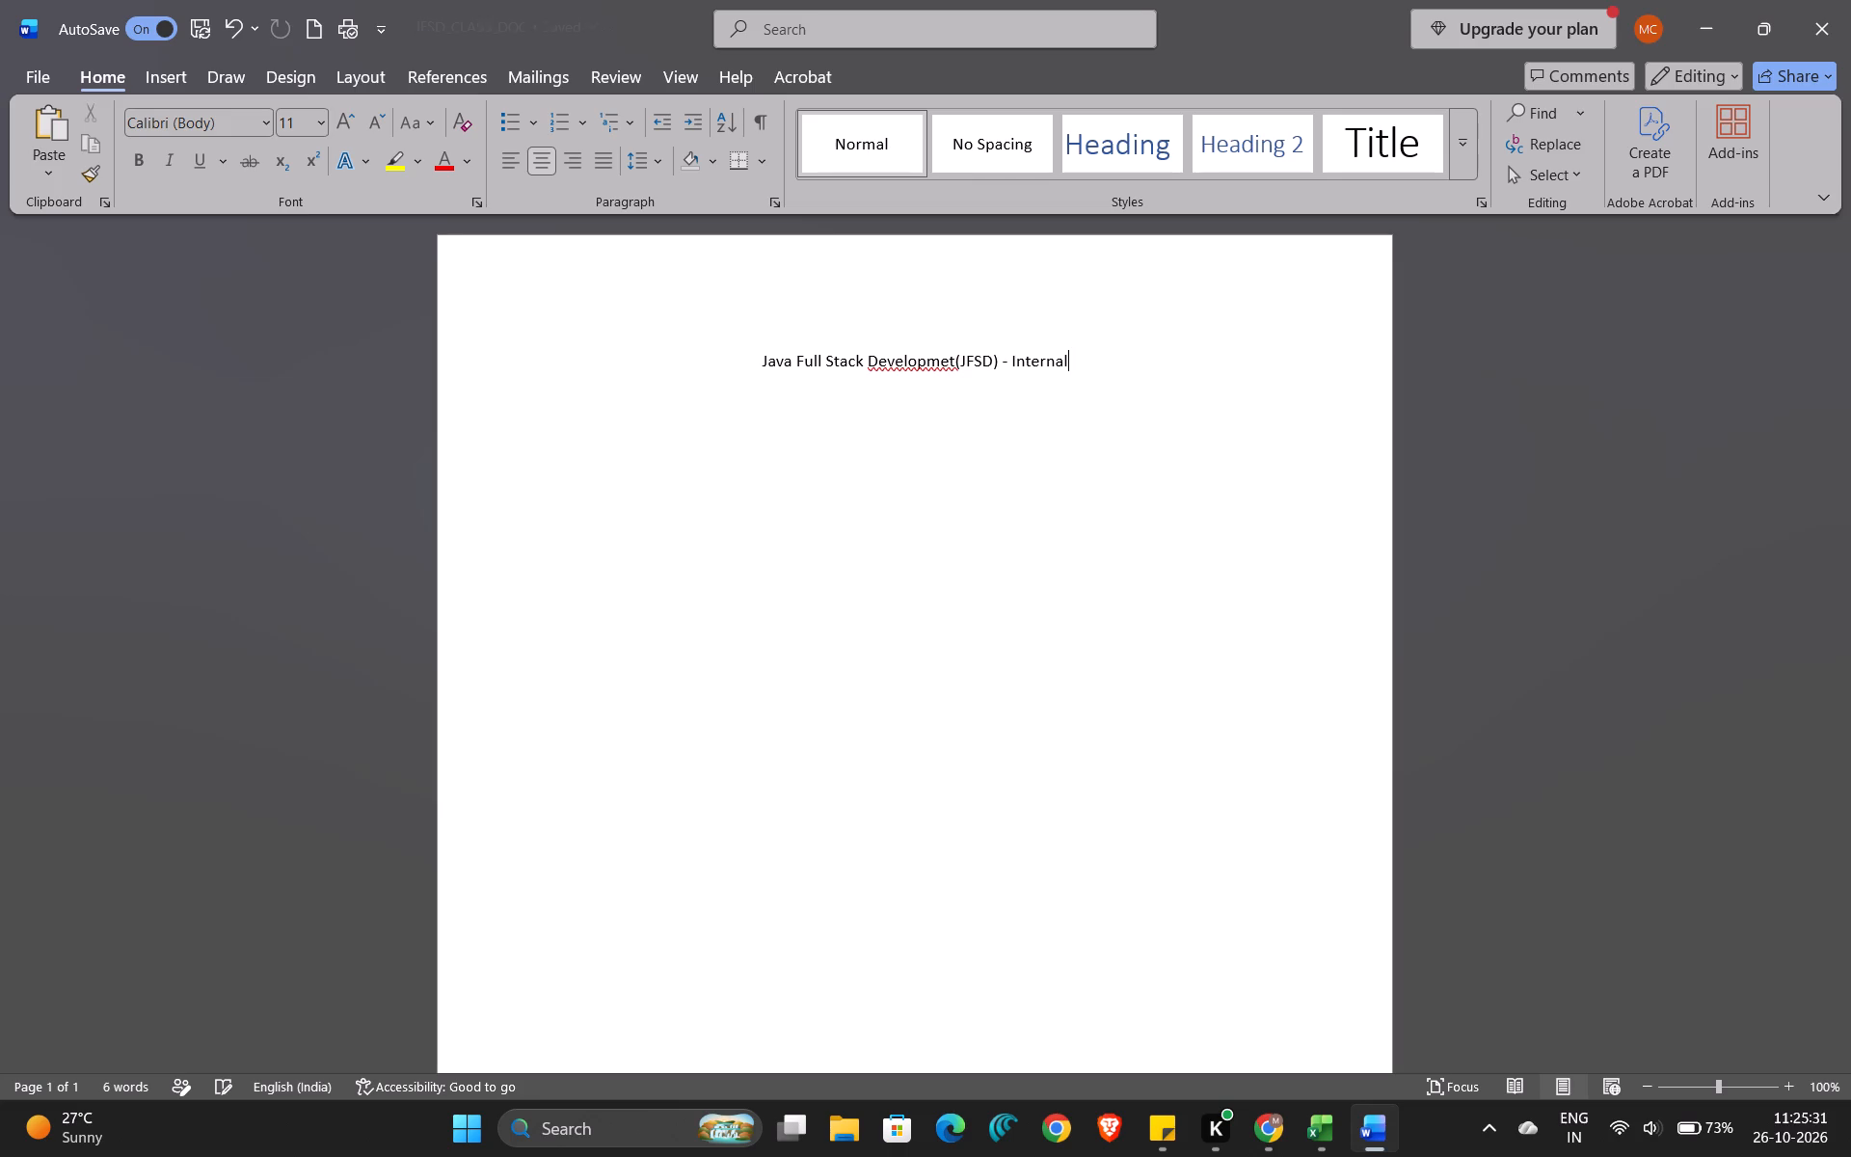
Add the date line "(17/10/2026)" below the heading.
{"action": "key", "text": "Return"}
{"action": "key", "text": "shift+parenleft"}
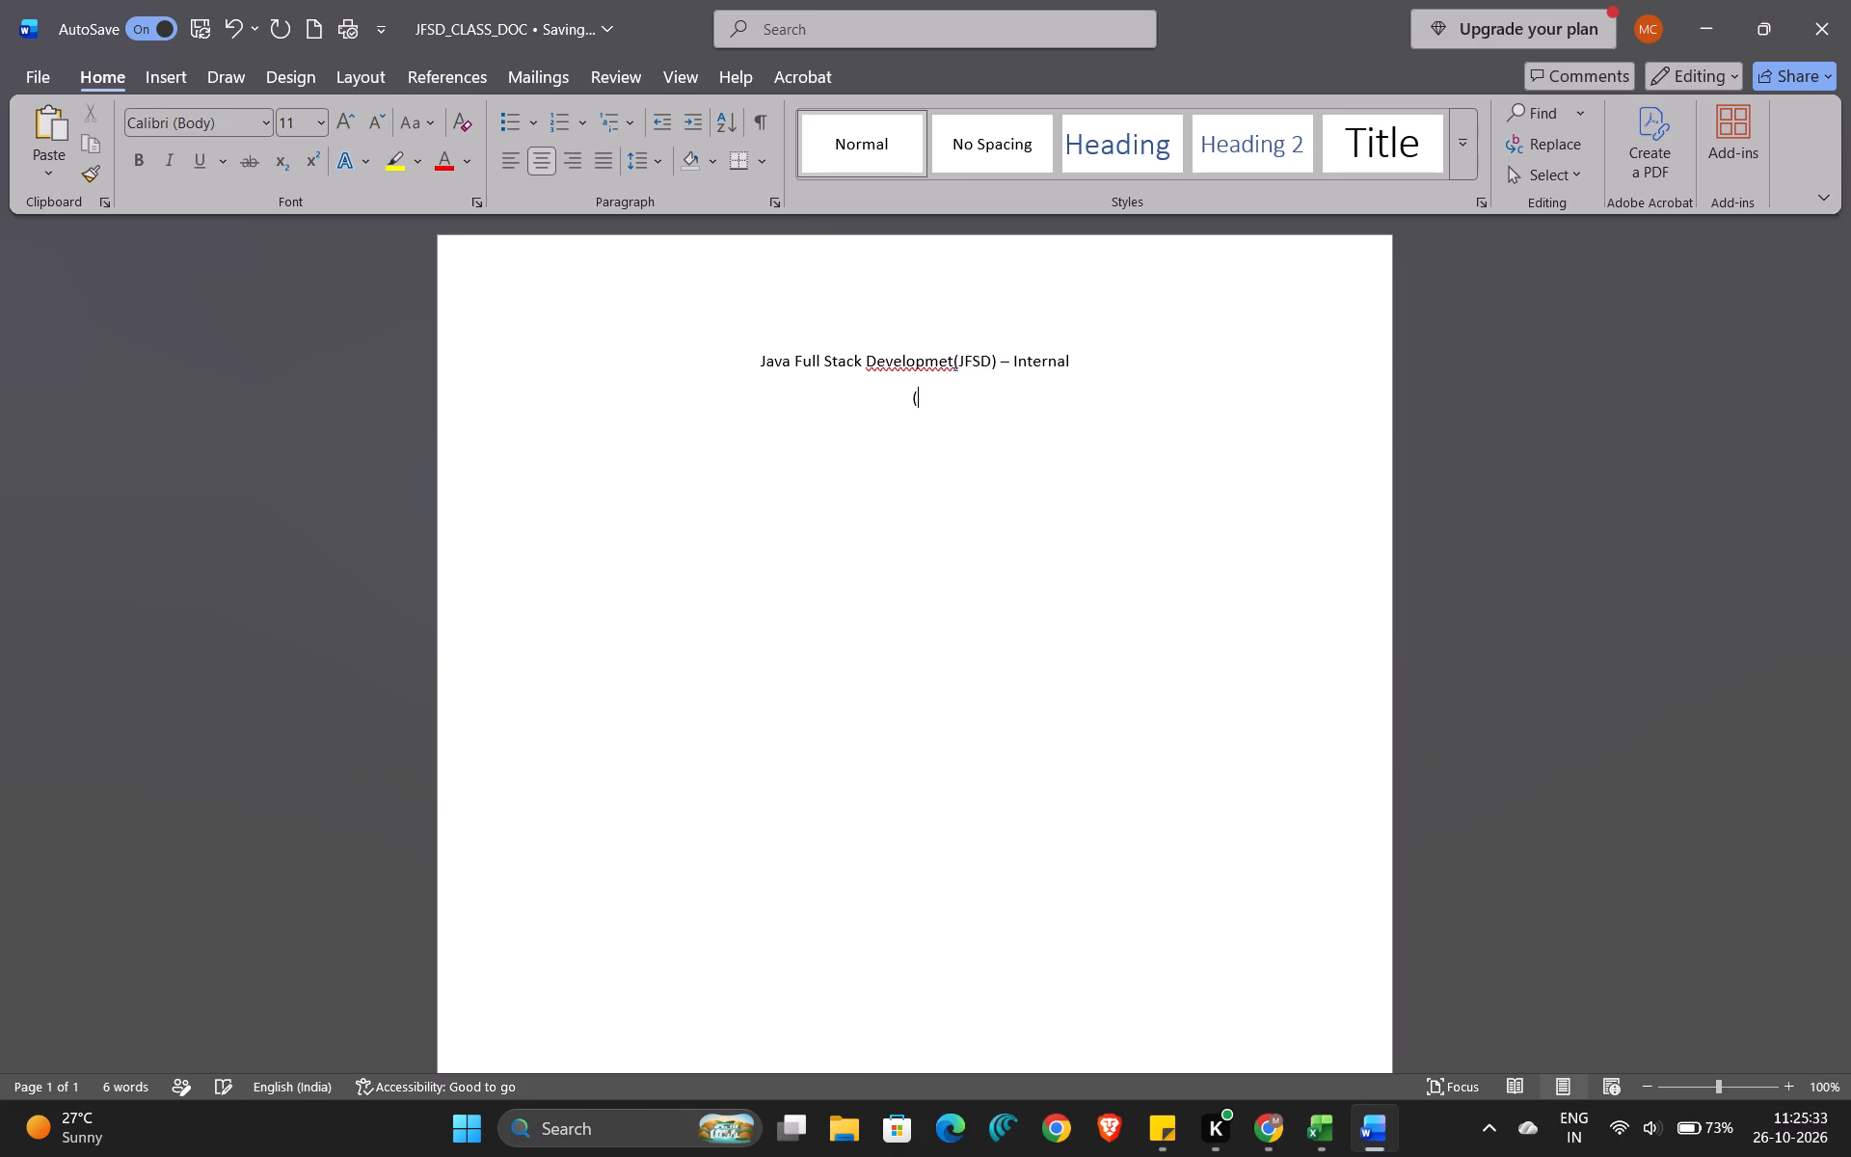
{"action": "key", "text": "End"}
{"action": "key", "text": "Home"}
{"action": "key", "text": "slash"}
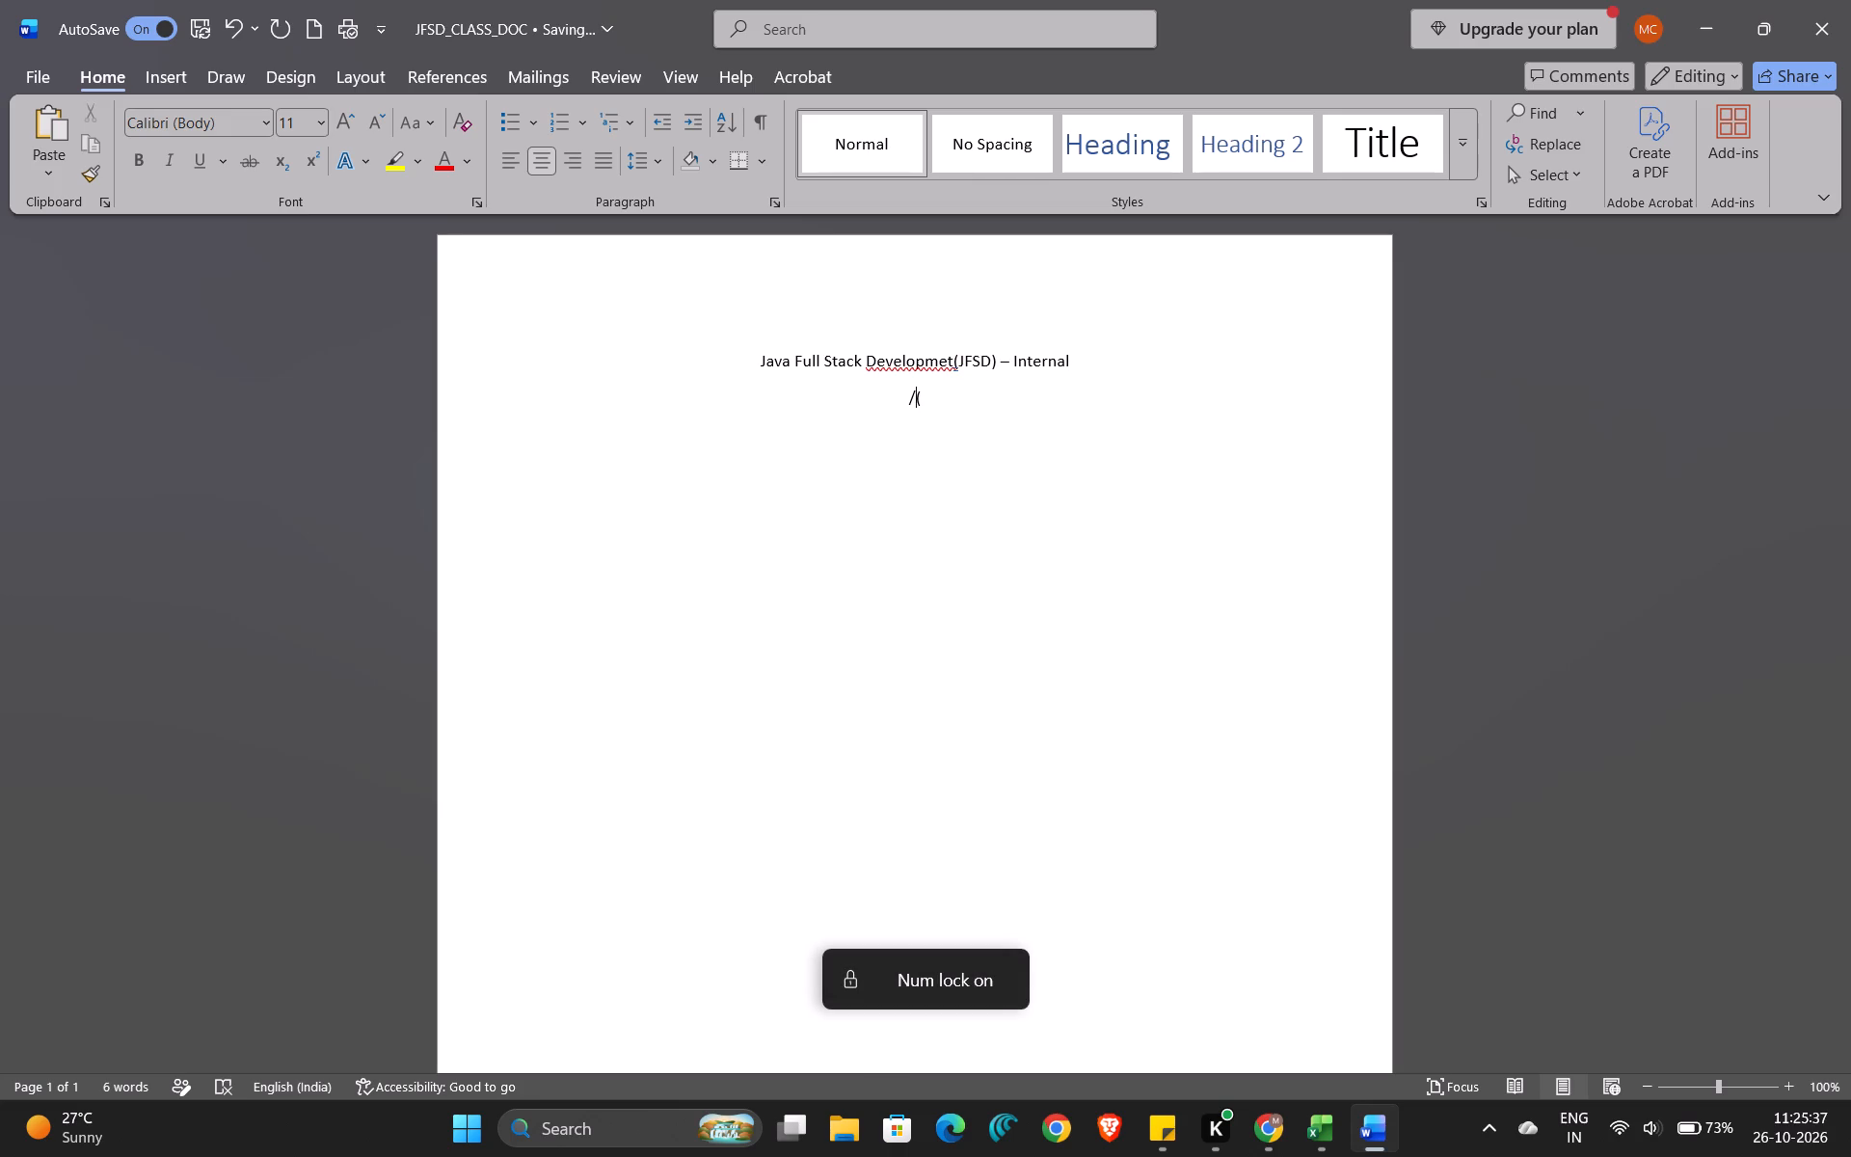
{"action": "key", "text": "BackSpace"}
{"action": "key", "text": "Right"}
{"action": "key", "text": "End"}
{"action": "key", "text": "Home"}
{"action": "key", "text": "Right"}
{"action": "type", "text": "17"}
{"action": "type", "text": "/10/2026"}
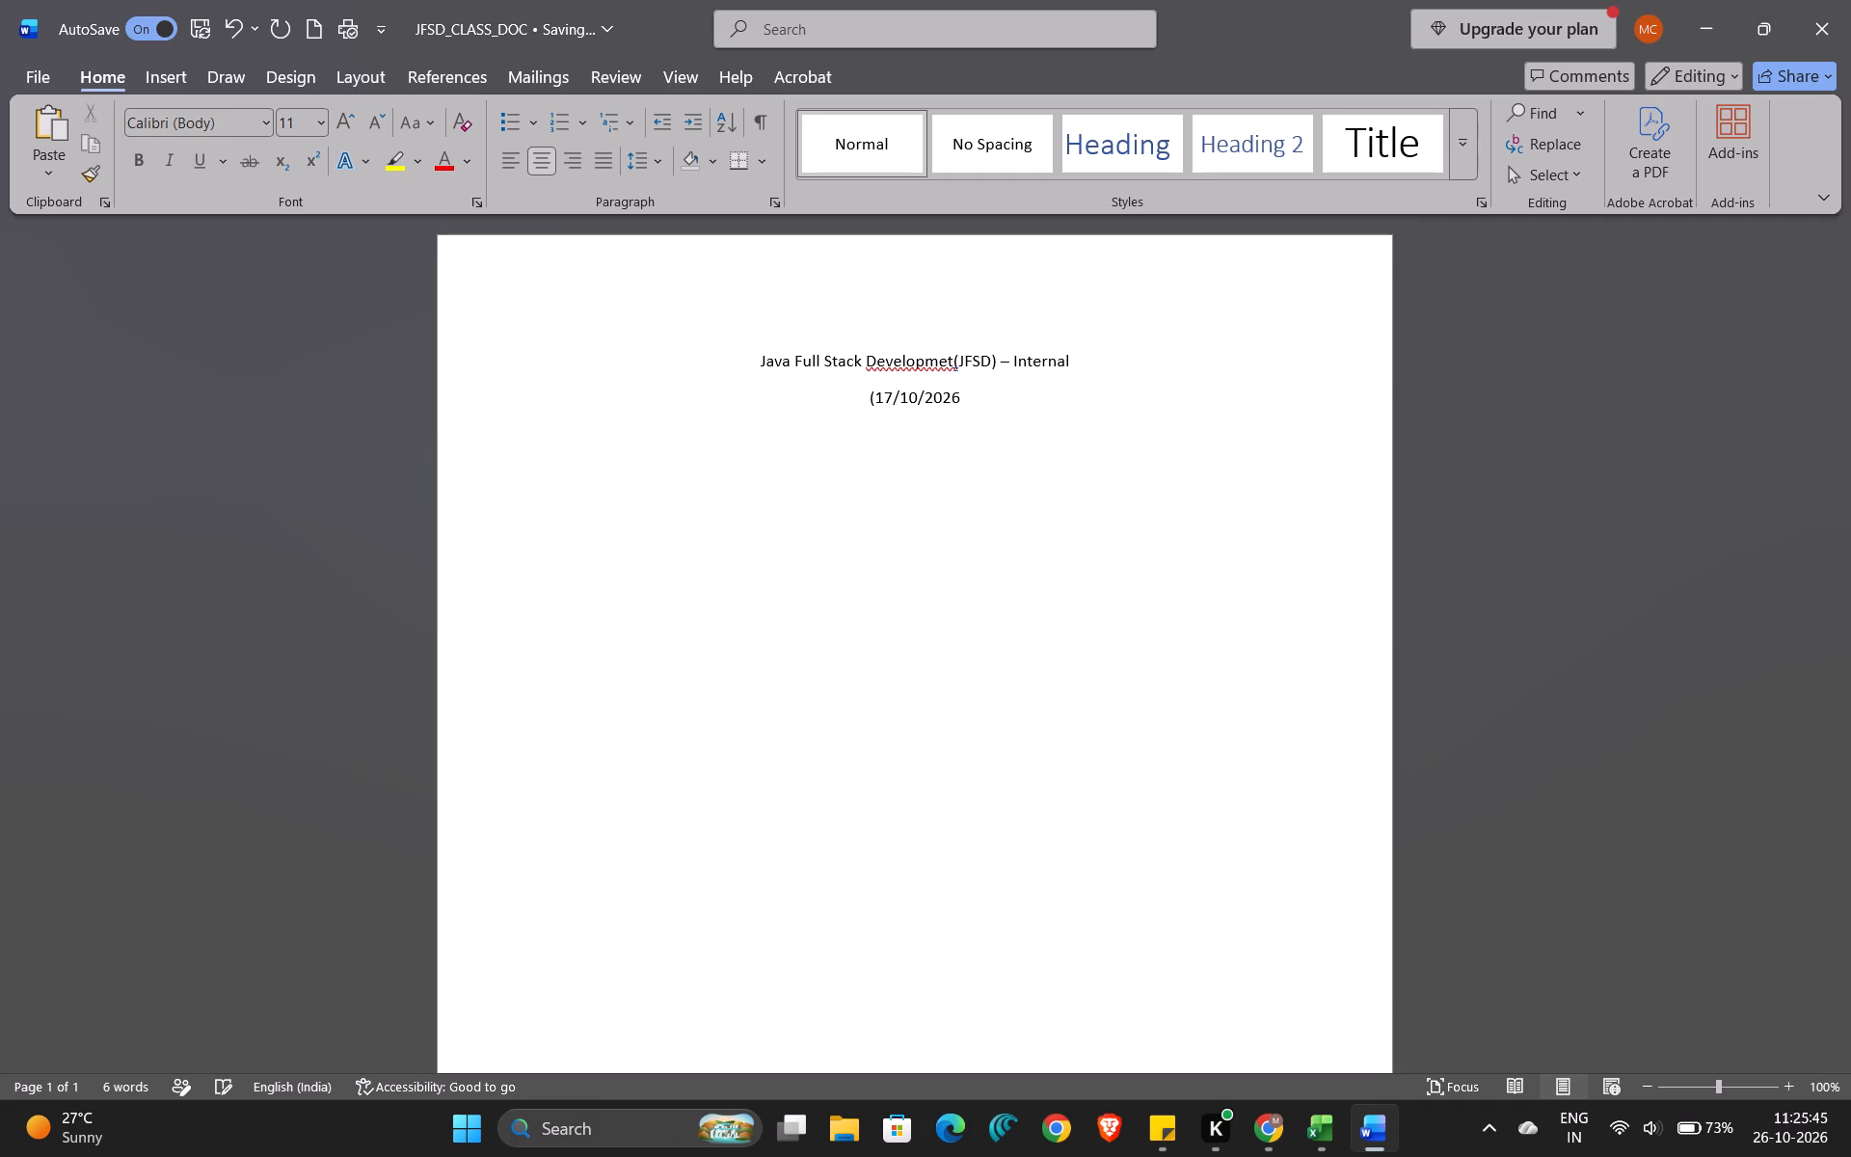
{"action": "key", "text": "shift+parenright"}
Add a third heading line reading "Computer Science And Engineering(CSE) - A" below the date.
{"action": "key", "text": "Return"}
{"action": "type", "text": "Computer Sci"}
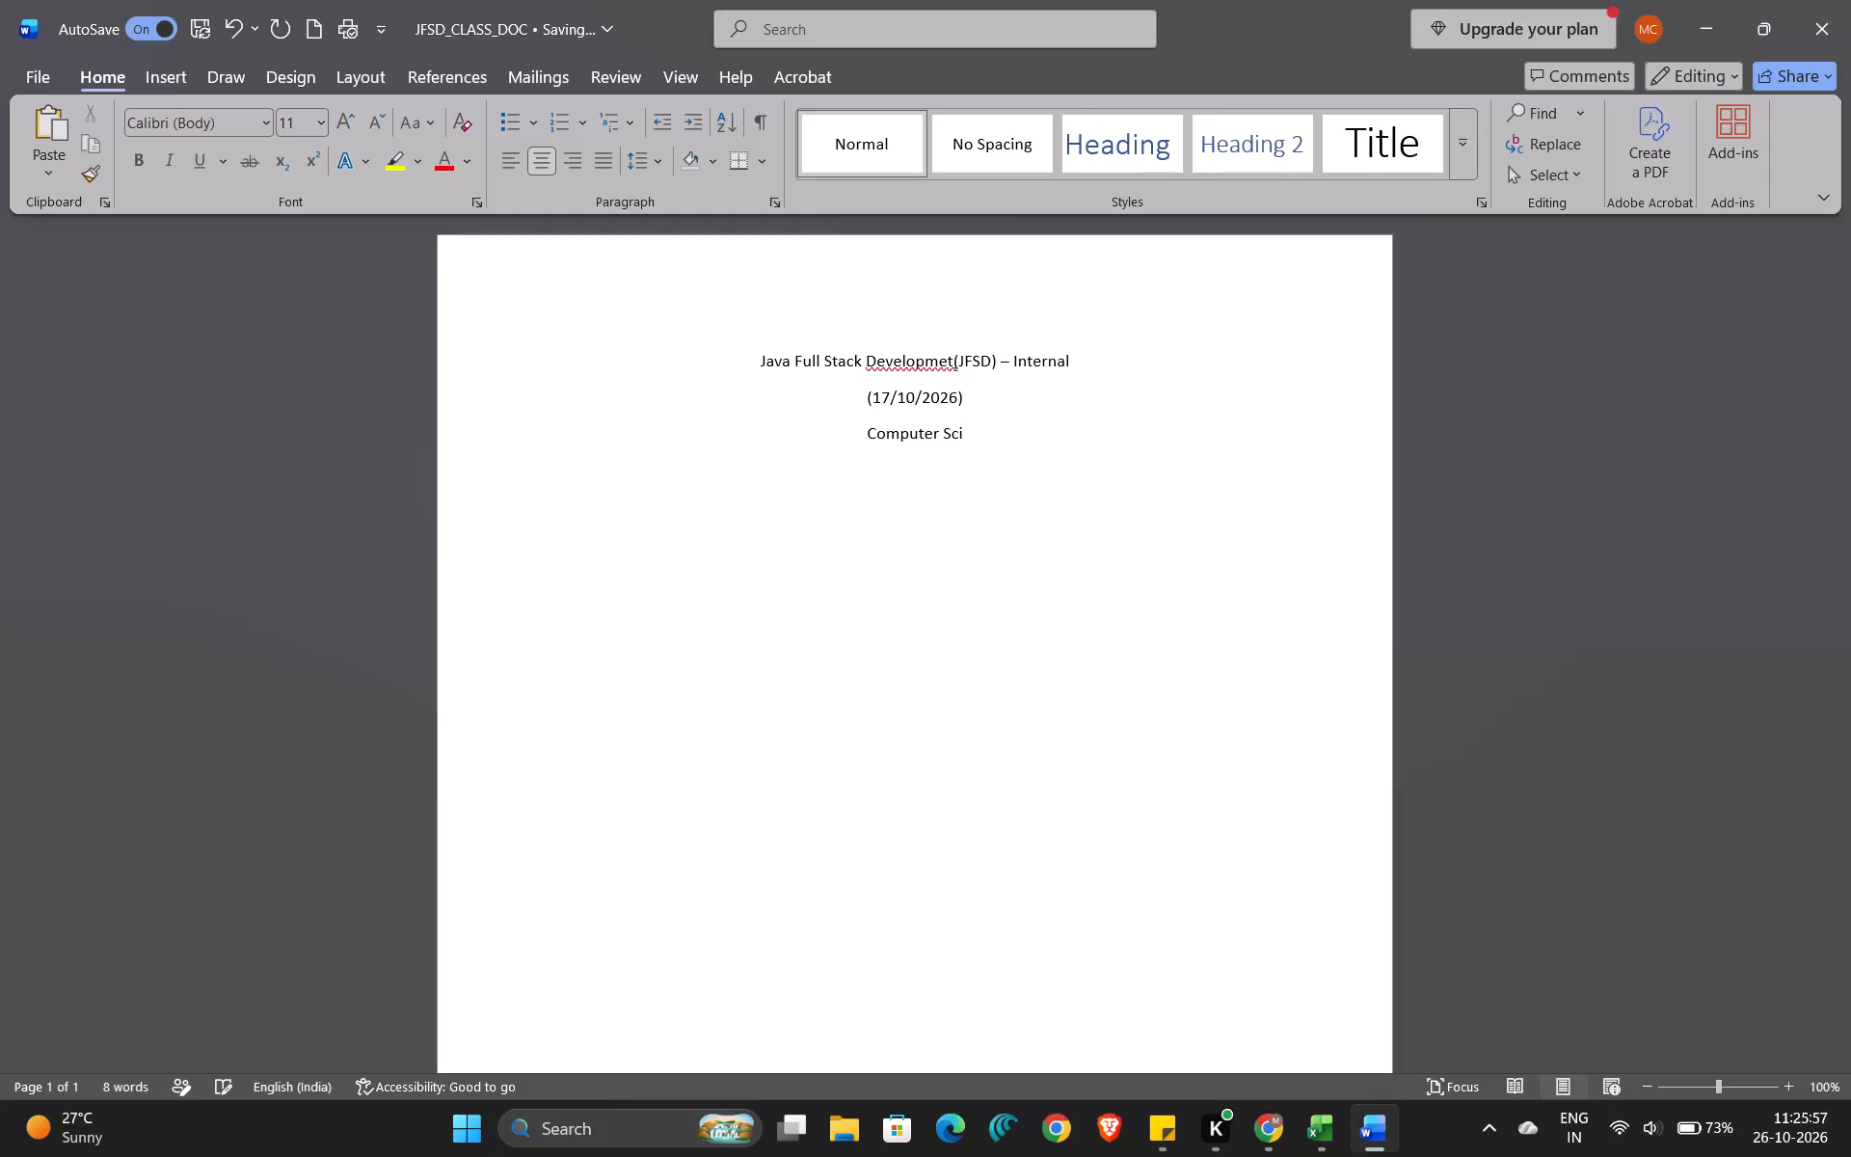
{"action": "type", "text": "ence An"}
{"action": "key", "text": "space"}
{"action": "key", "text": "BackSpace"}
{"action": "type", "text": "d"}
{"action": "key", "text": "space"}
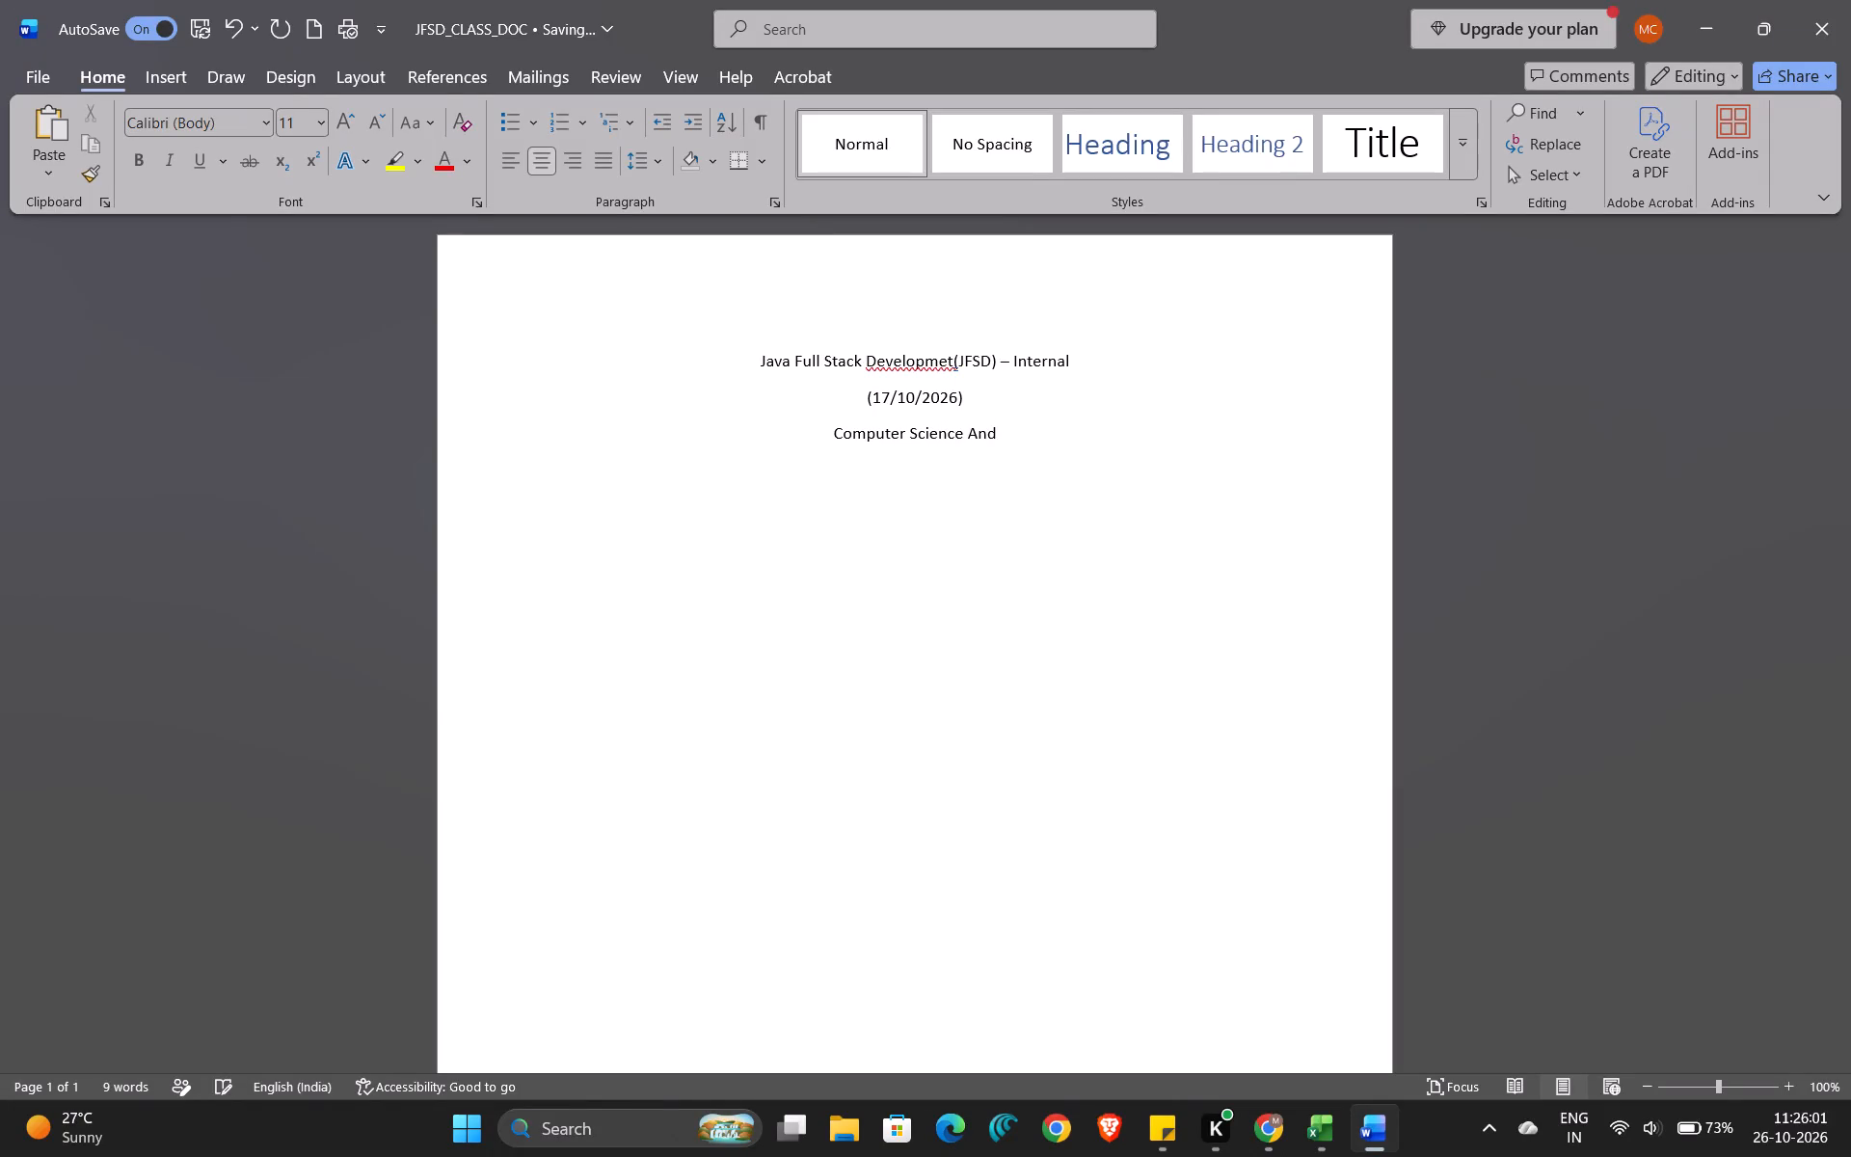
{"action": "type", "text": "En"}
{"action": "type", "text": "gin"}
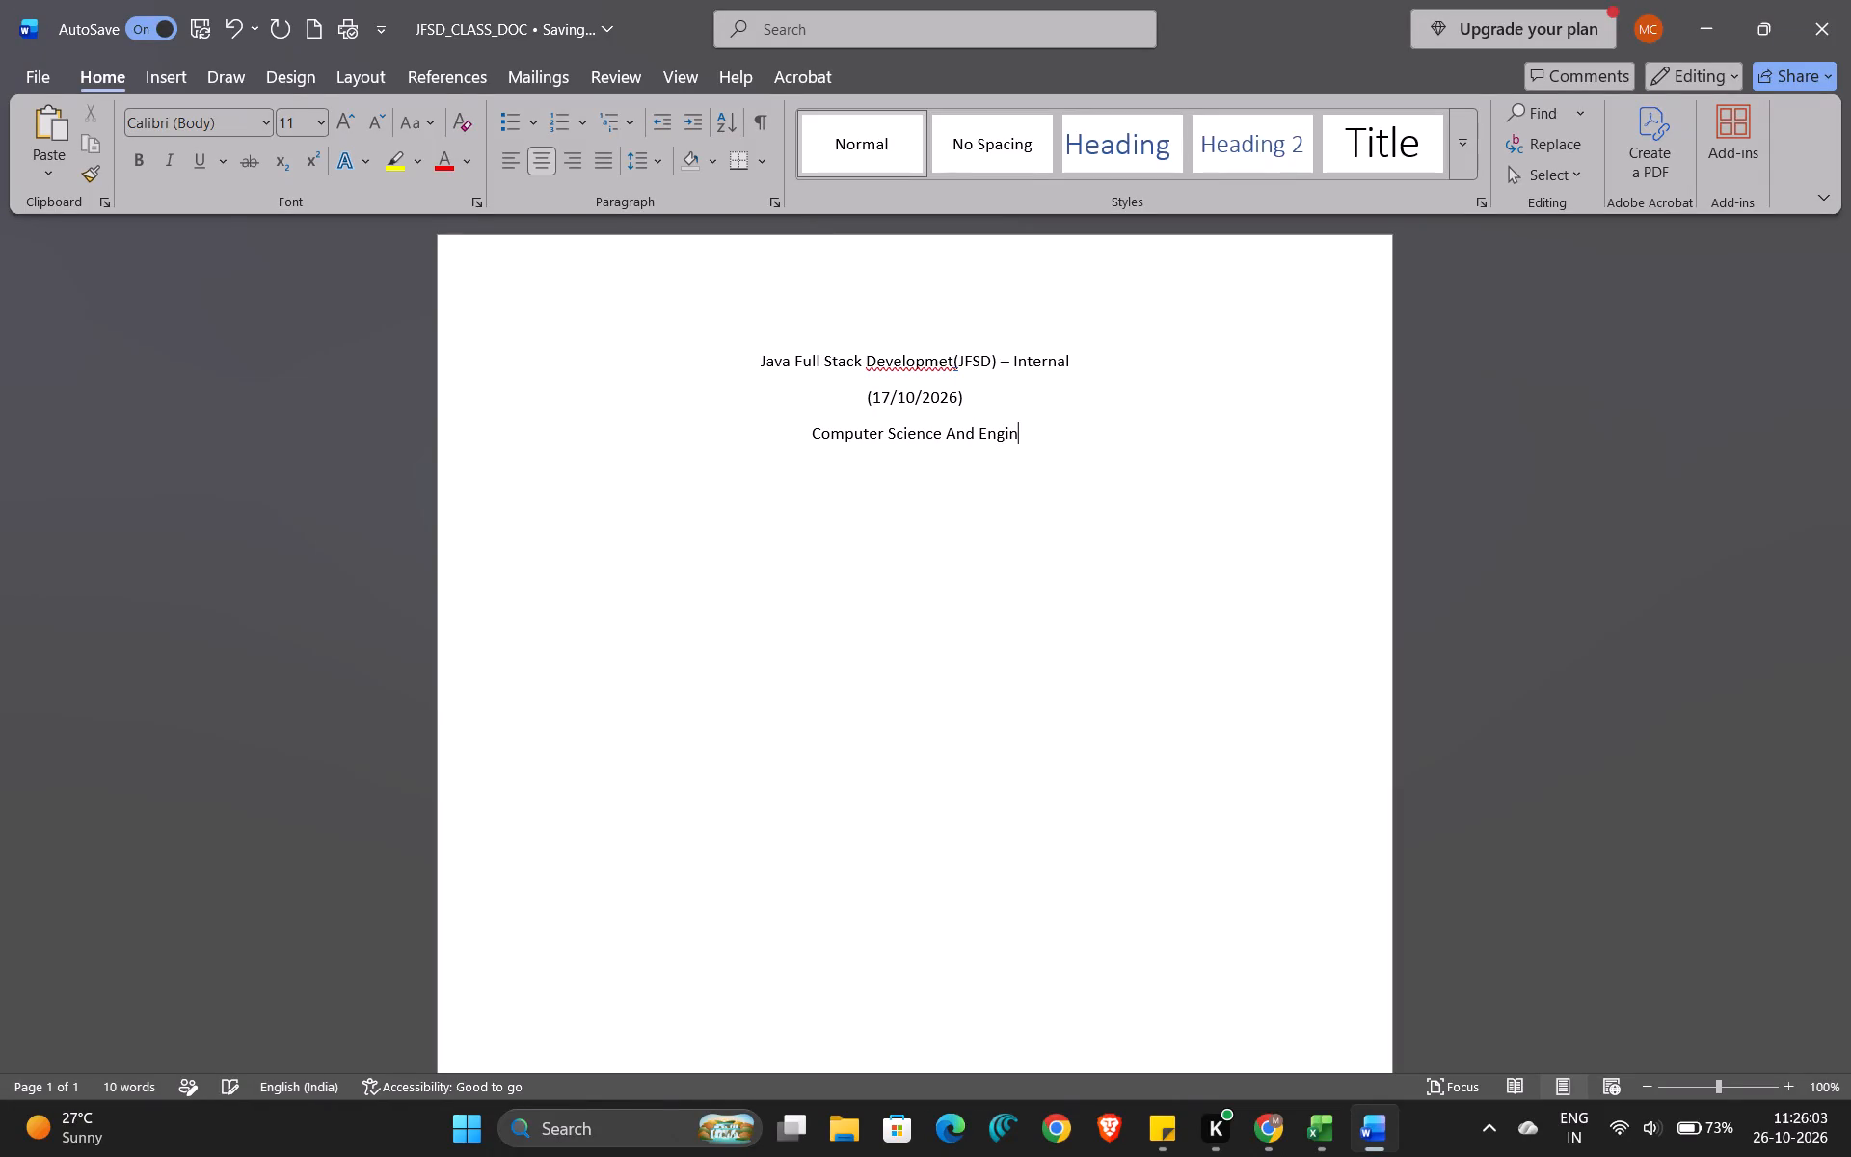
{"action": "type", "text": "eer"}
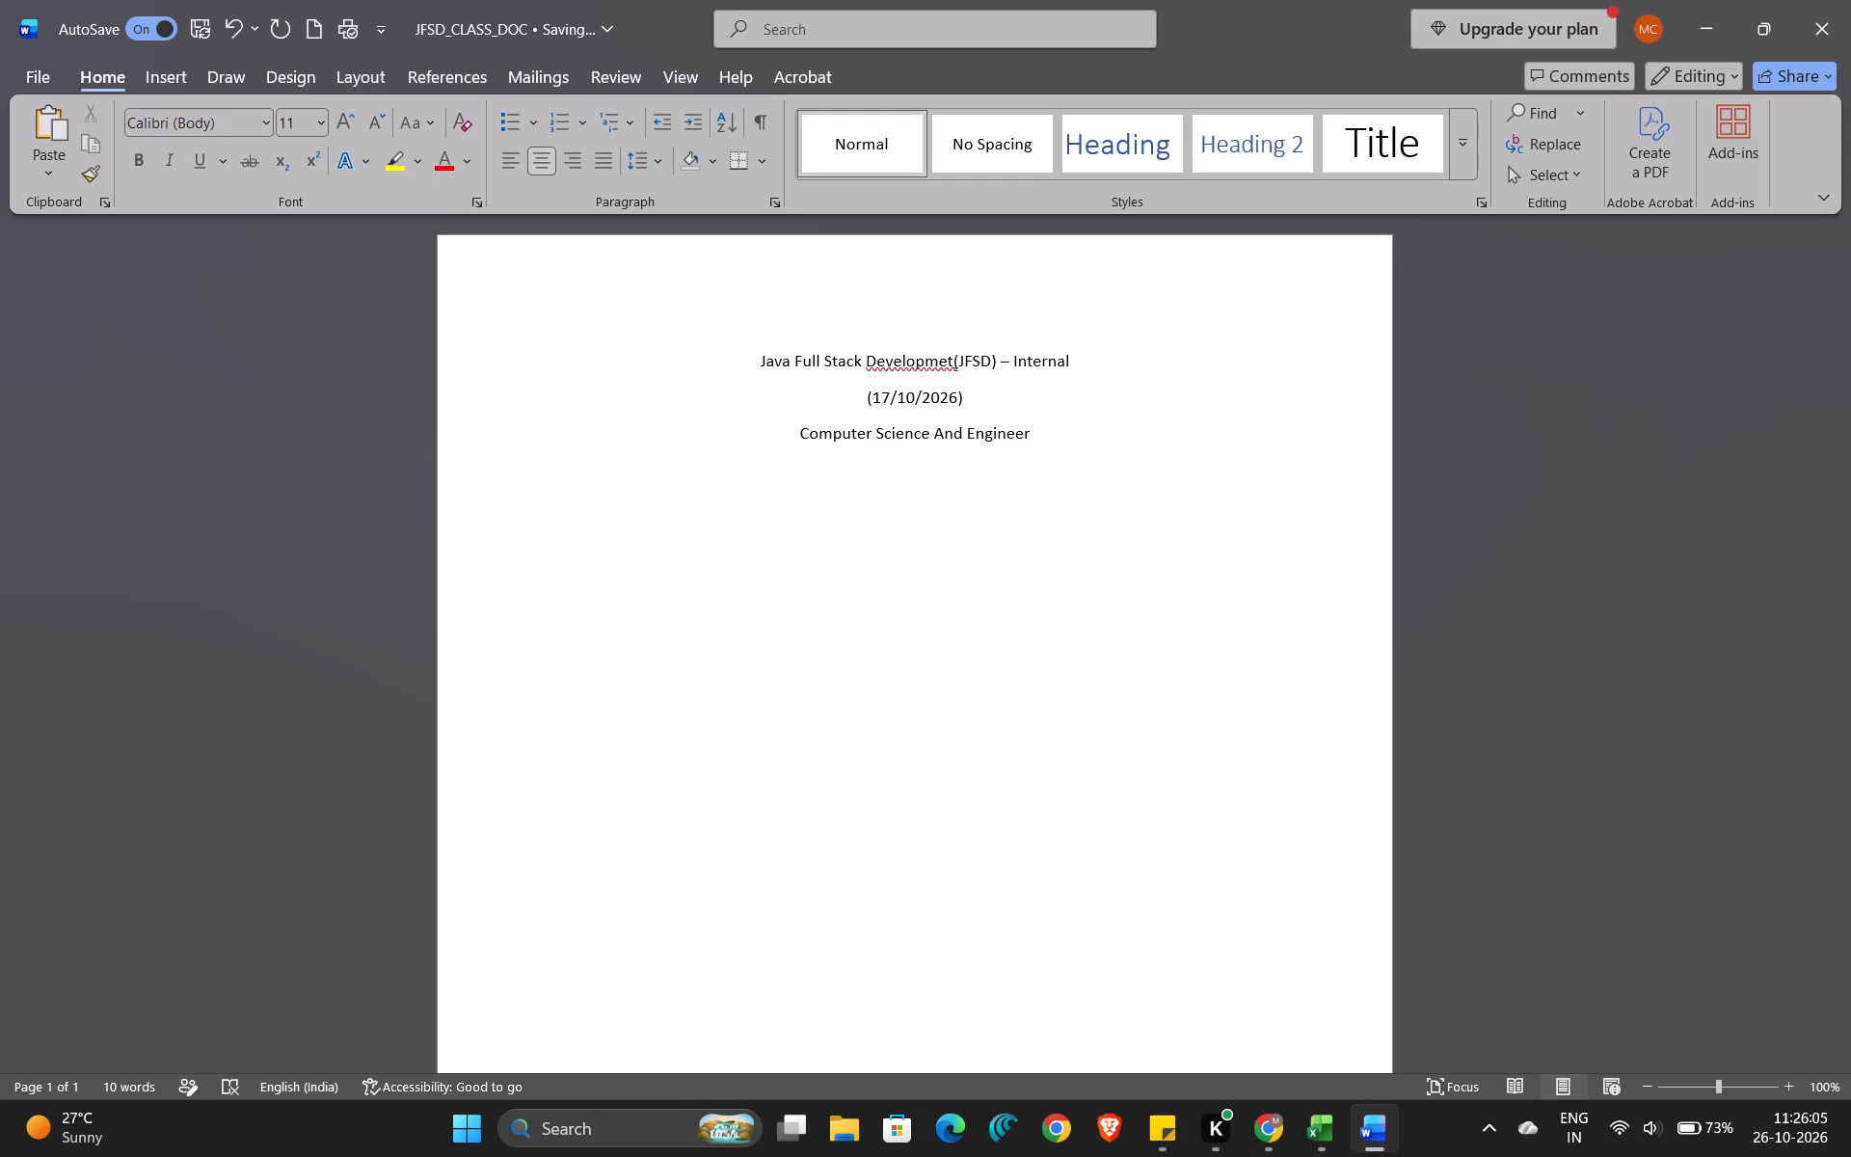
{"action": "type", "text": "ing"}
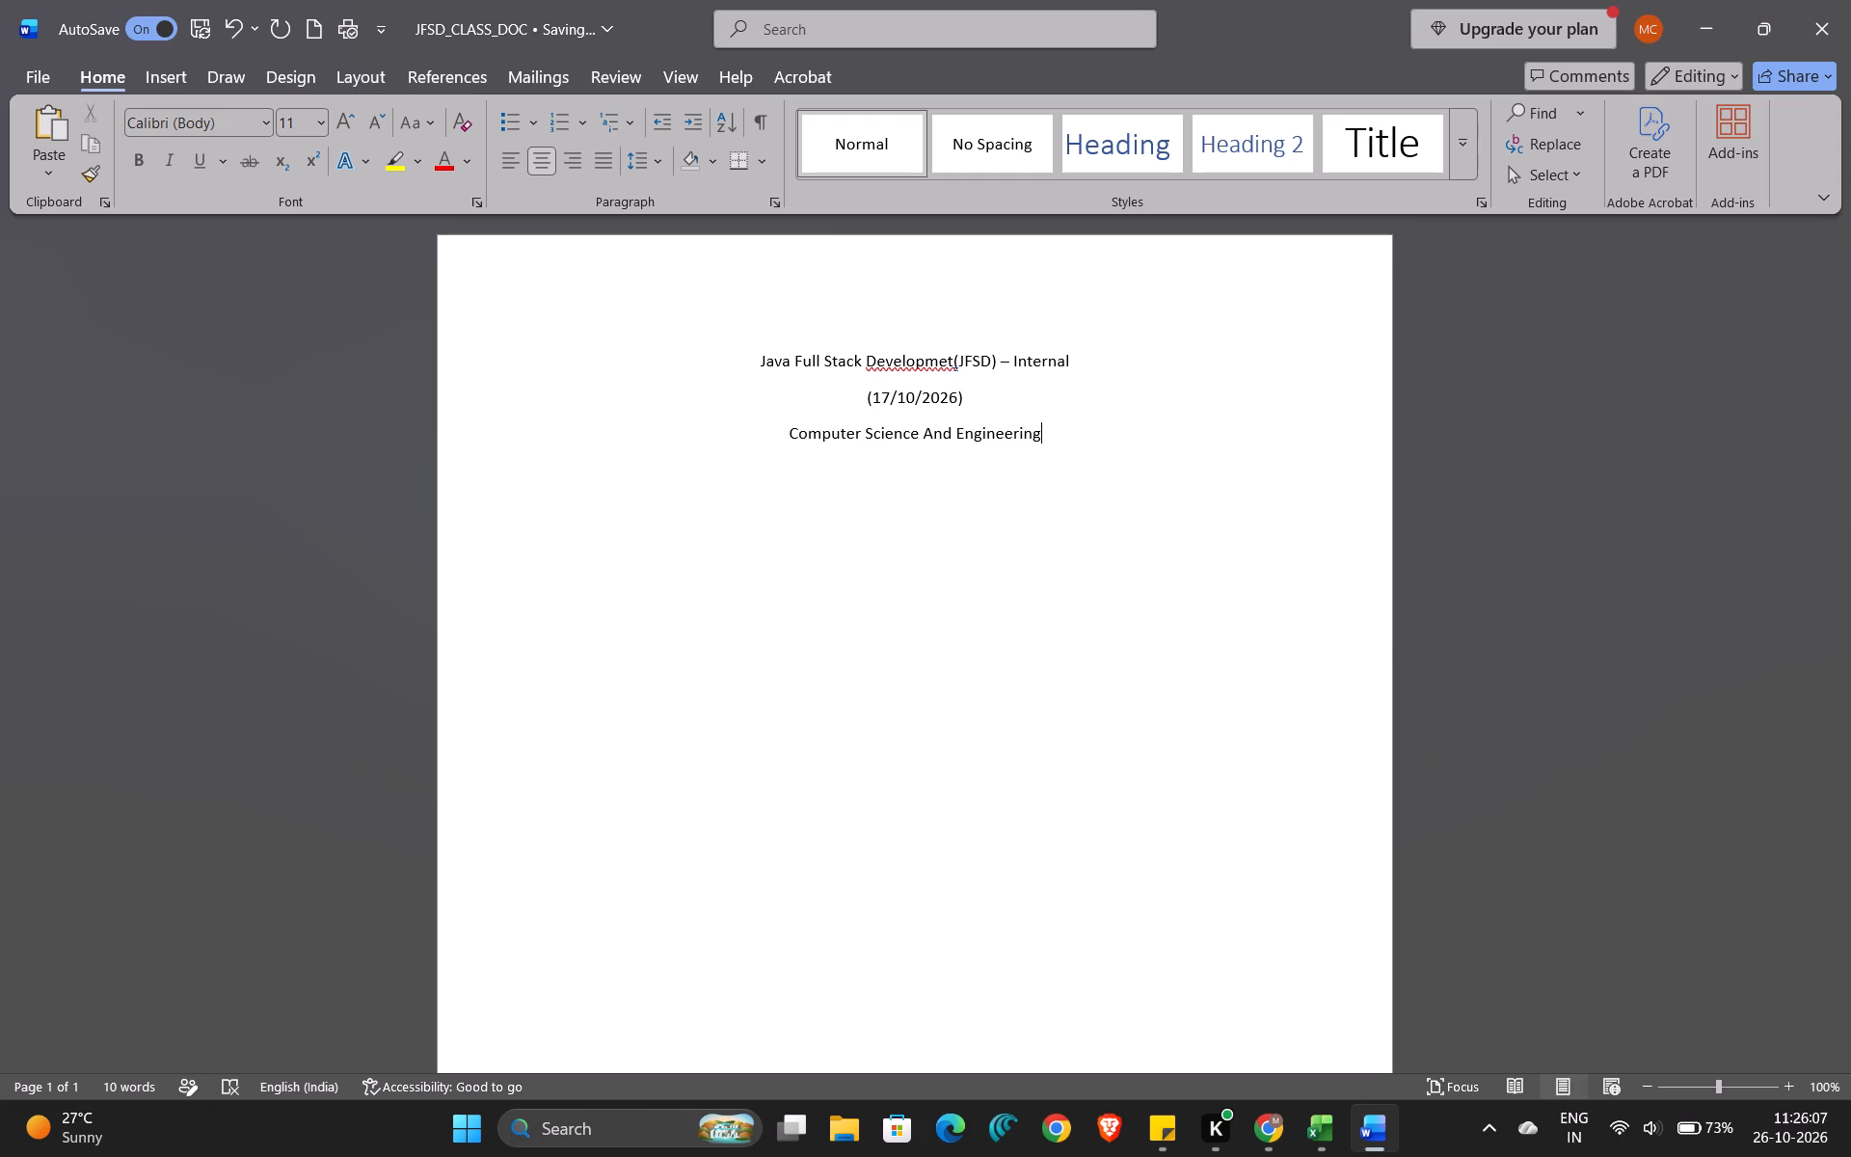
{"action": "key", "text": "shift+parenleft"}
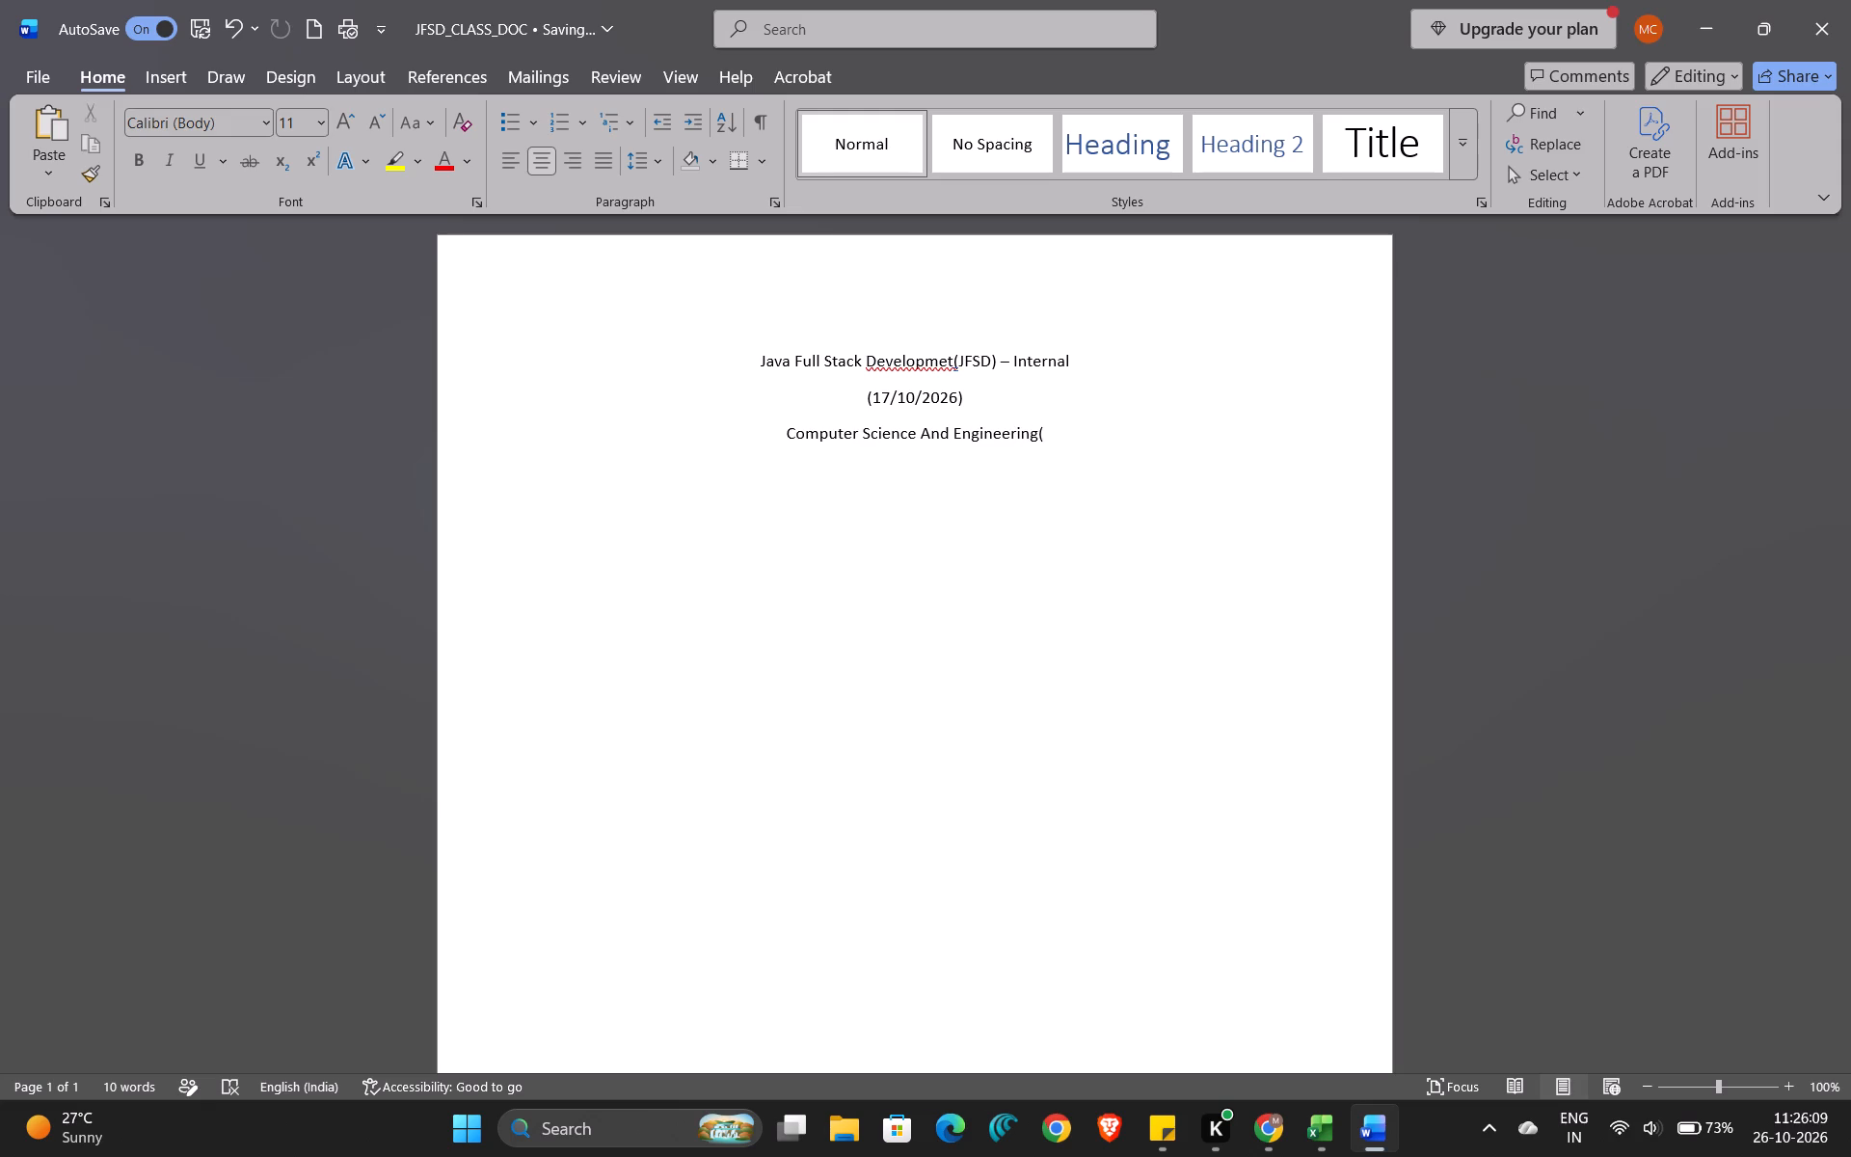
{"action": "type", "text": "CSE"}
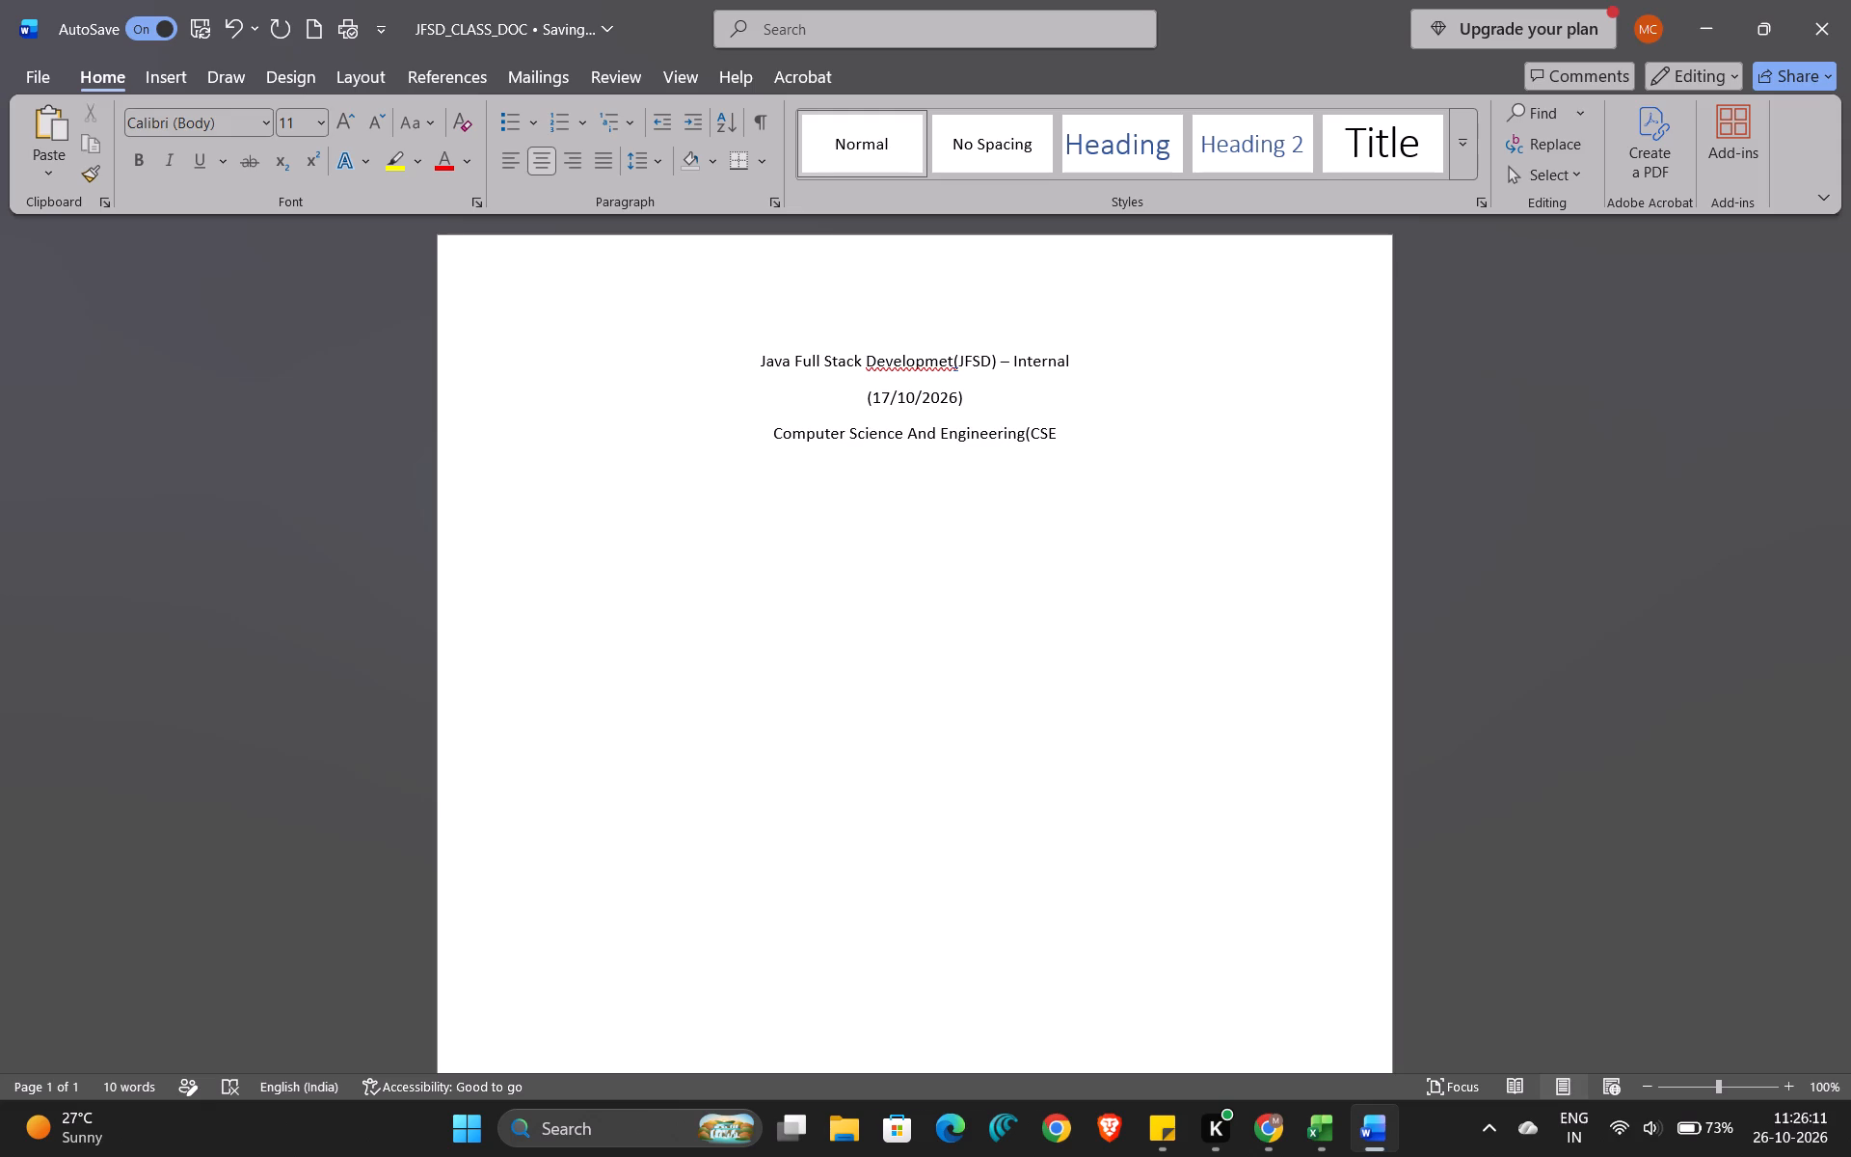
{"action": "type", "text": ")"}
{"action": "key", "text": "space"}
{"action": "type", "text": "- A"}
{"action": "left_click", "coordinate": [626, 498]}
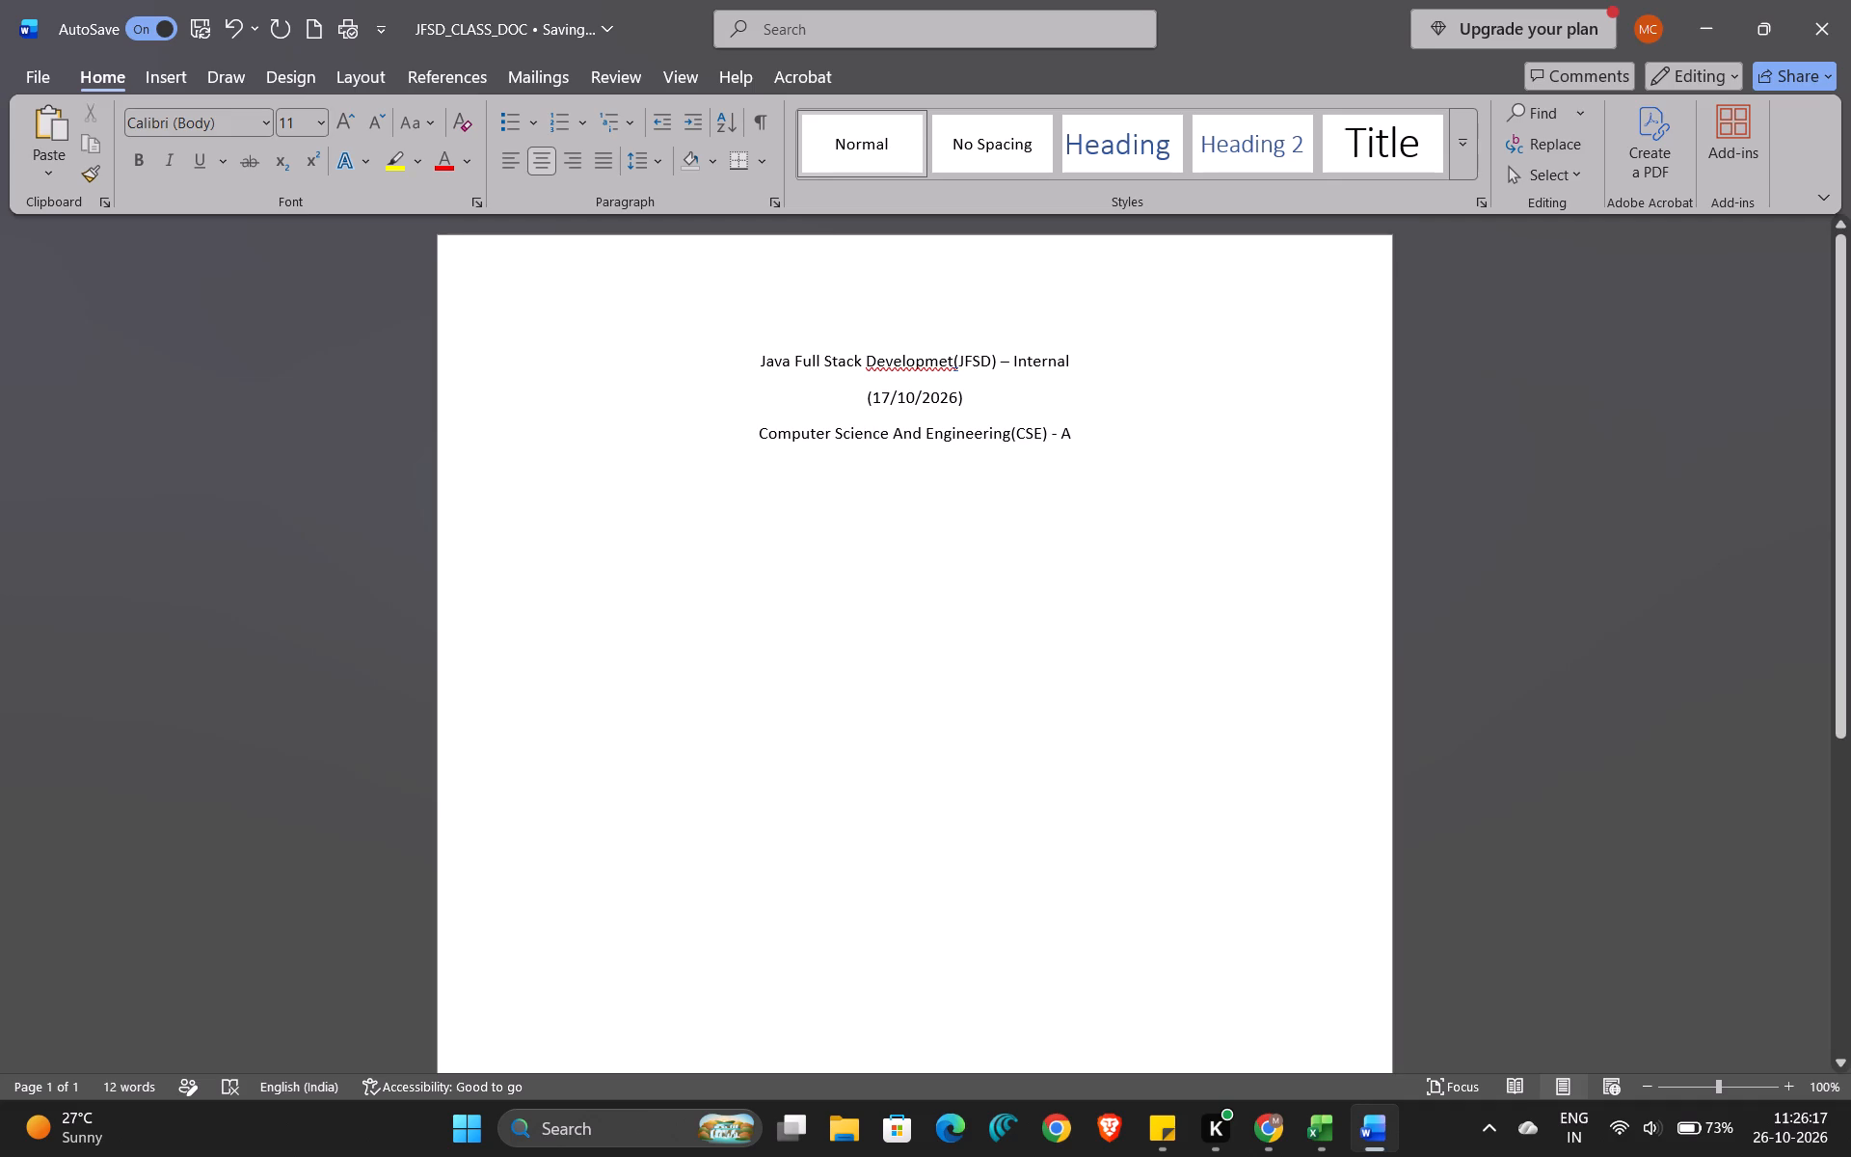
{"action": "key", "text": "ctrl+Left"}
{"action": "key", "text": "Down"}
Paste the copied marks table on a new line below the "Computer Science And Engineering(CSE) – A" heading.
{"action": "key", "text": "ctrl+Right"}
{"action": "key", "text": "ctrl+Right"}
{"action": "key", "text": "ctrl+Right"}
{"action": "key", "text": "ctrl+Right"}
{"action": "key", "text": "ctrl+Right"}
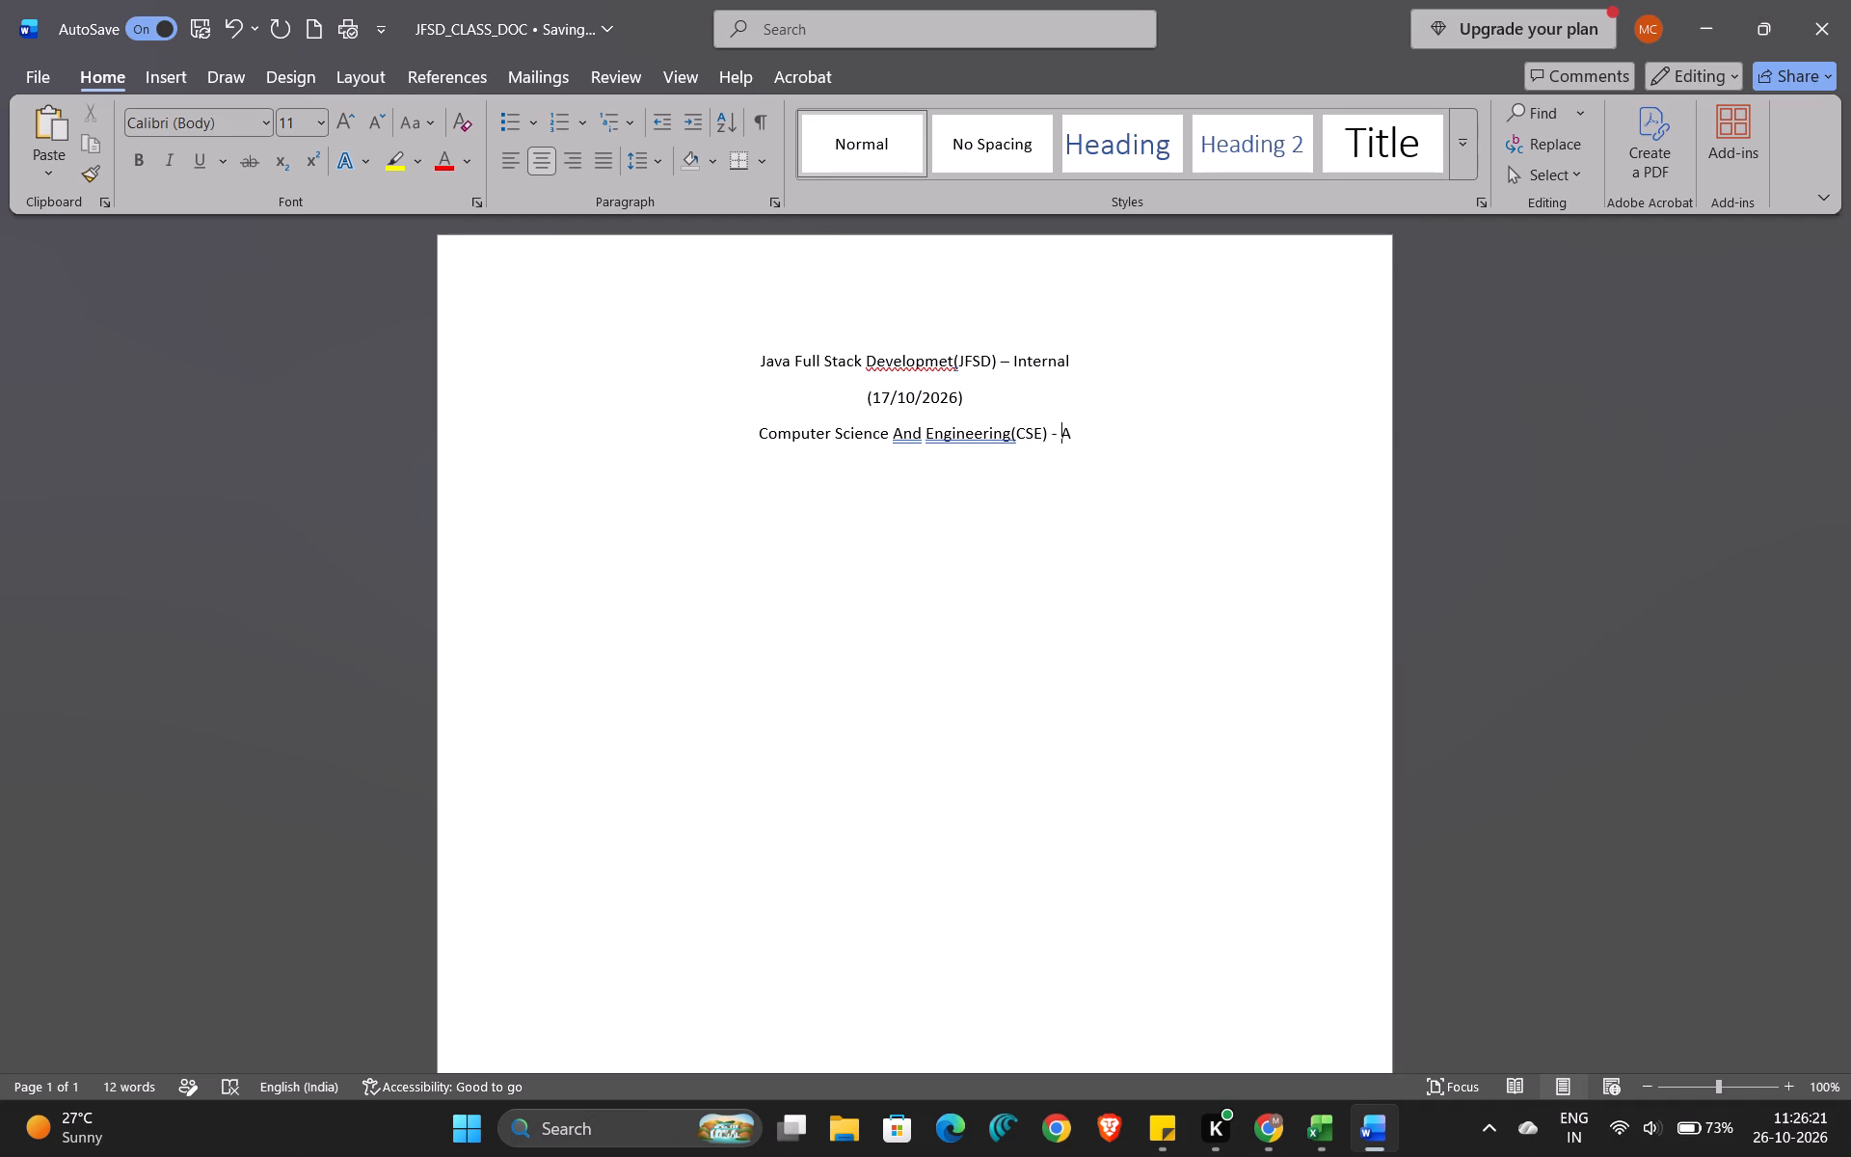
{"action": "key", "text": "ctrl+Right"}
{"action": "key", "text": "Return"}
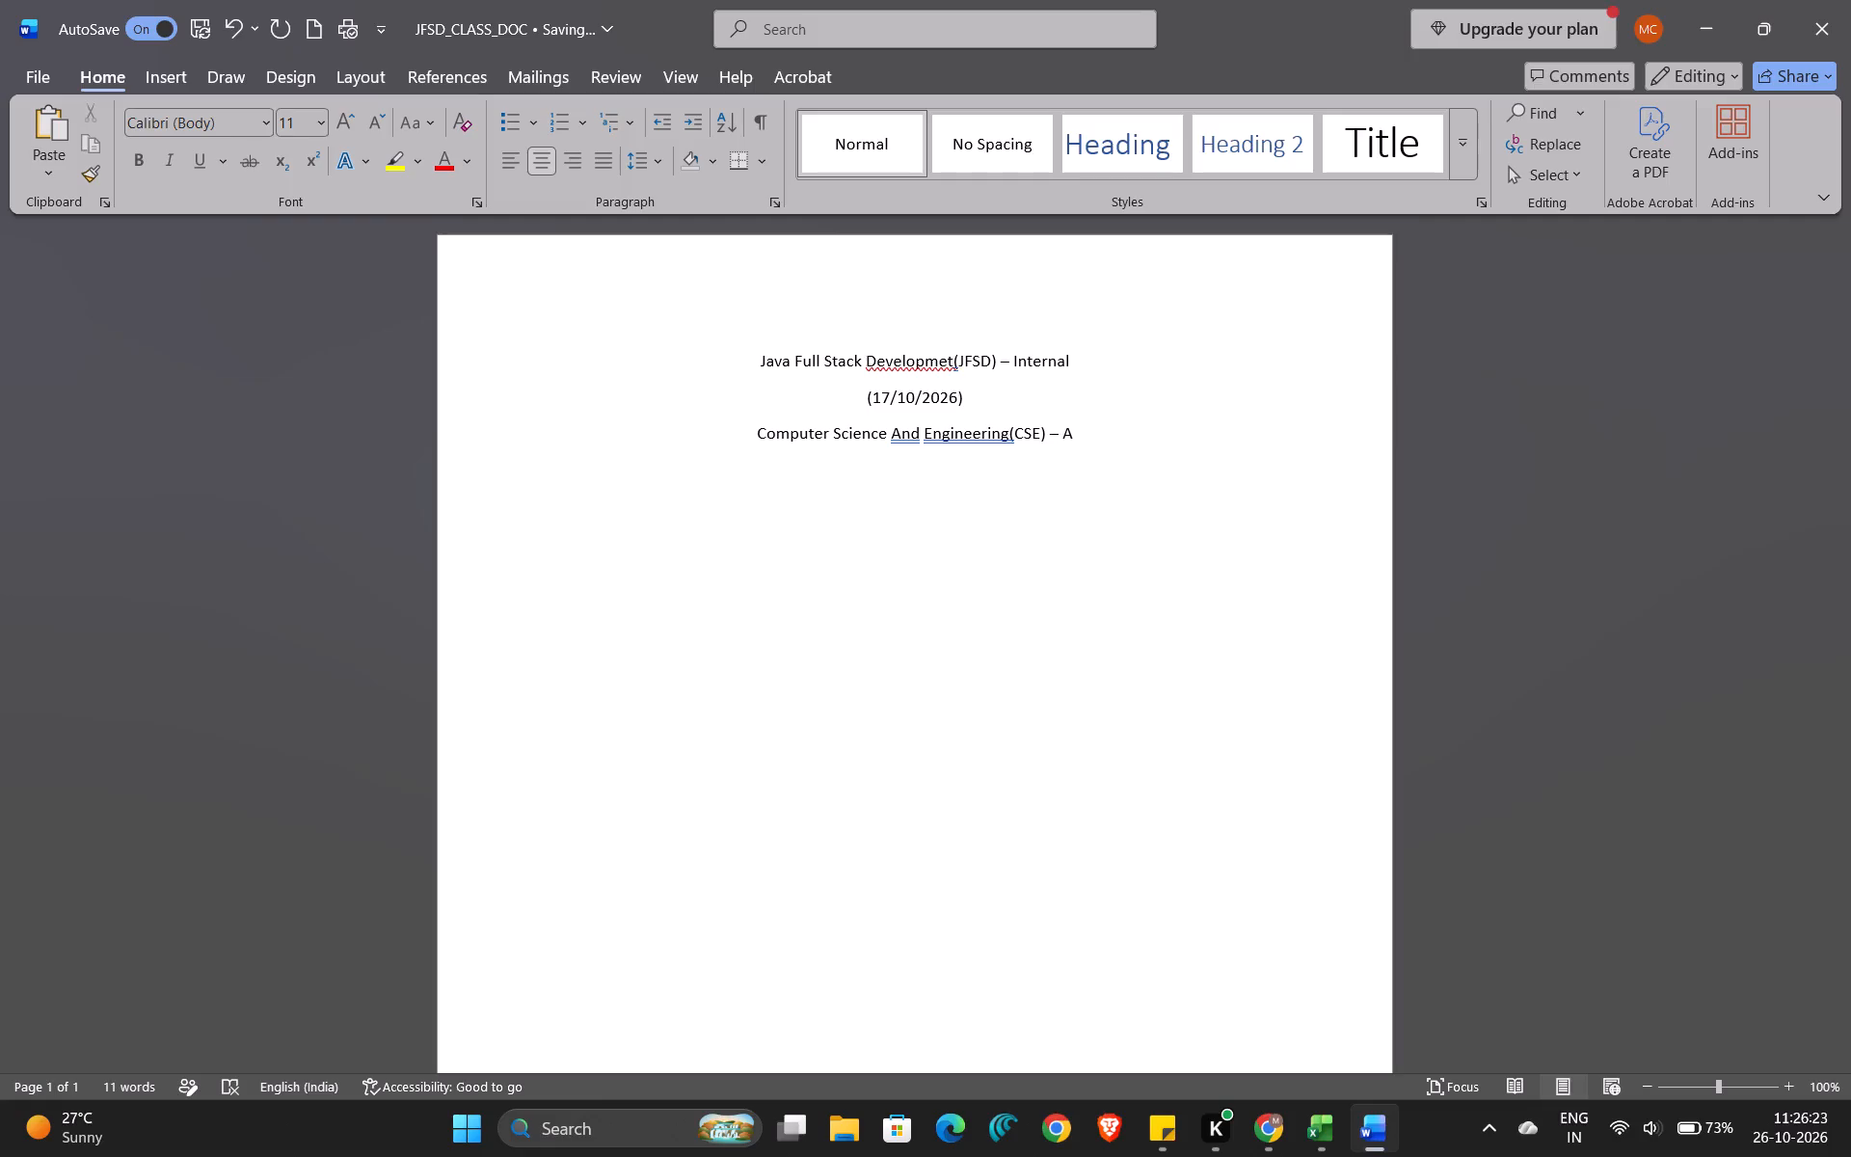
{"action": "key", "text": "ctrl+v"}
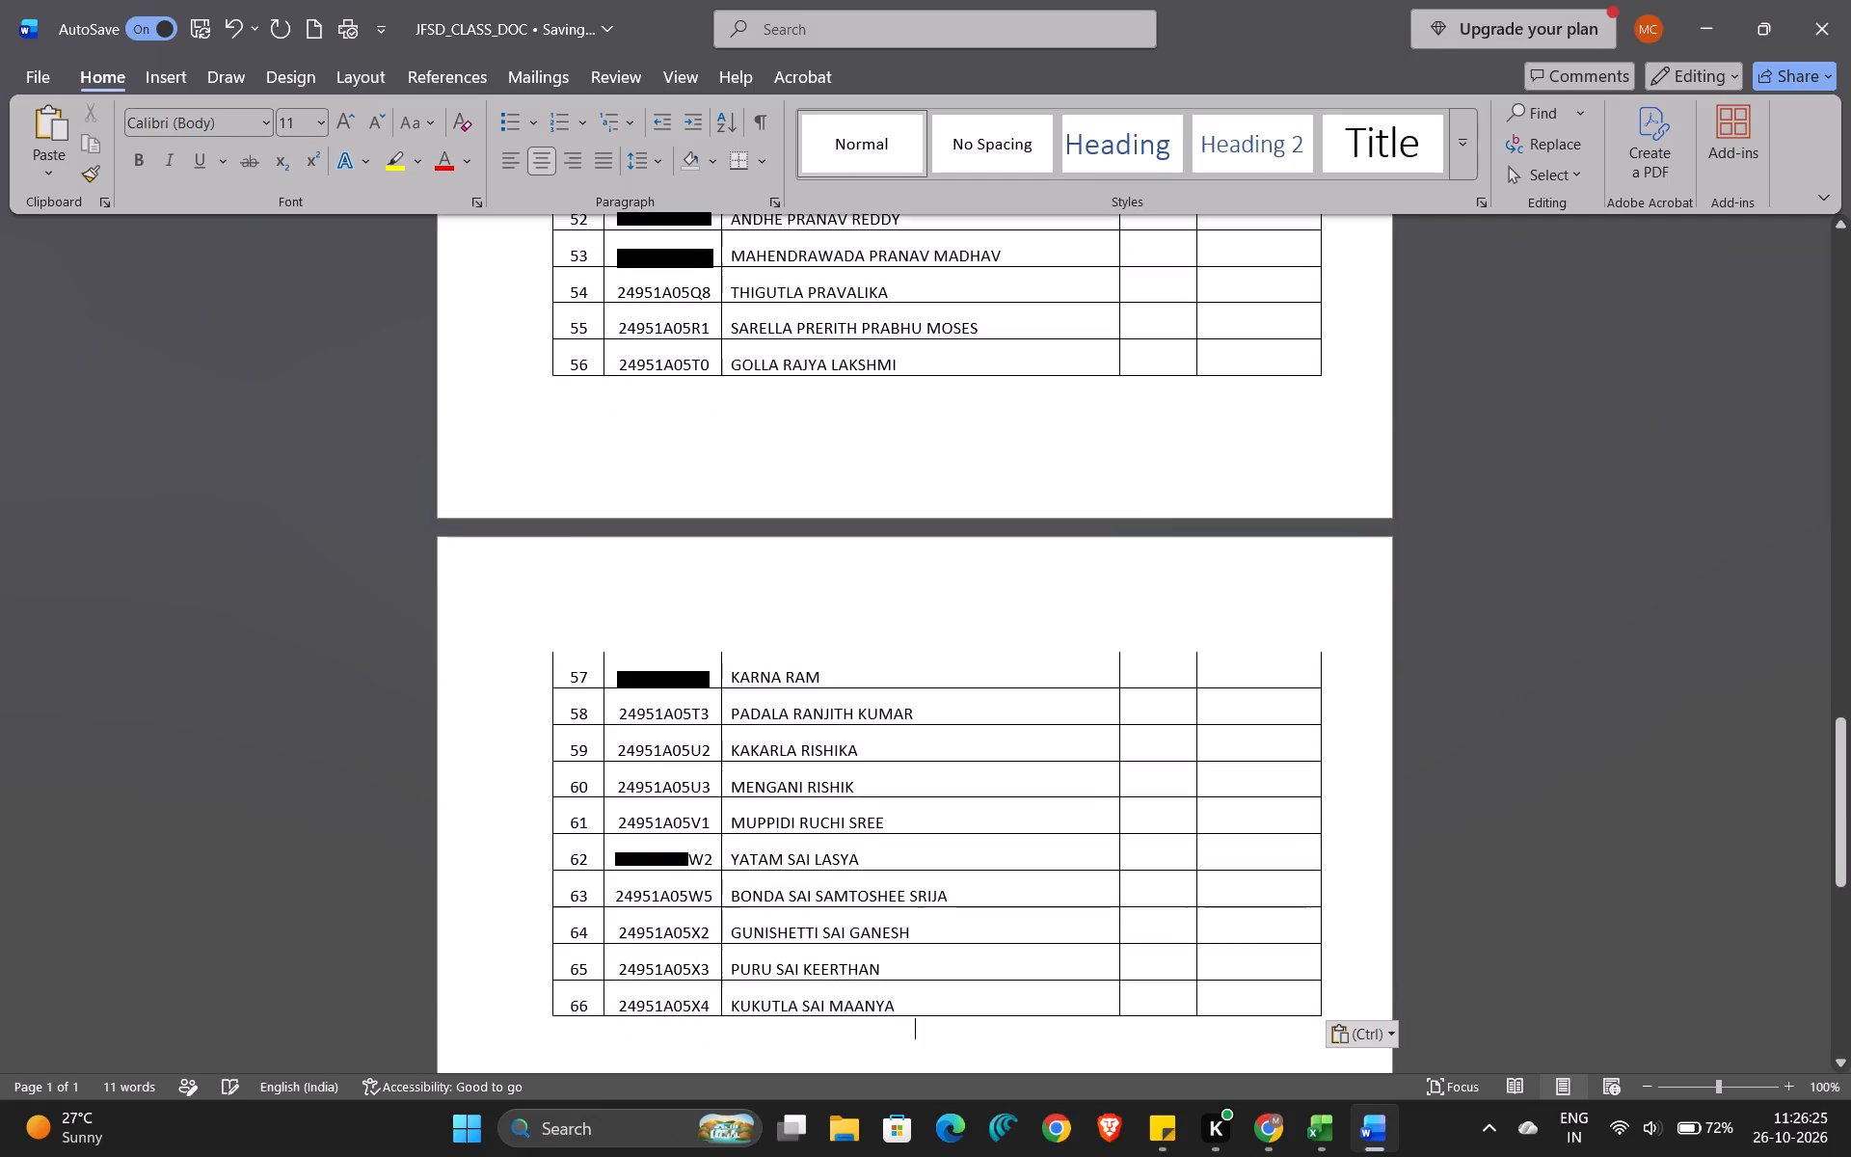
Make the three heading lines above the table bold and enlarge them to 16 pt.
{"action": "scroll", "coordinate": [626, 498], "scroll_direction": "up", "scroll_amount": 11}
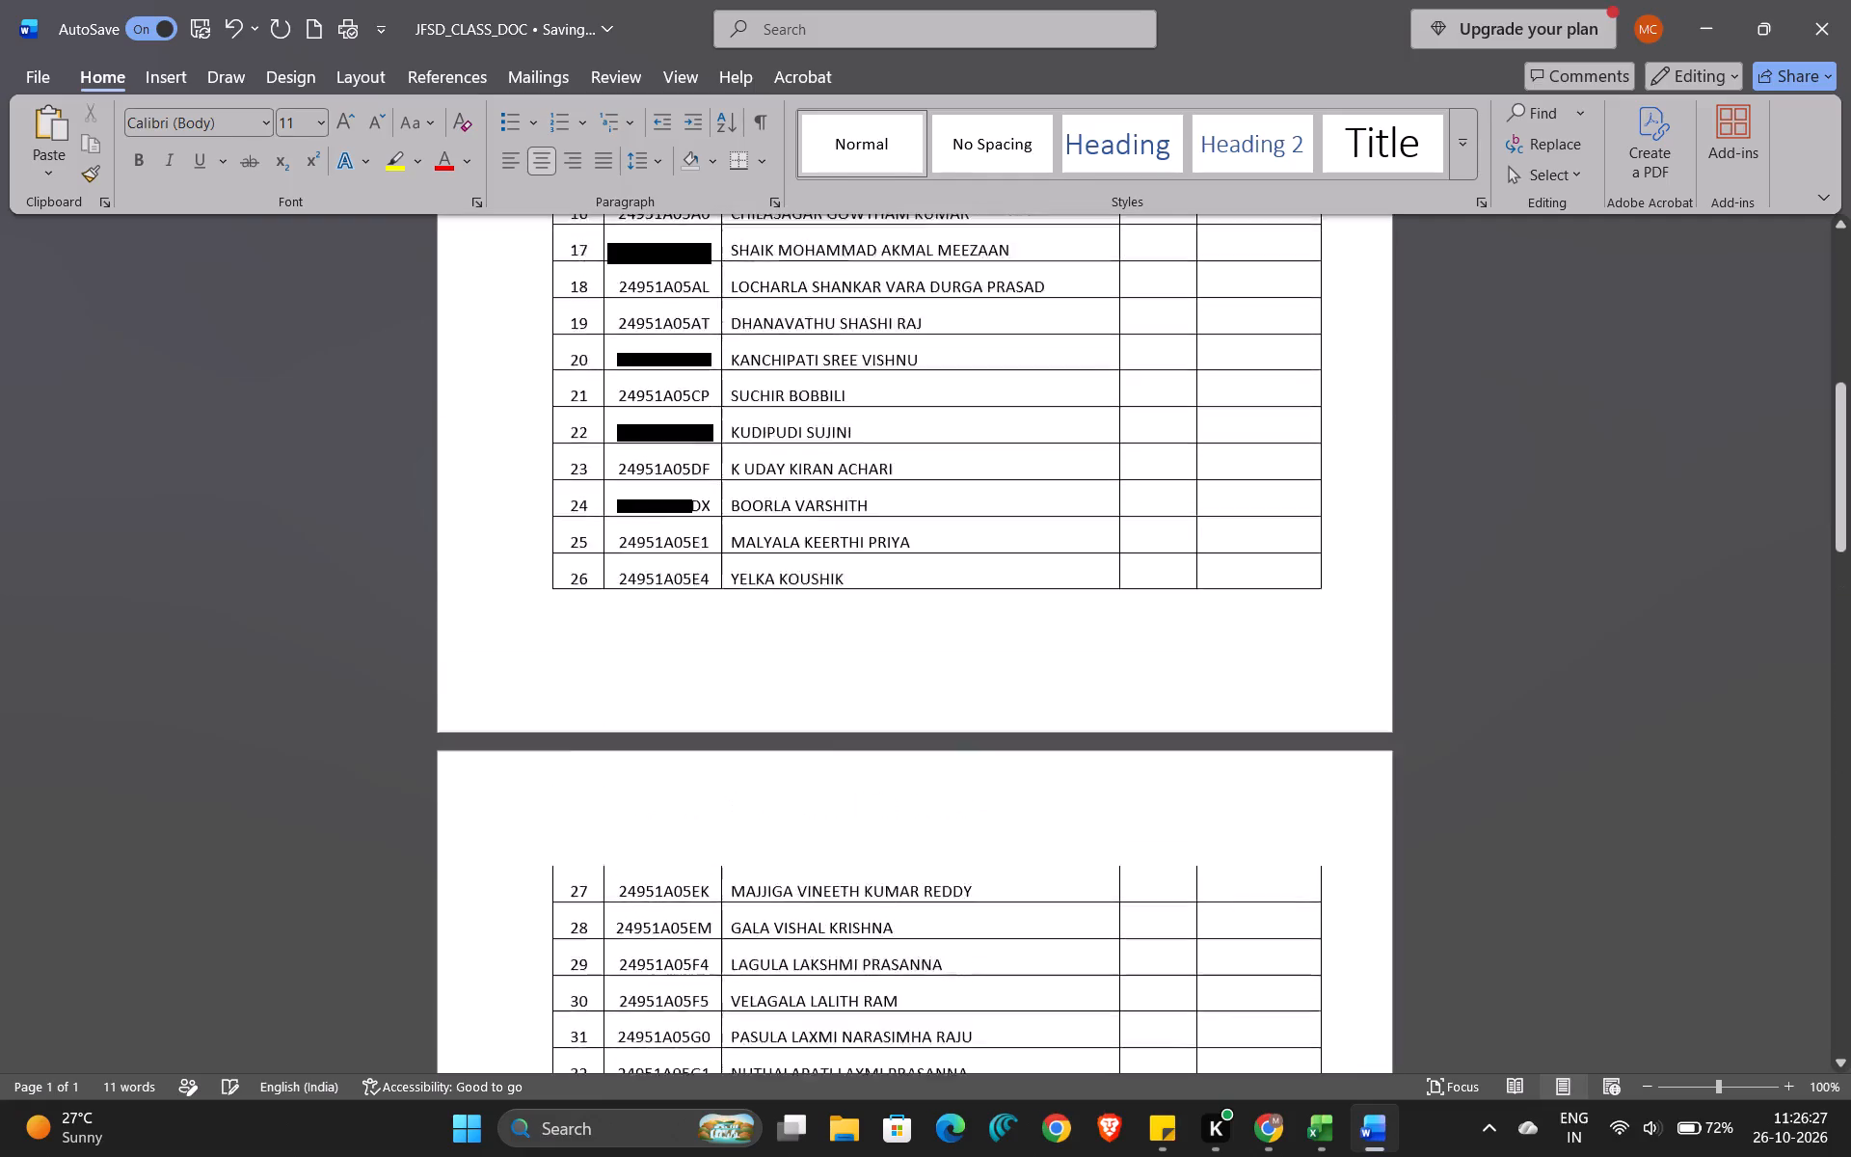
{"action": "scroll", "coordinate": [626, 498], "scroll_direction": "up", "scroll_amount": 7}
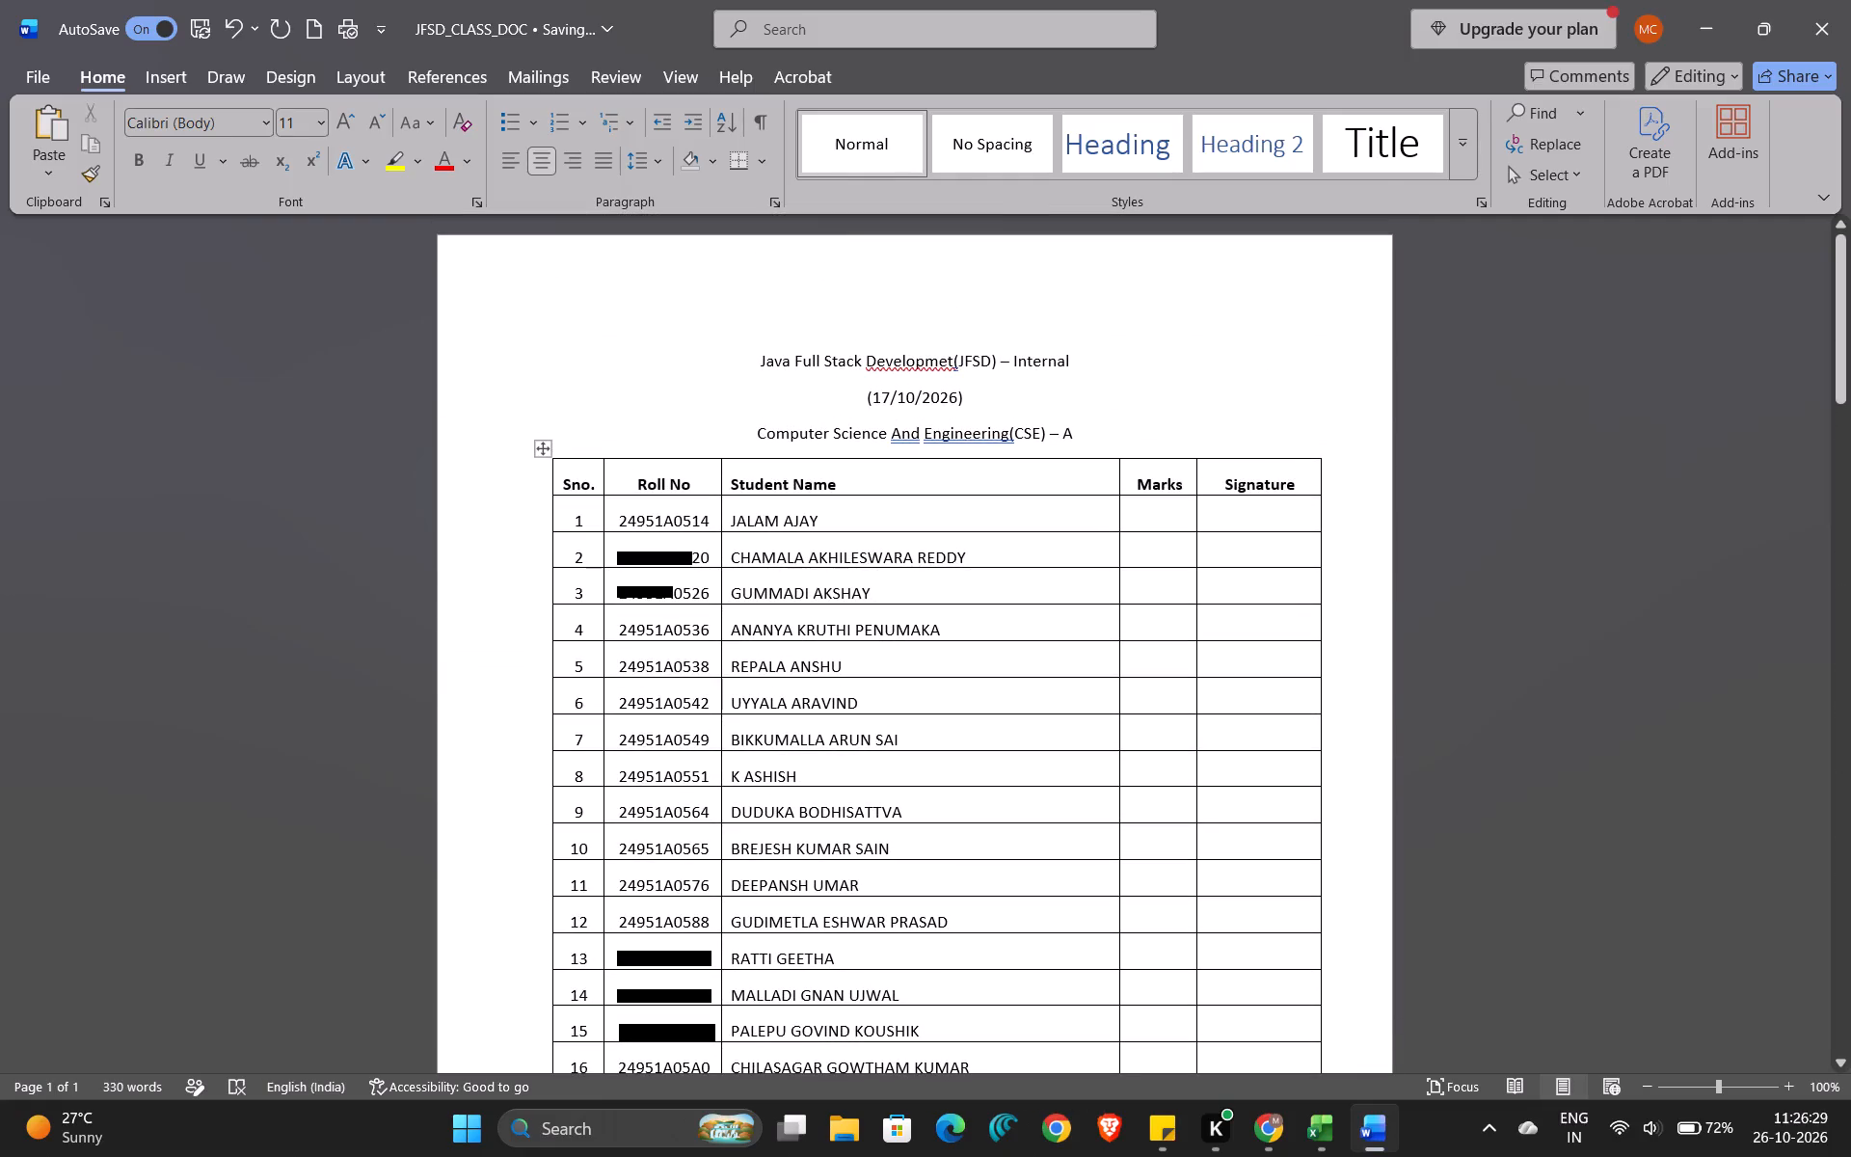
{"action": "left_click_drag", "start_coordinate": [1098, 431], "coordinate": [749, 345]}
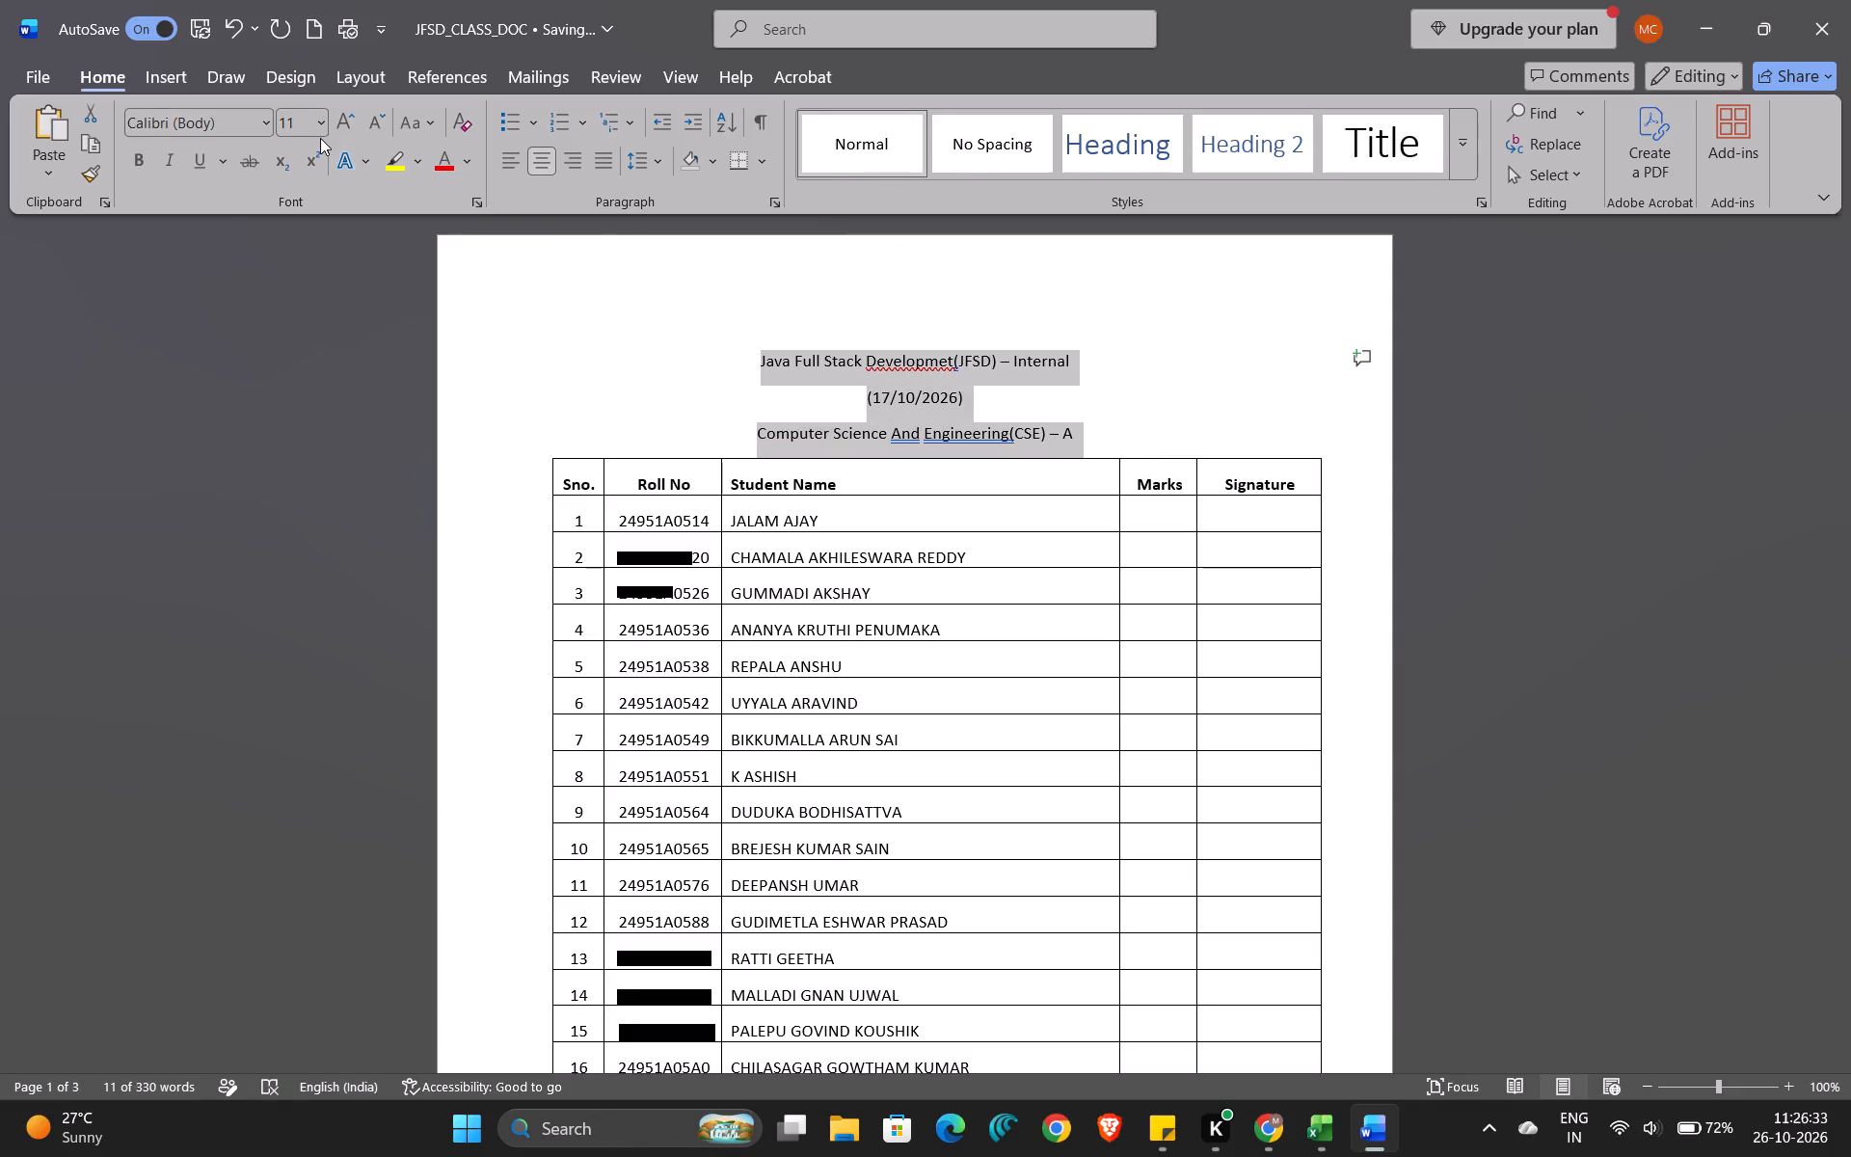
{"action": "key", "text": "ctrl+b"}
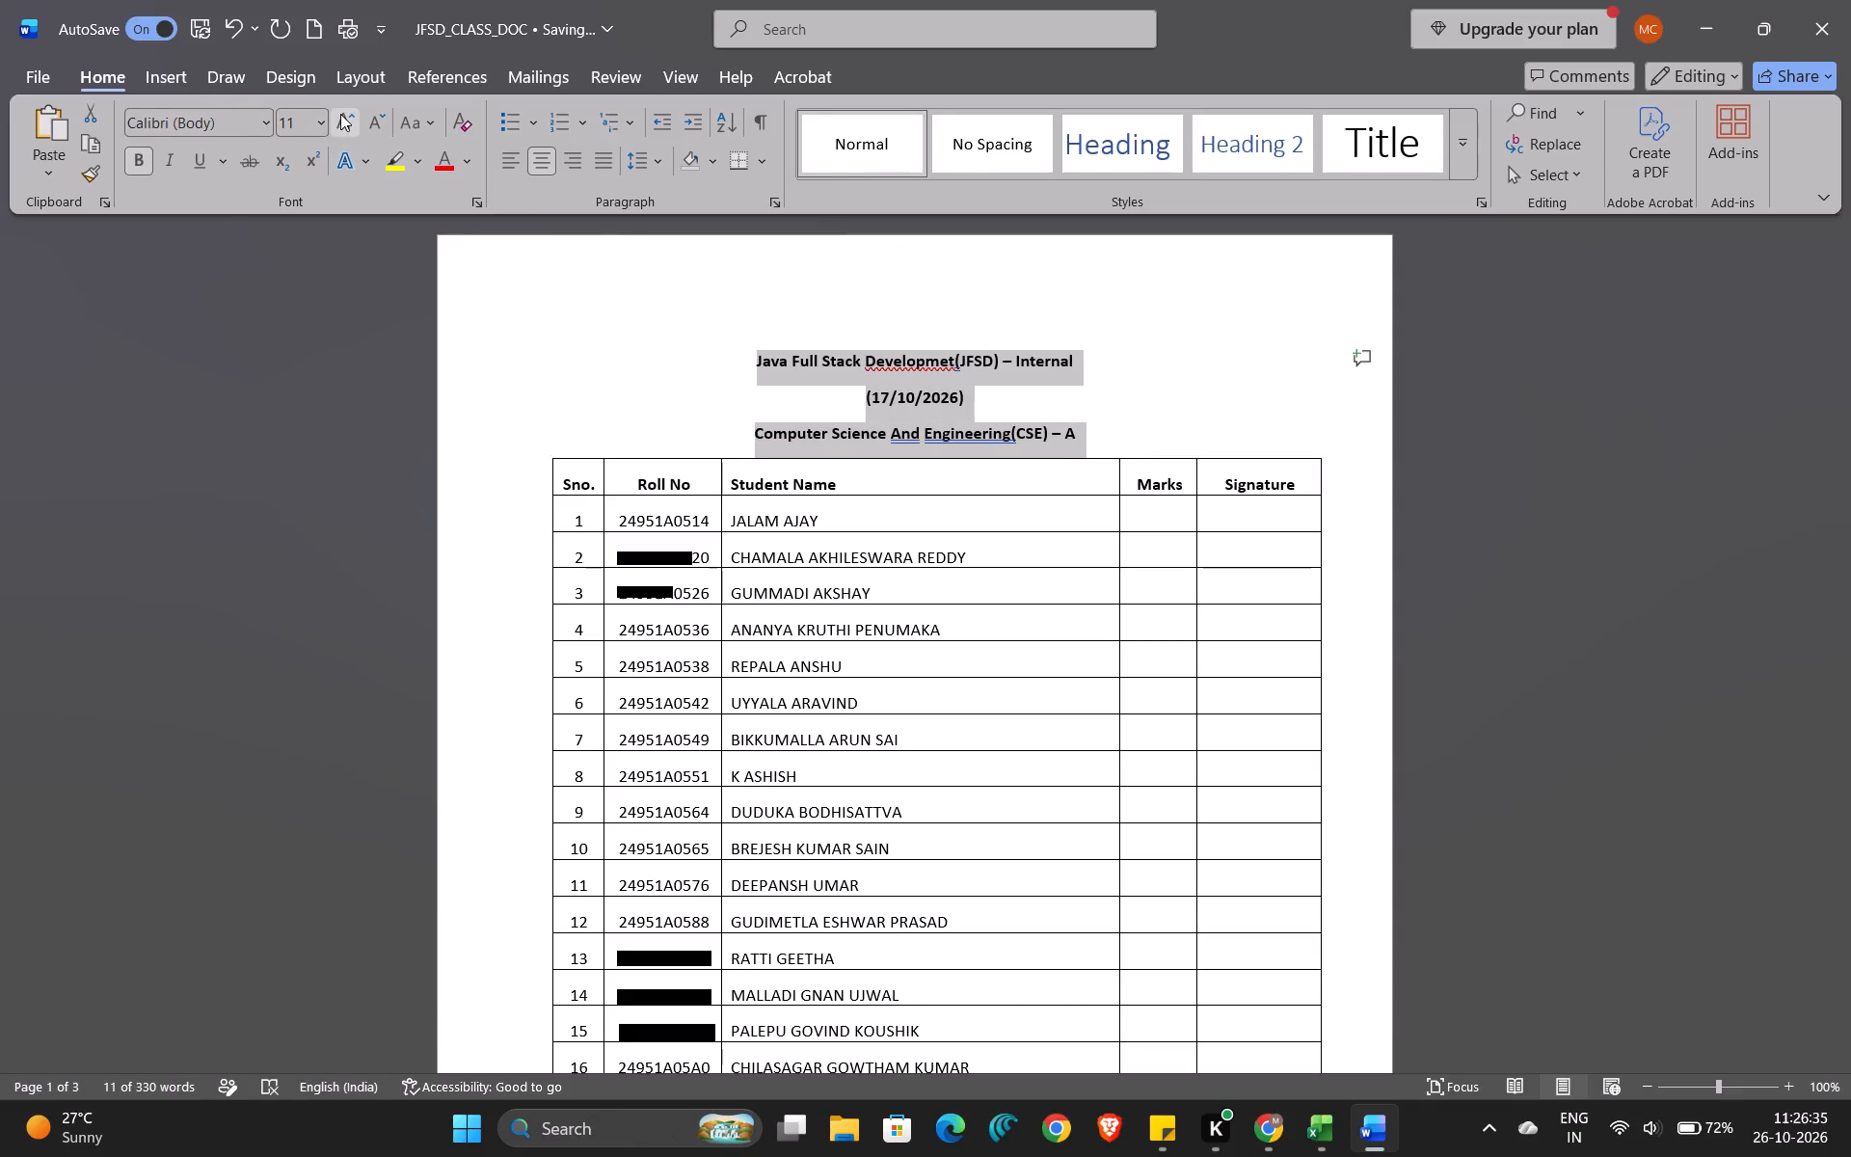
{"action": "left_click", "coordinate": [341, 114]}
{"action": "left_click", "coordinate": [341, 114]}
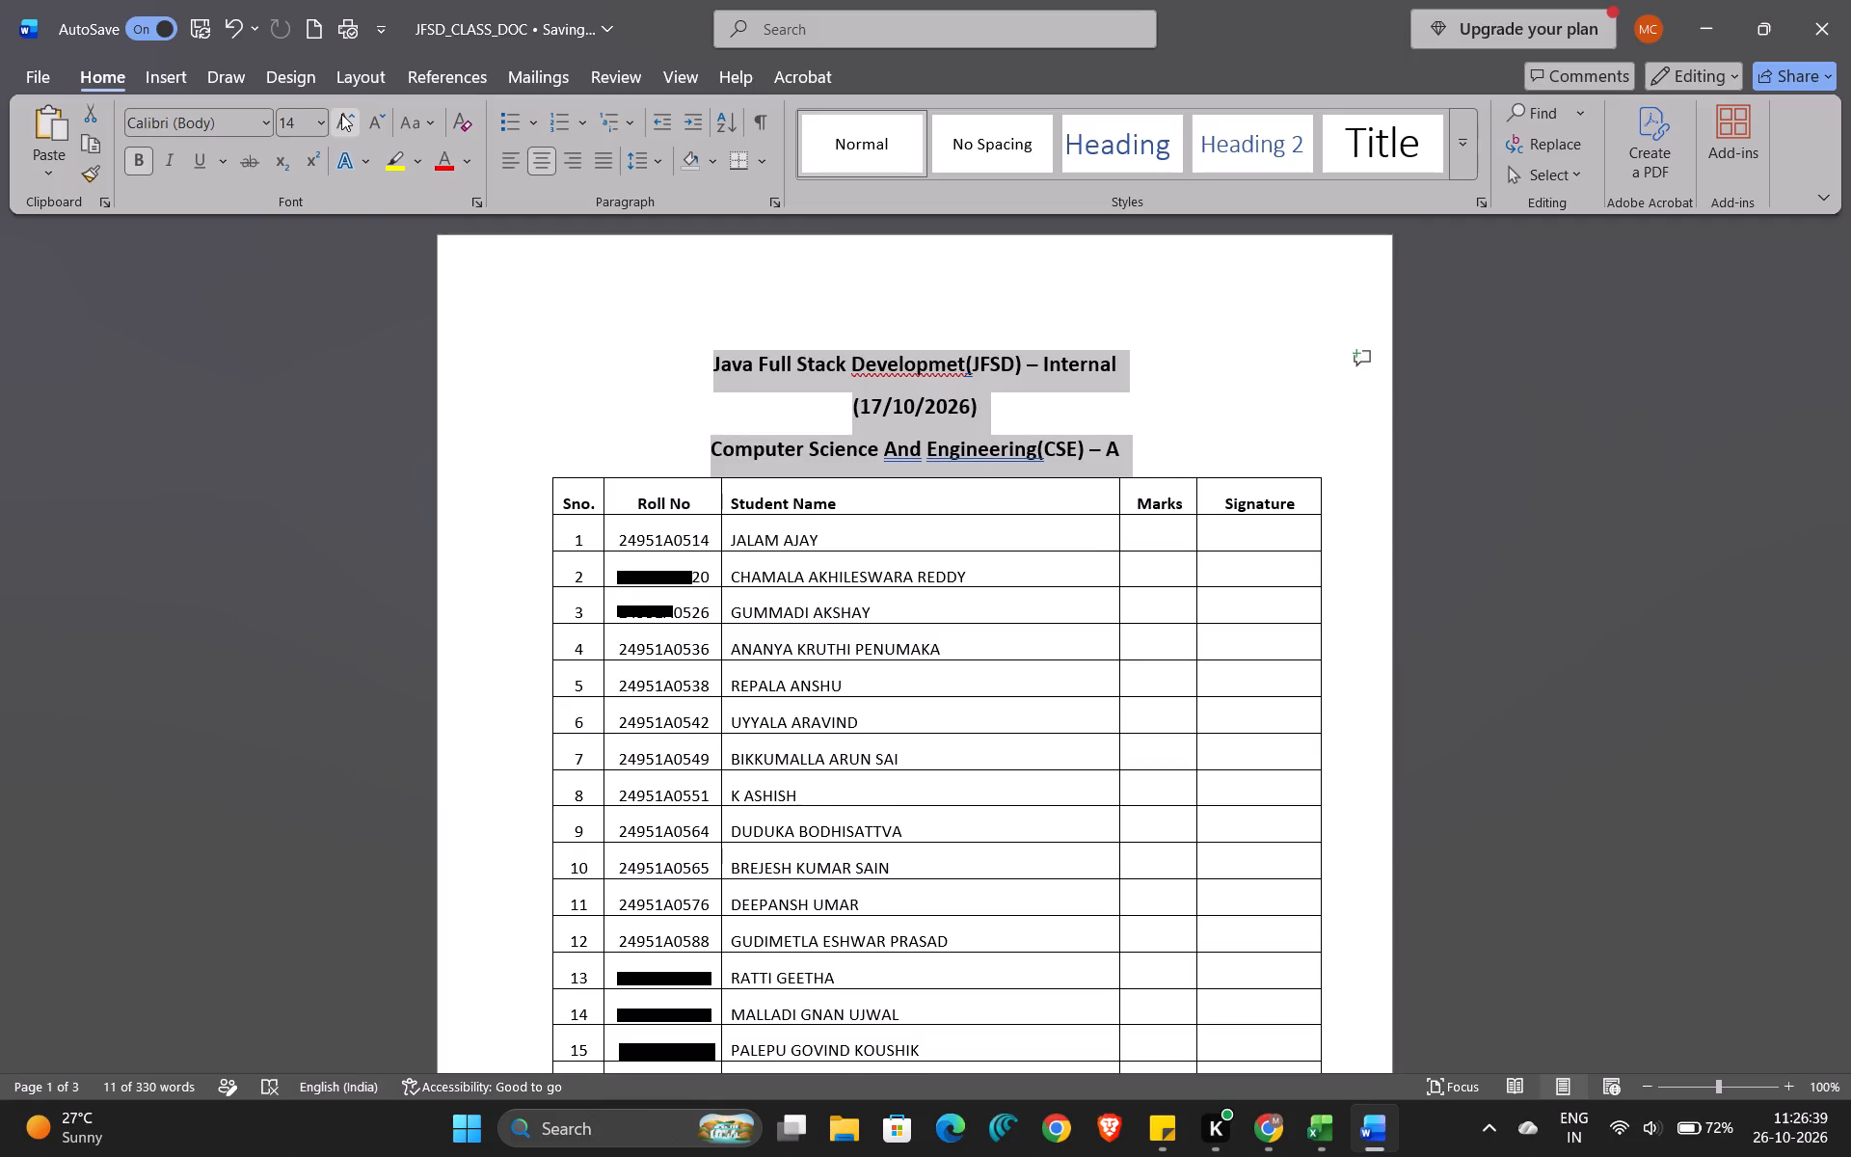
{"action": "left_click", "coordinate": [341, 114]}
{"action": "left_click", "coordinate": [605, 338]}
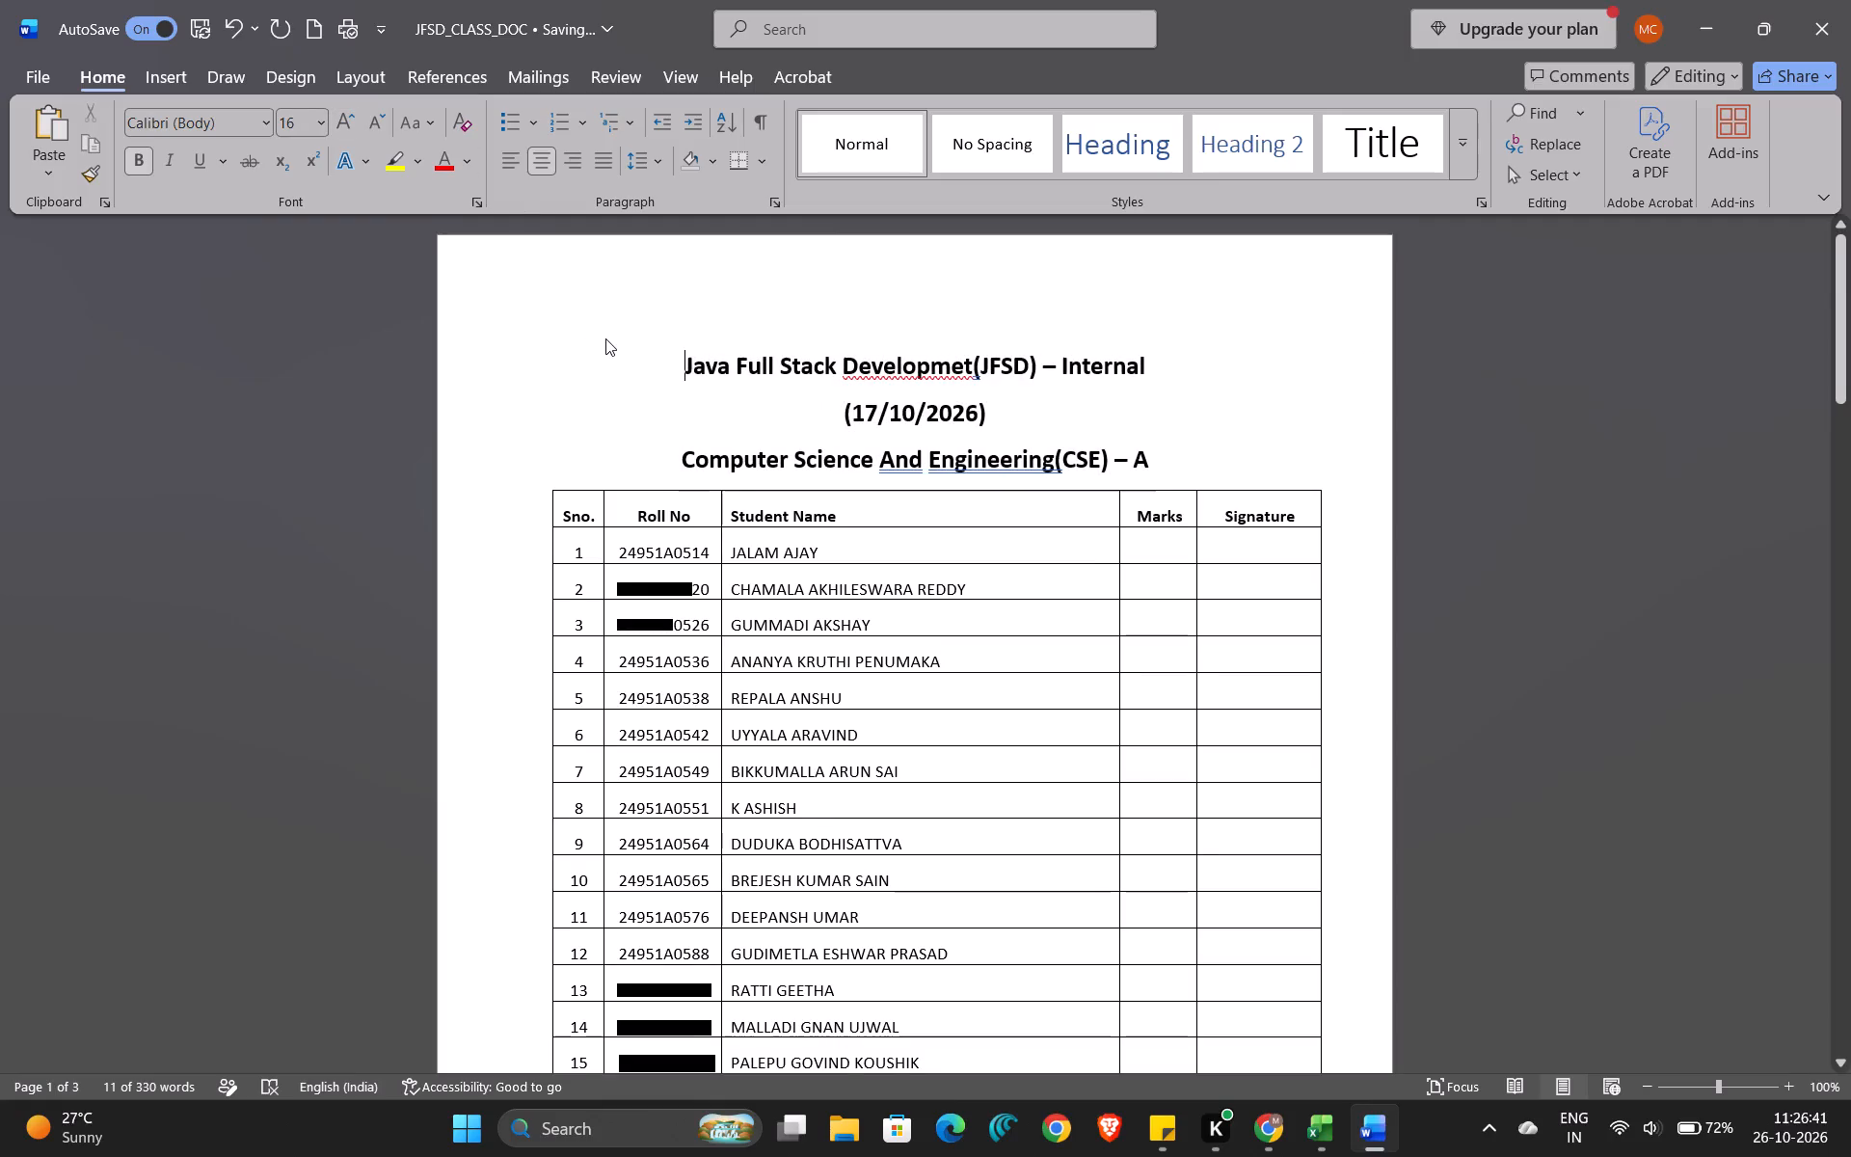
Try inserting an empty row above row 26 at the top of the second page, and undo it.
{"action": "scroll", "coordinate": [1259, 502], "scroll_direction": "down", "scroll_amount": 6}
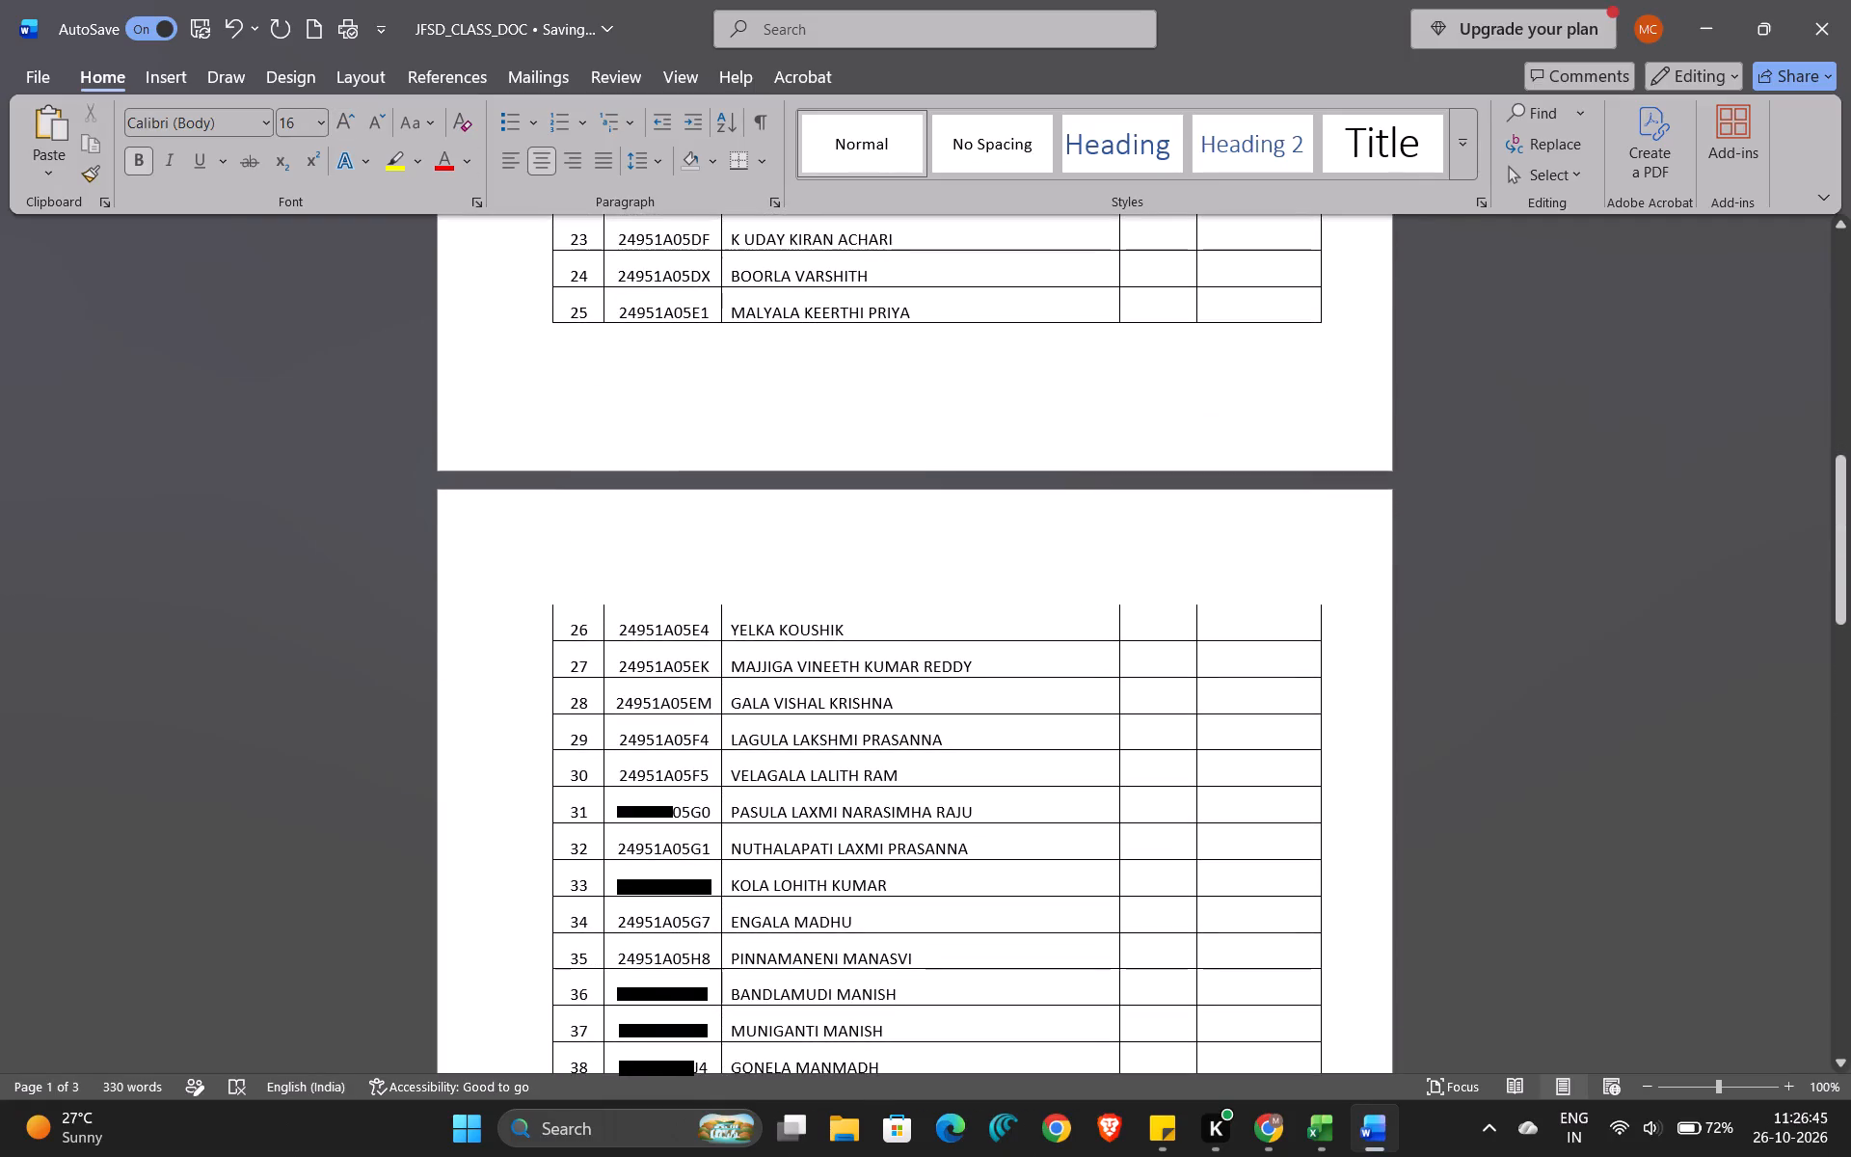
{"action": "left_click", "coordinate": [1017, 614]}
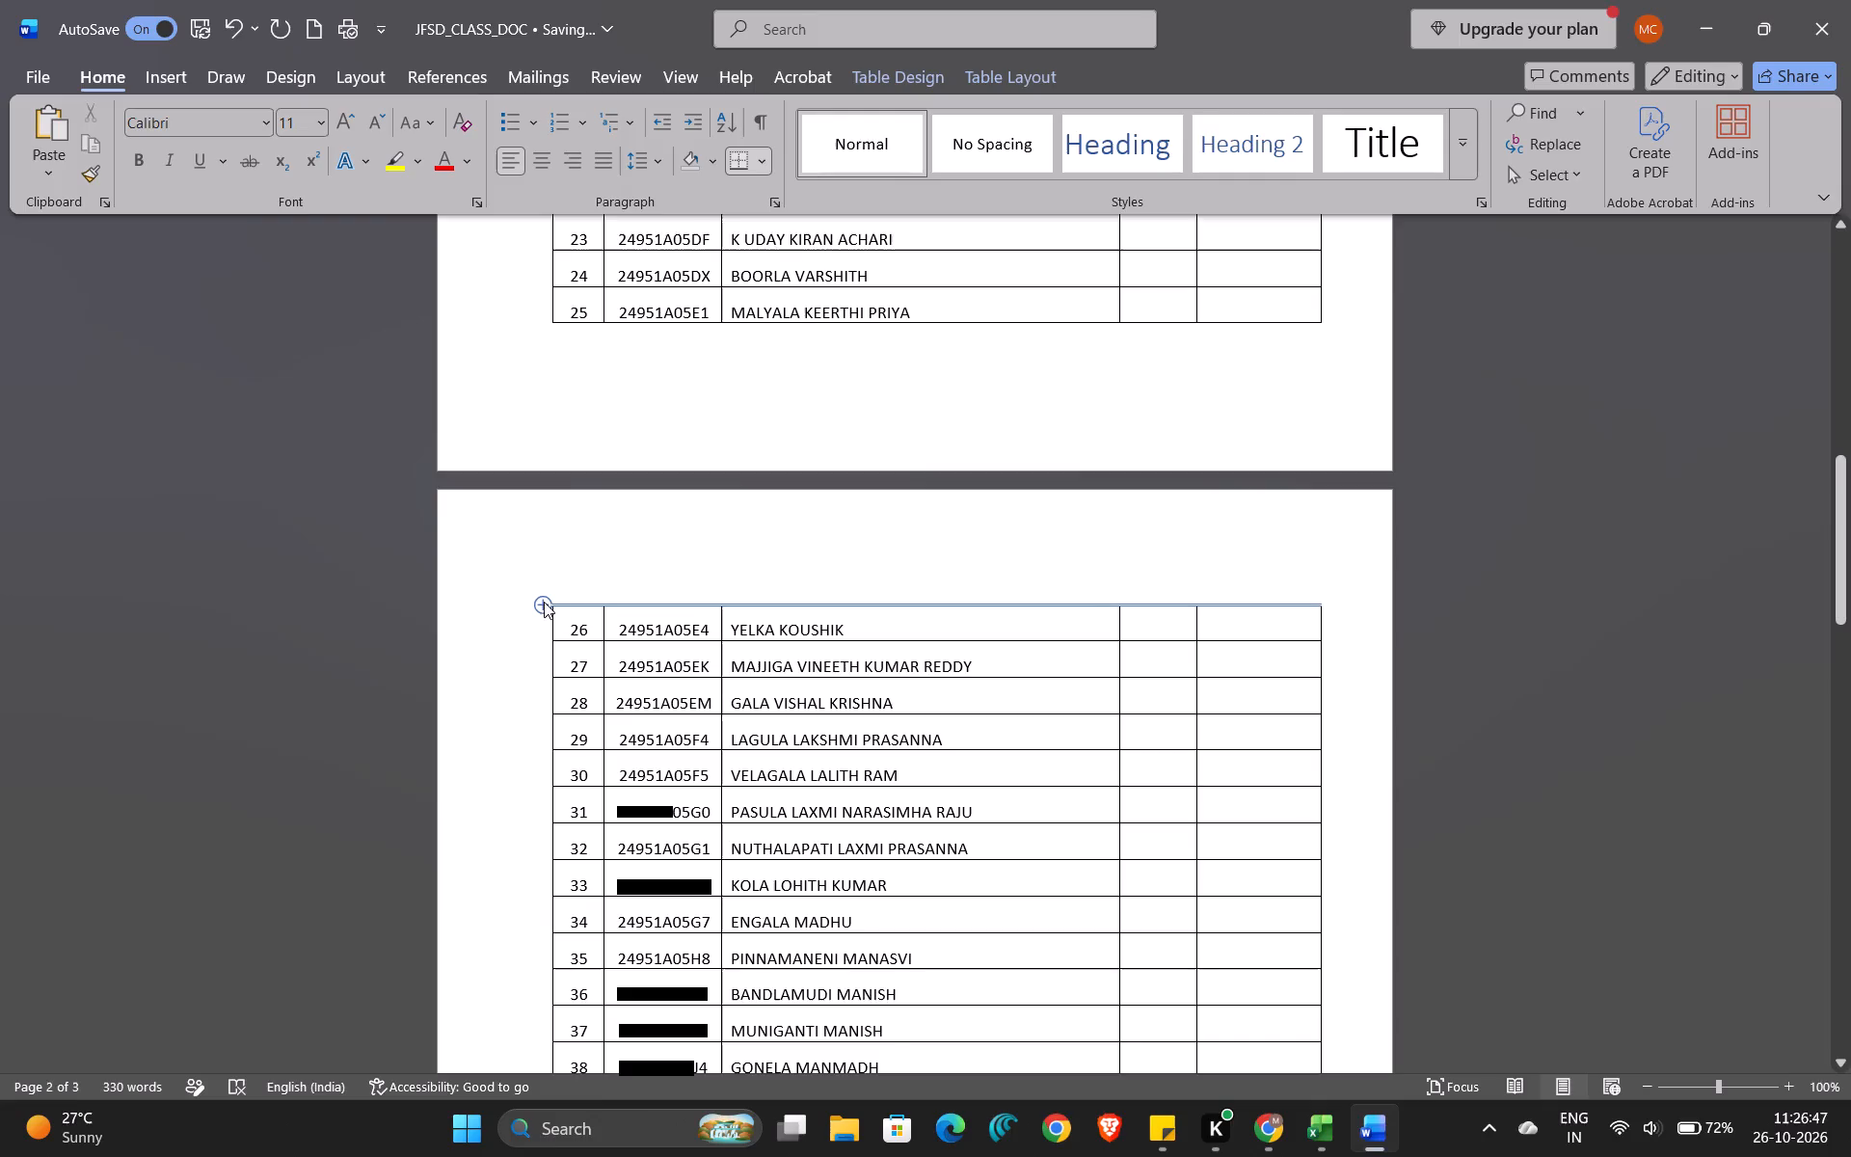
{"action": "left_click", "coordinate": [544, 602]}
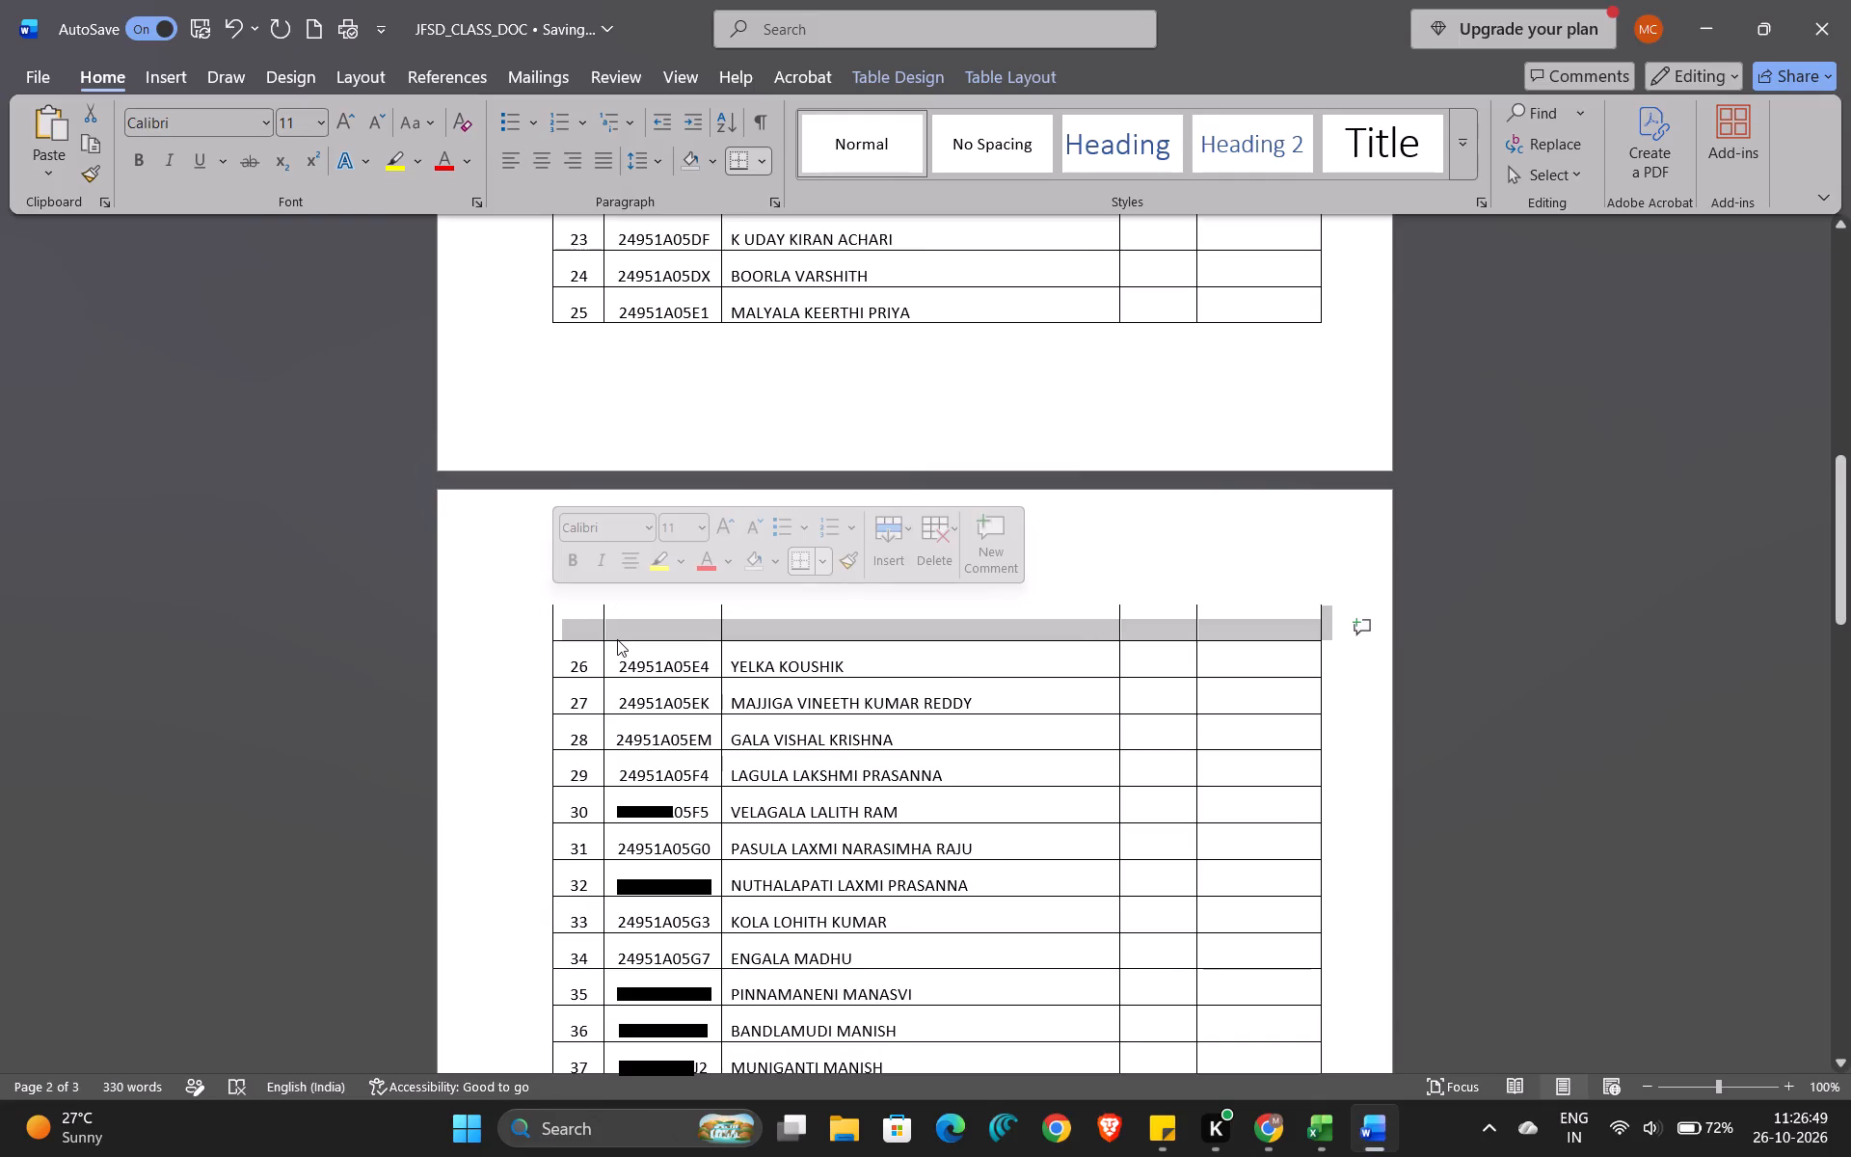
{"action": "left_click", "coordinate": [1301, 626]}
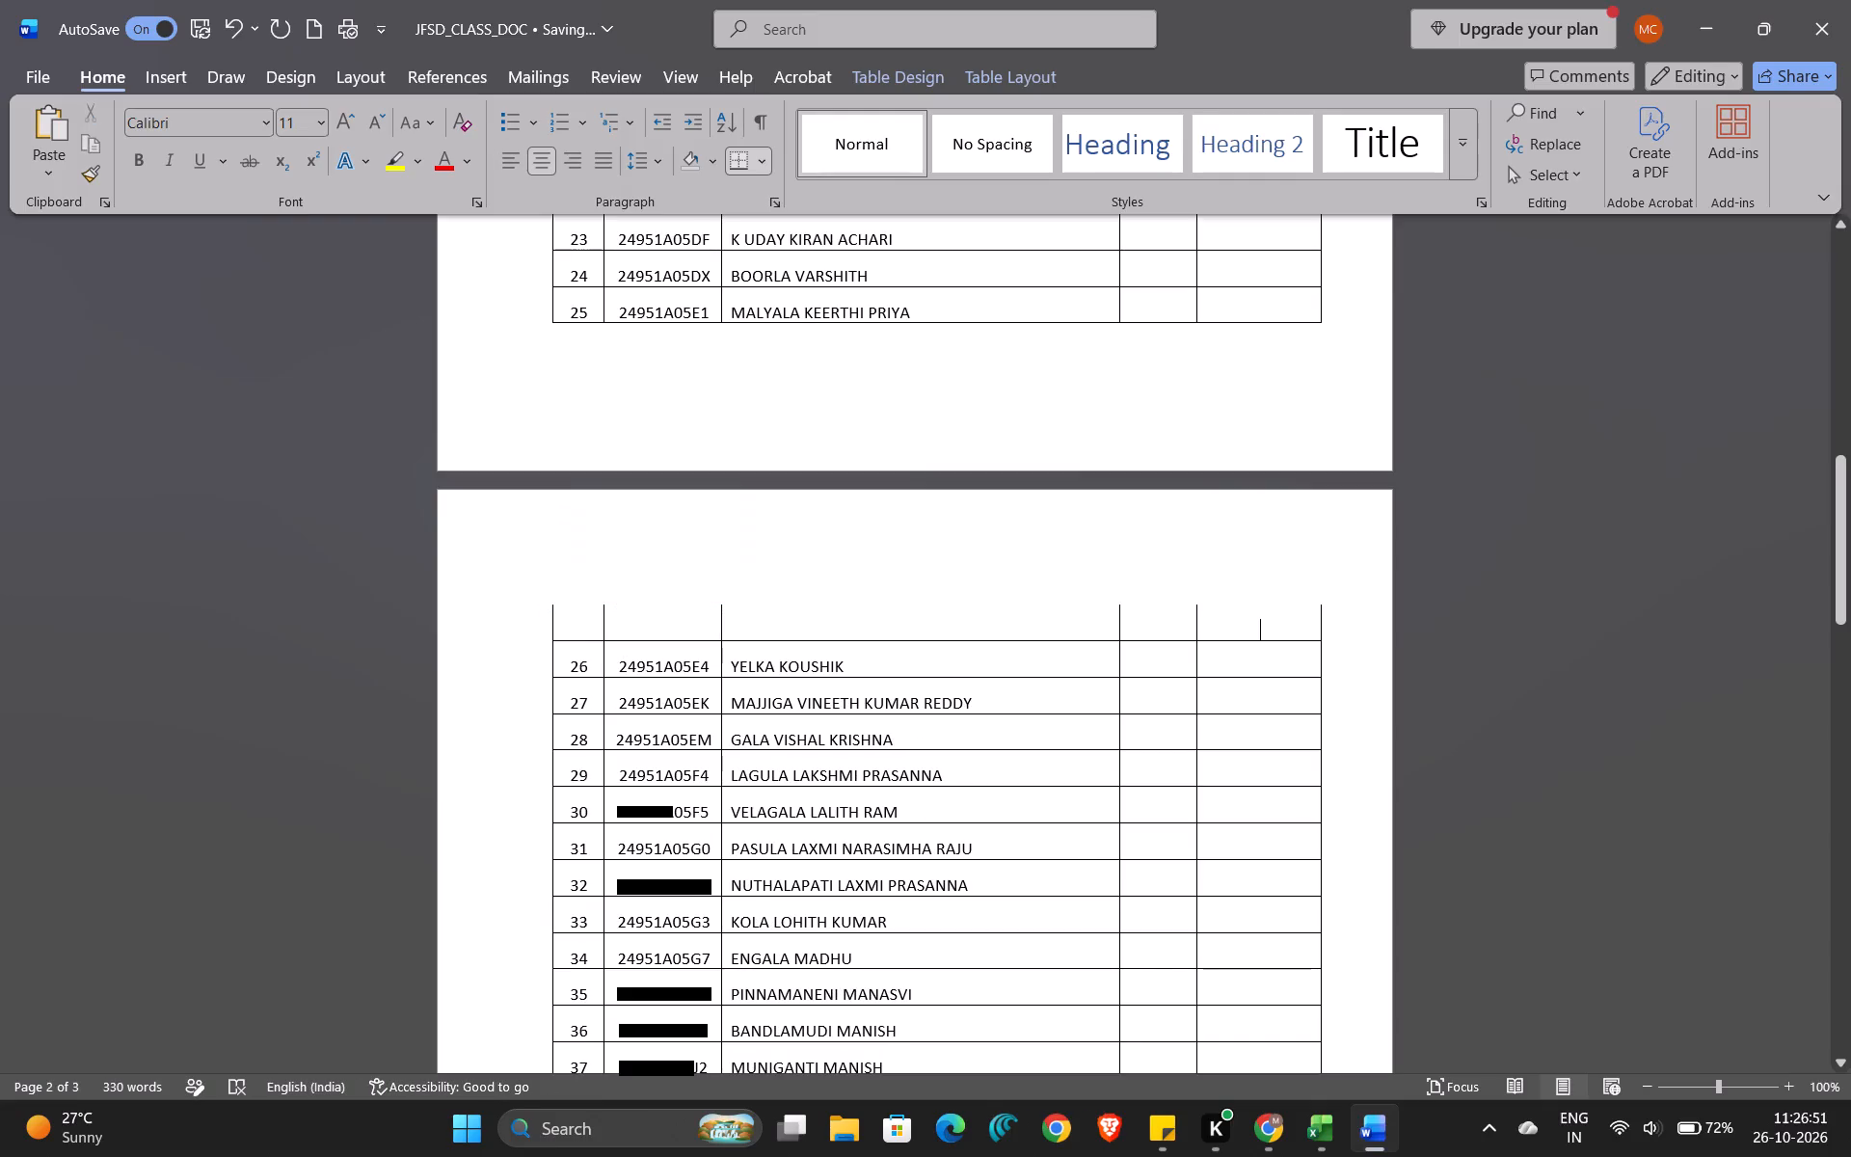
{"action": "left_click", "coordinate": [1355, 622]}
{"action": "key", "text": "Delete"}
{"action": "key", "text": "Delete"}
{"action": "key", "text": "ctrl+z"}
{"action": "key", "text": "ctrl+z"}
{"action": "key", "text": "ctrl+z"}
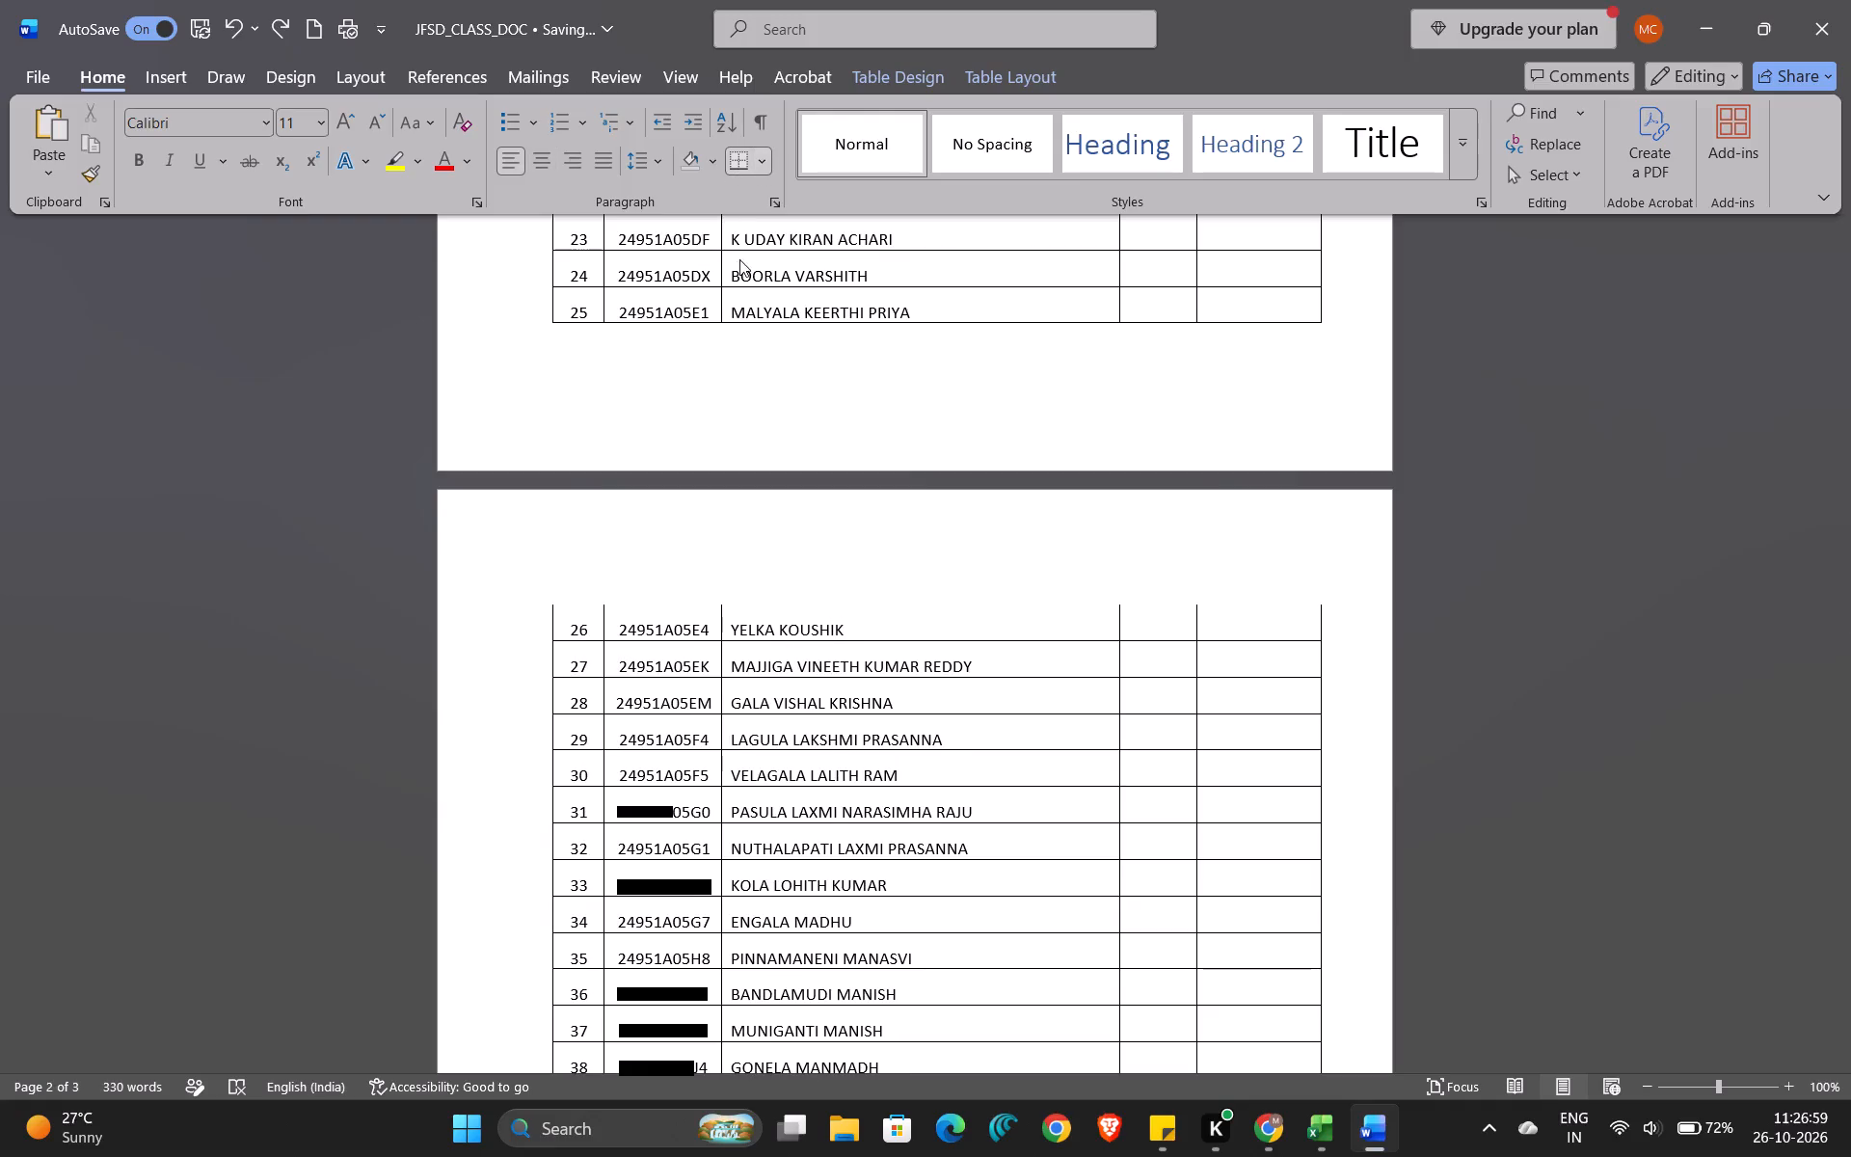
Apply all borders to table rows 26 to 55 on the second page.
{"action": "left_click", "coordinate": [591, 624]}
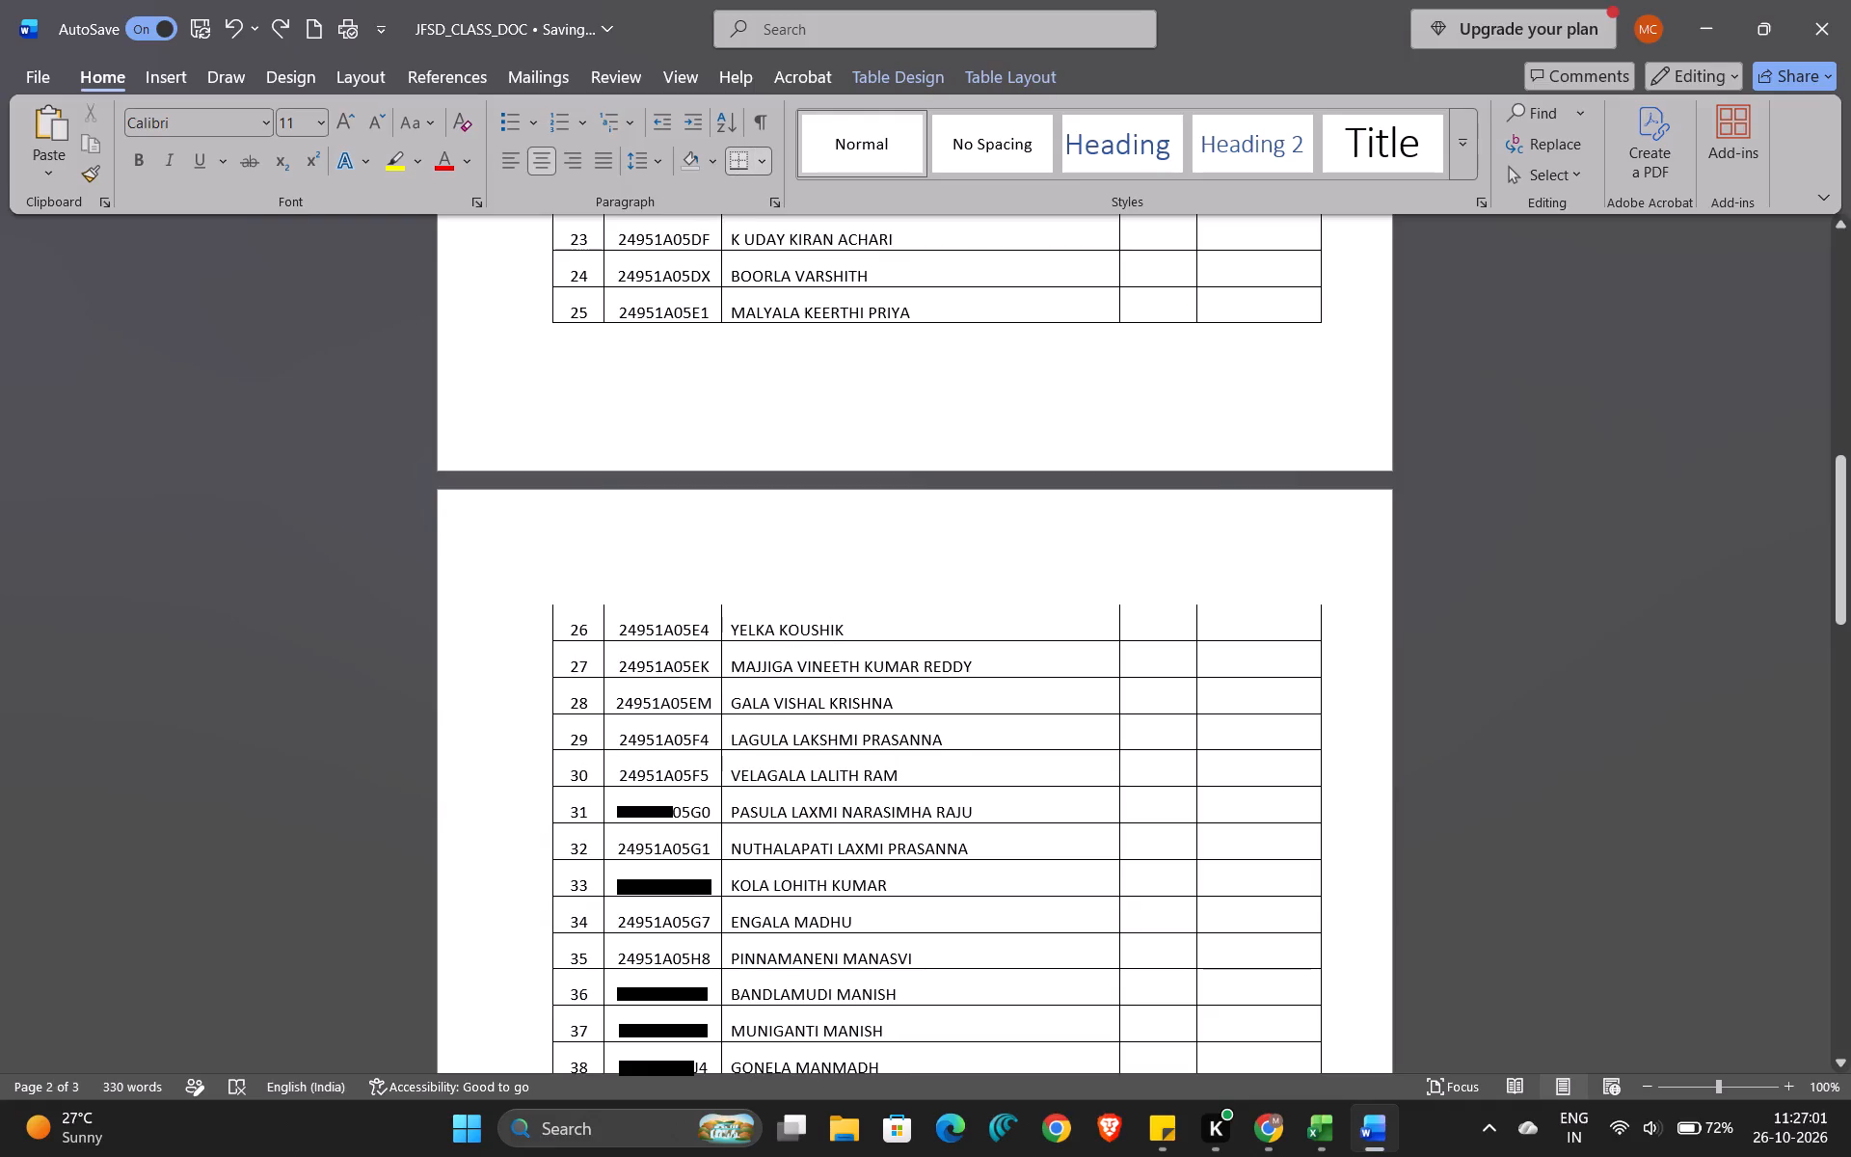
{"action": "left_click_drag", "start_coordinate": [564, 621], "coordinate": [979, 1053]}
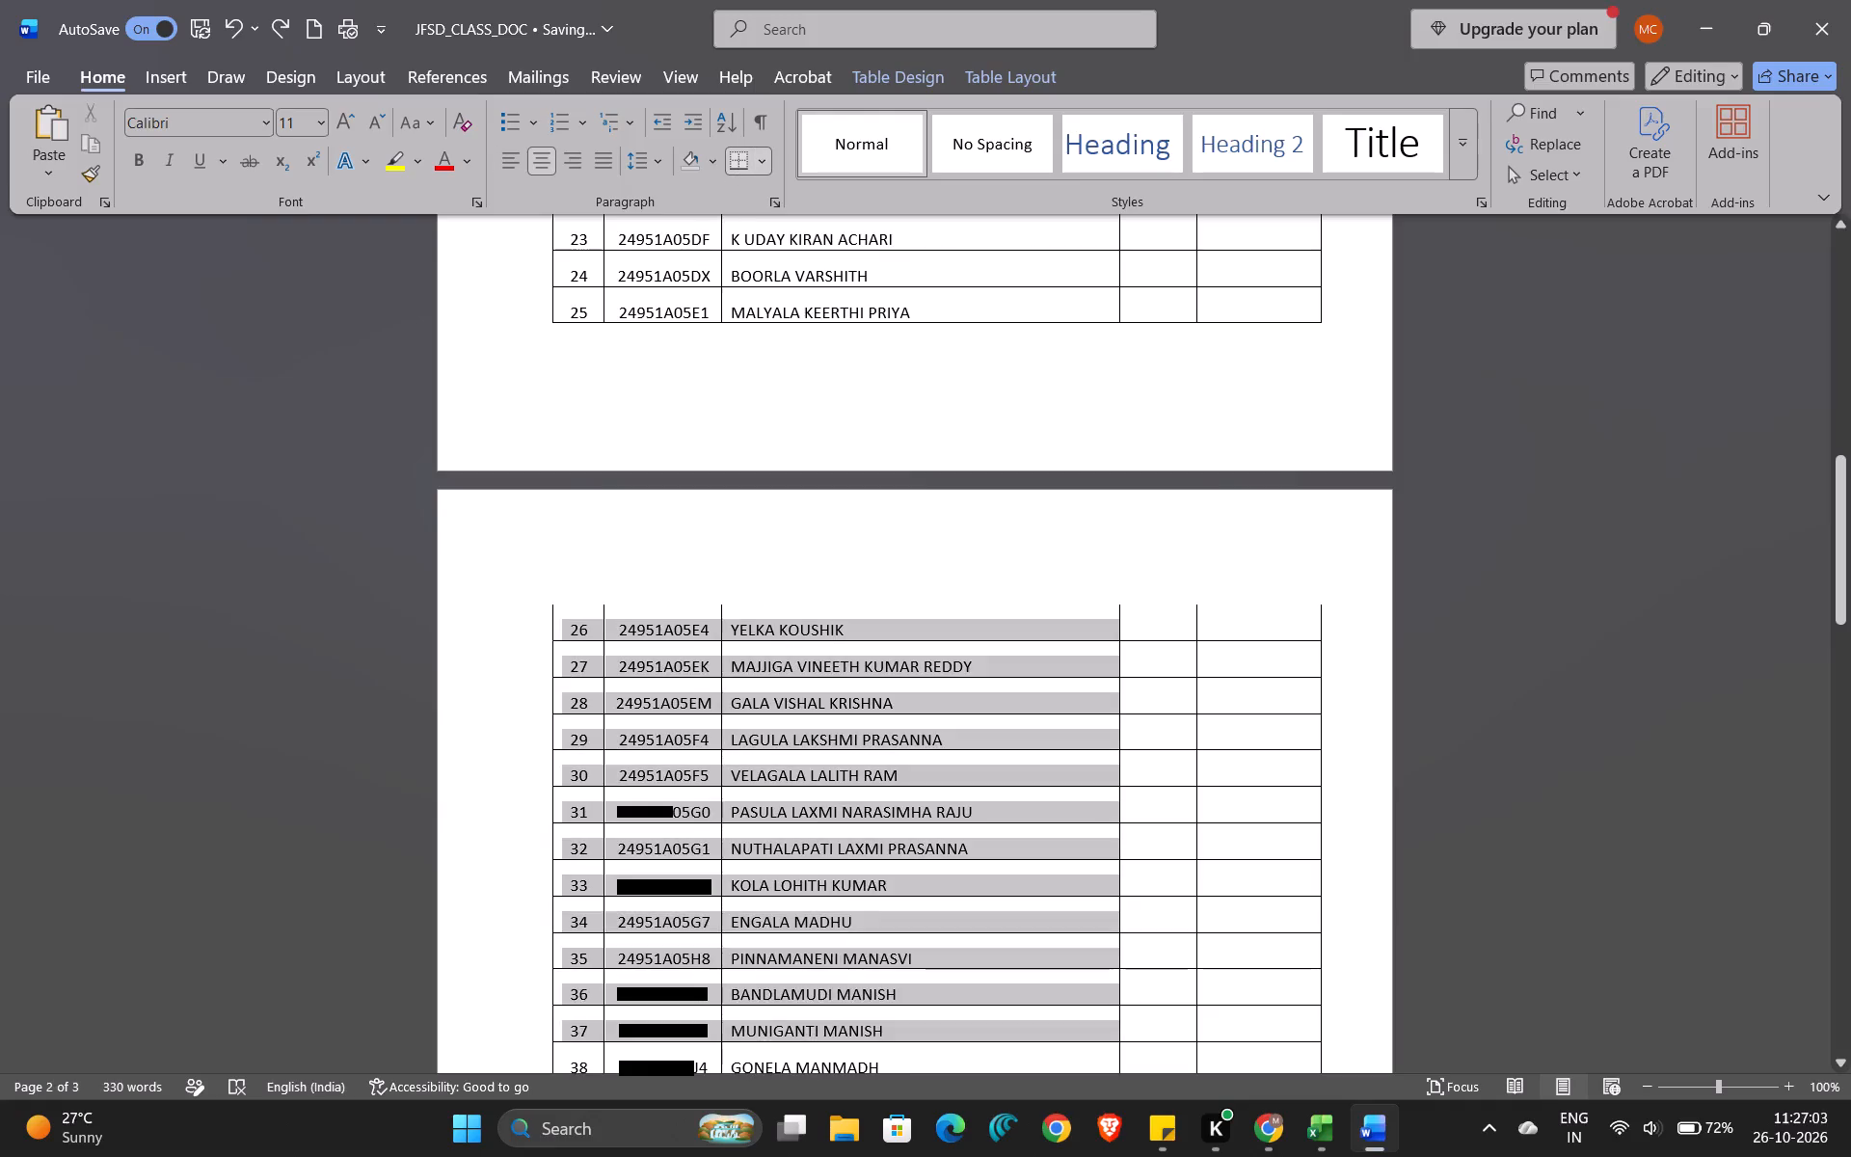
{"action": "left_click_drag", "start_coordinate": [979, 1053], "coordinate": [1307, 244]}
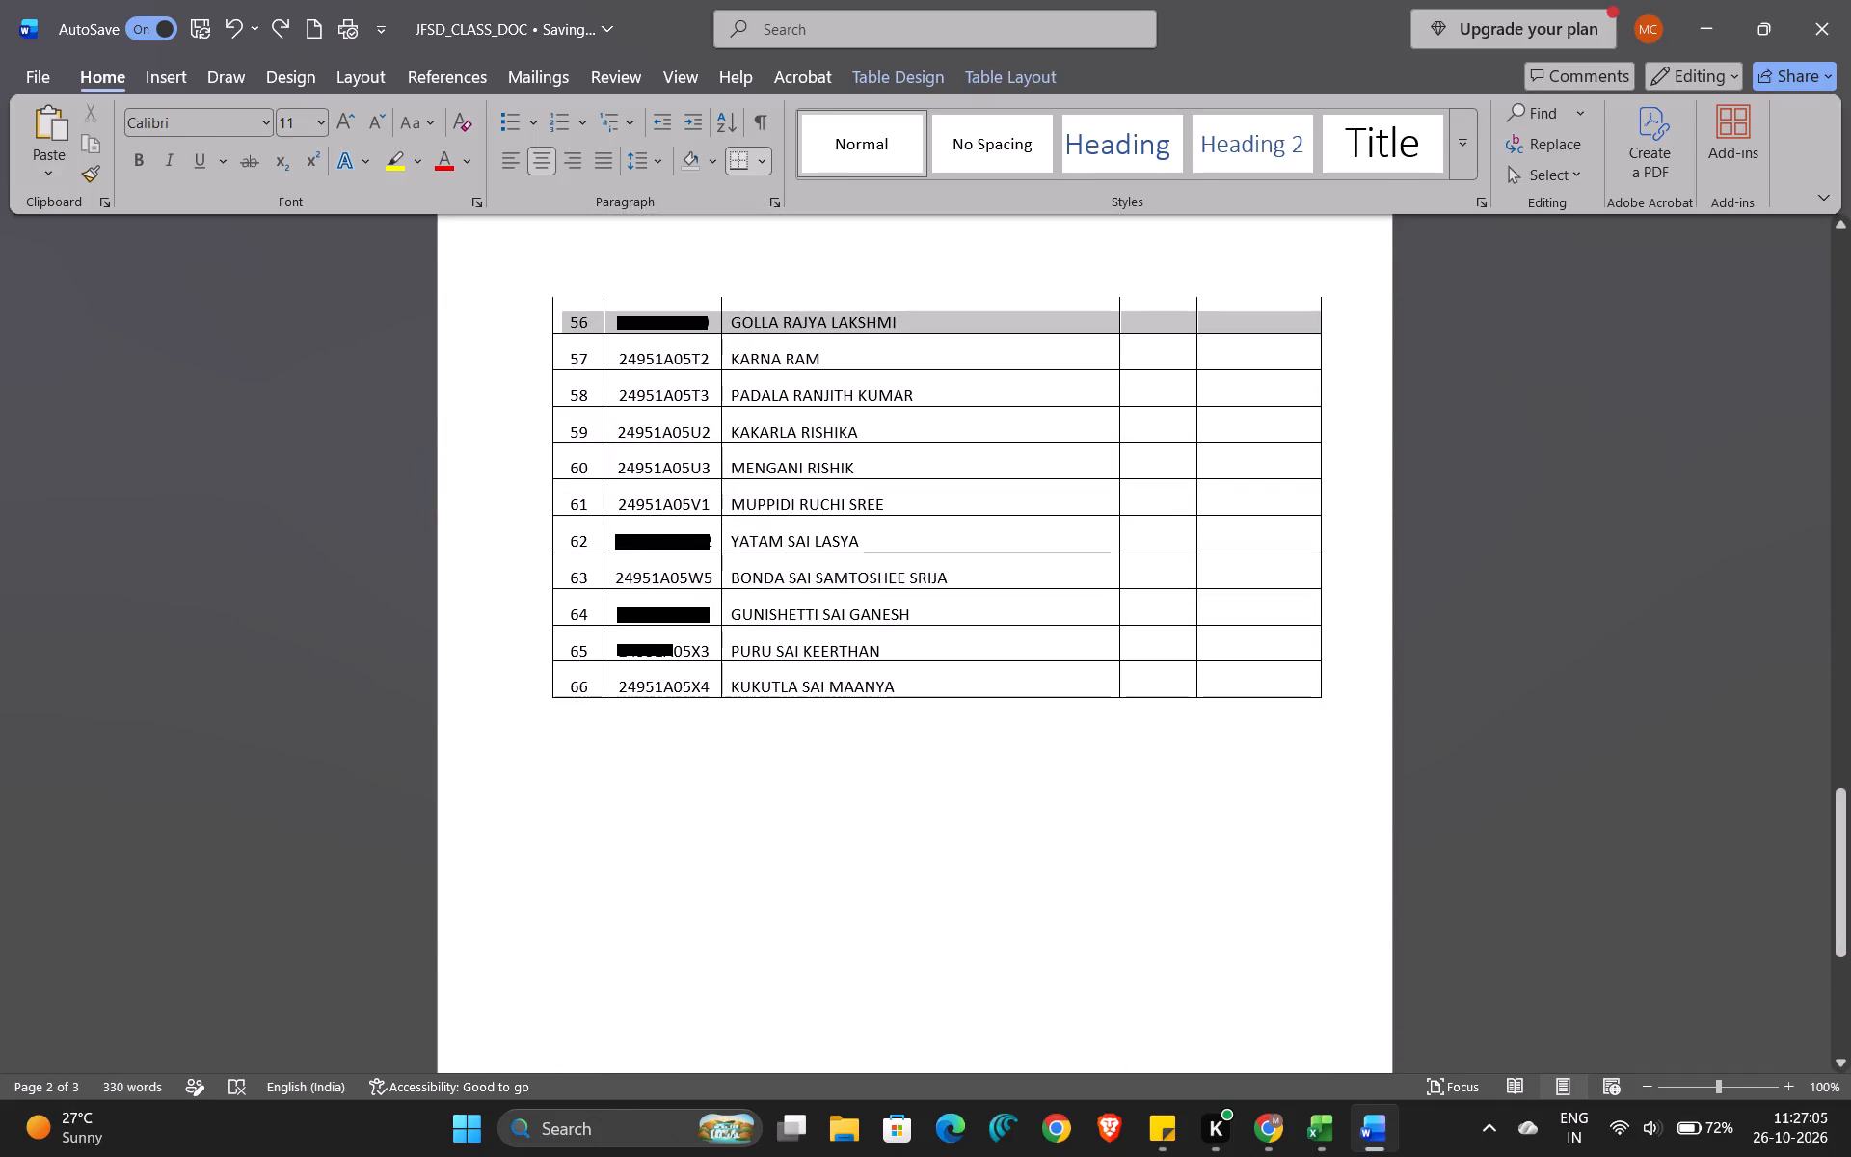
{"action": "left_click_drag", "start_coordinate": [1307, 244], "coordinate": [1303, 213]}
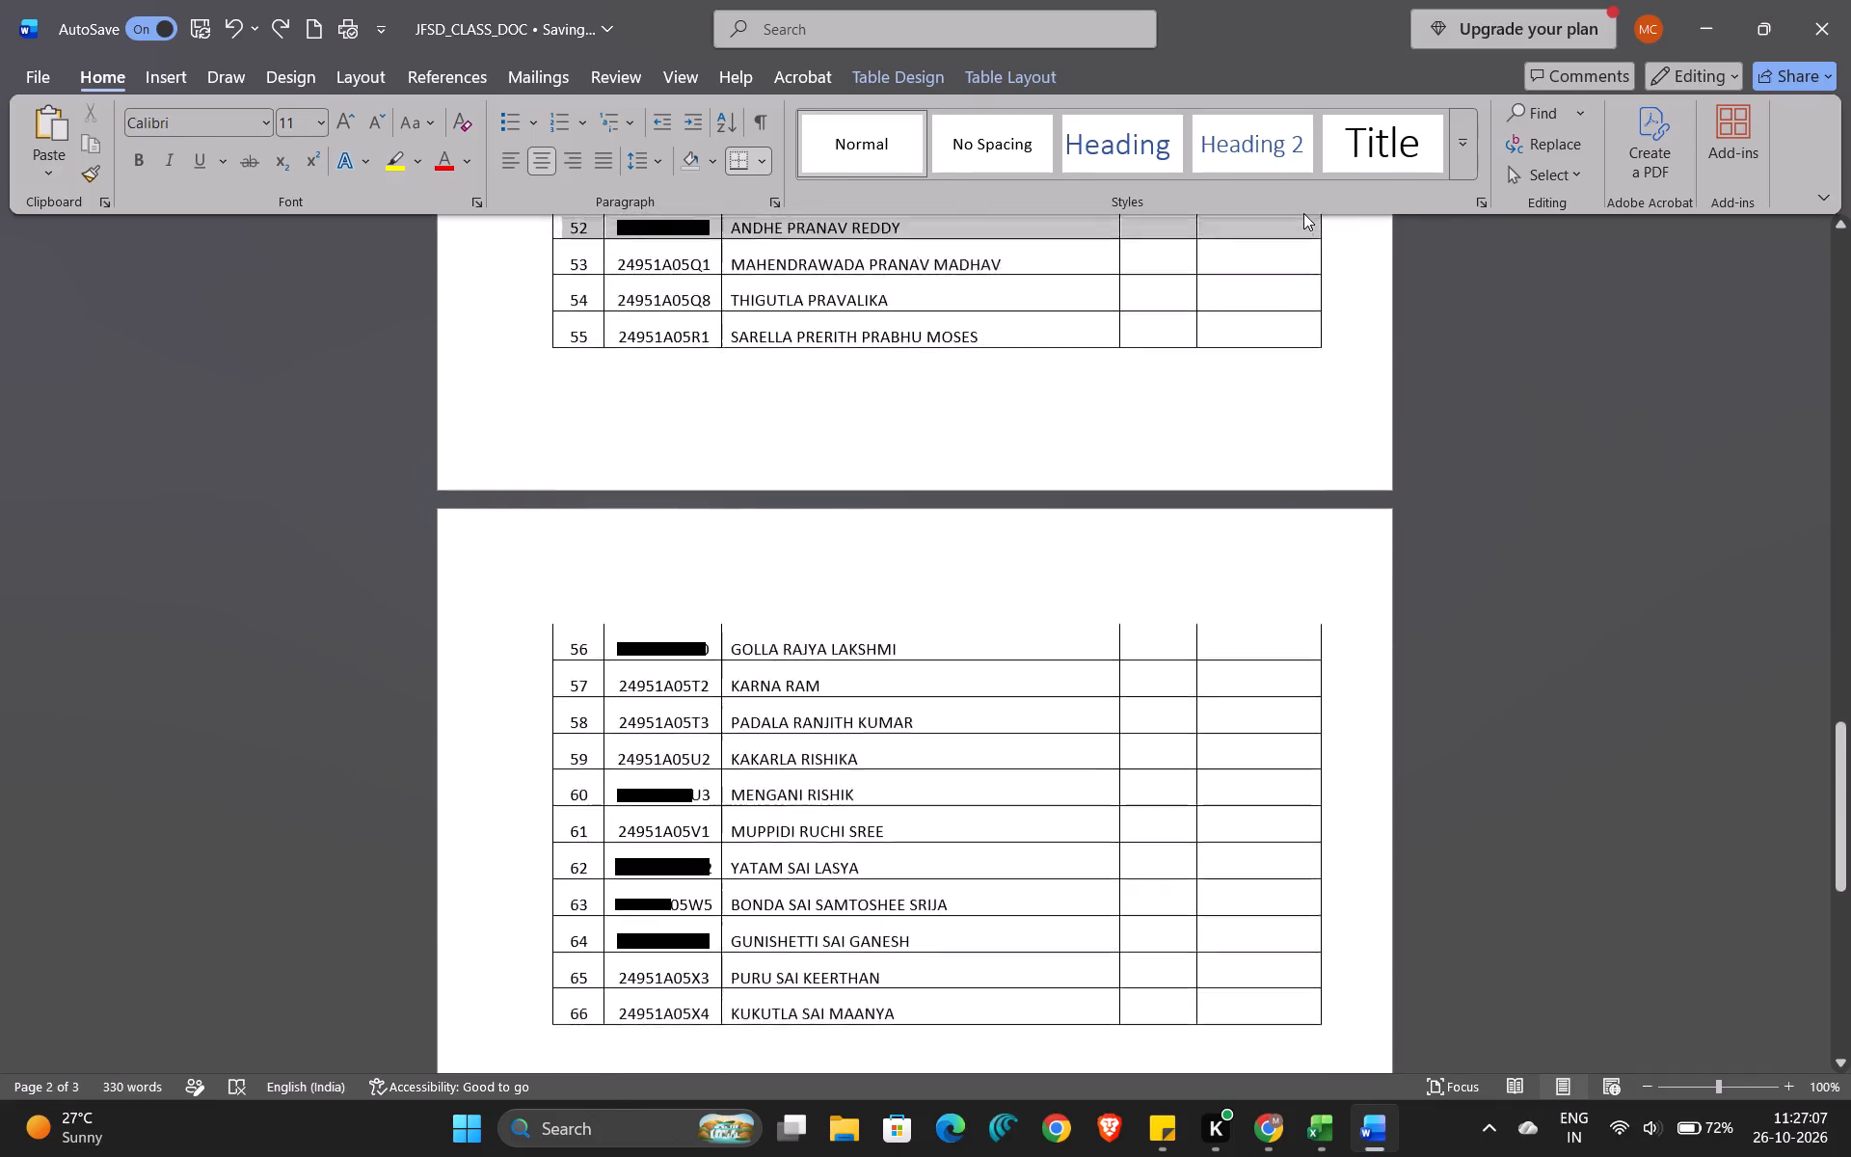
{"action": "left_click_drag", "start_coordinate": [1303, 213], "coordinate": [1319, 393]}
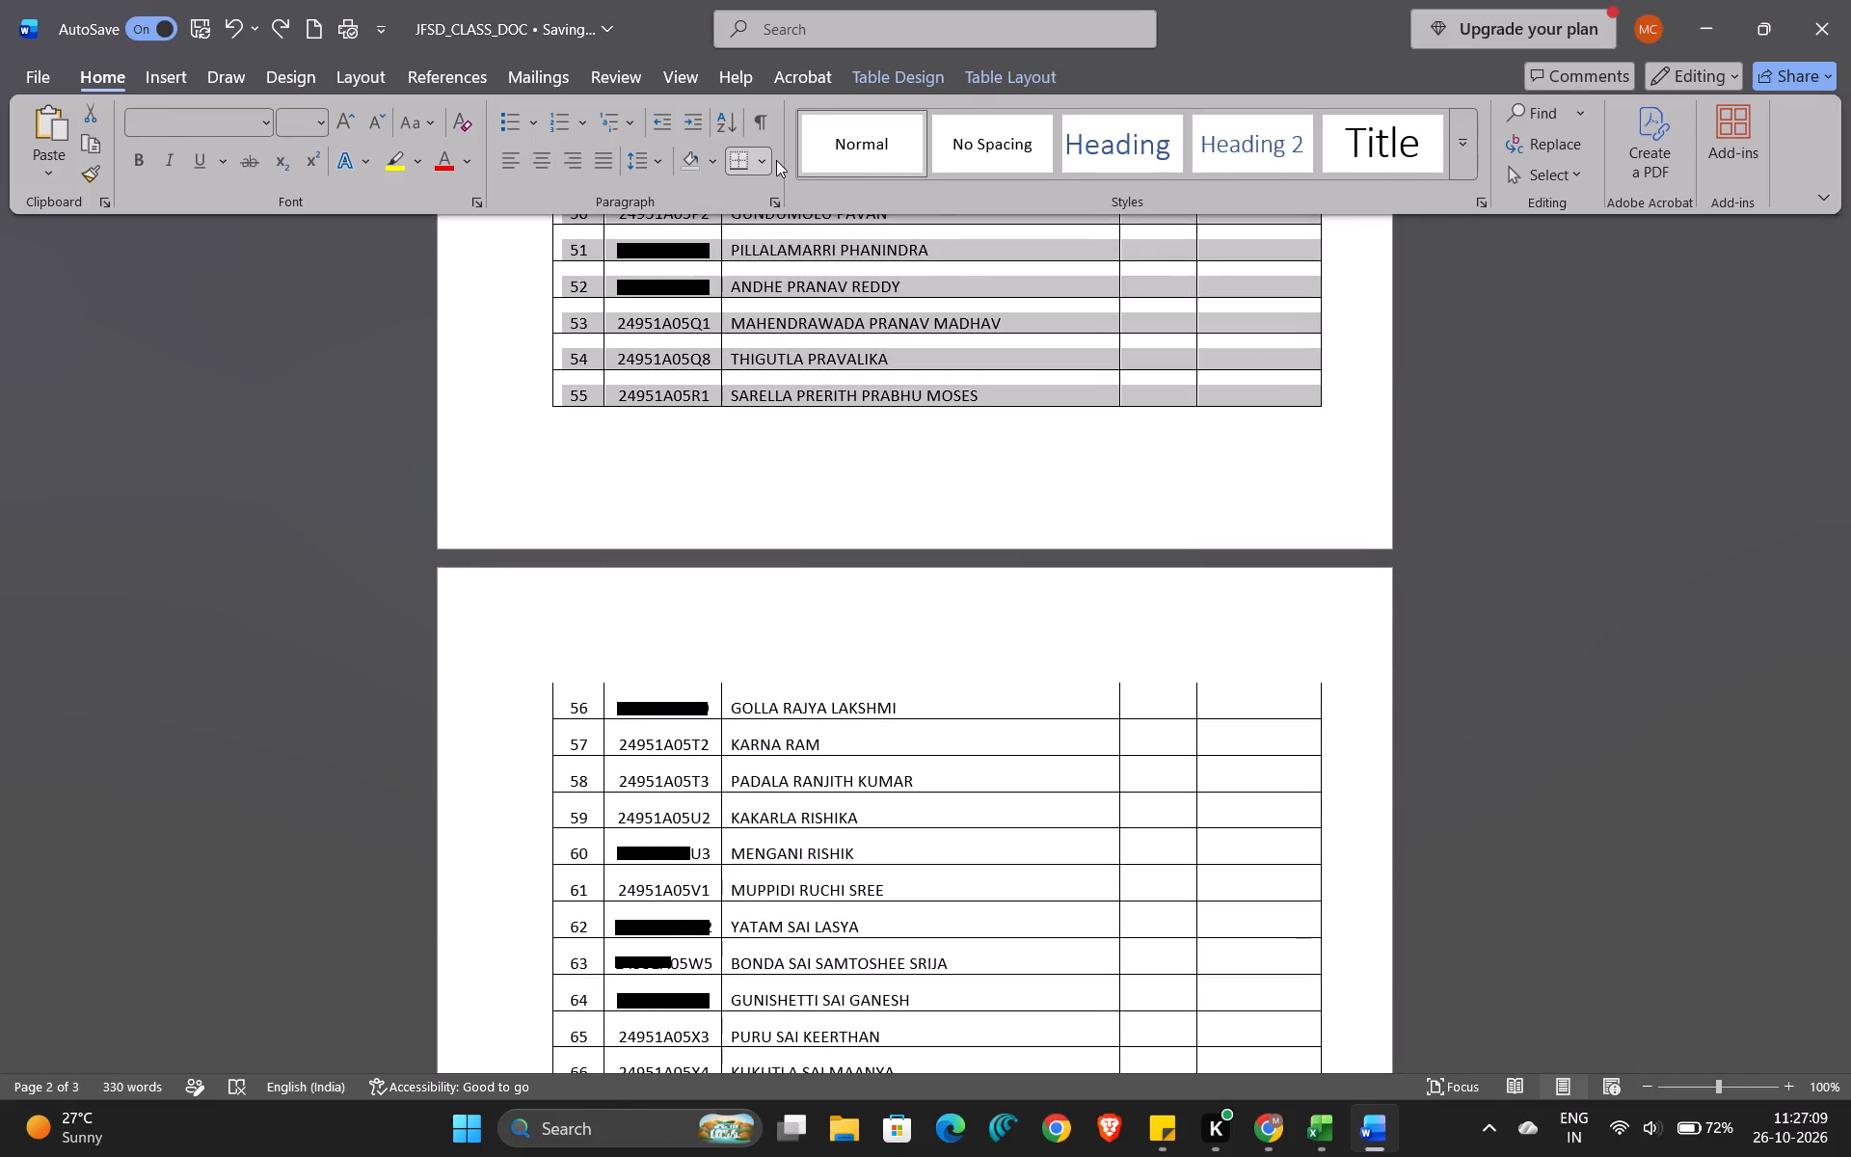
{"action": "left_click", "coordinate": [761, 159]}
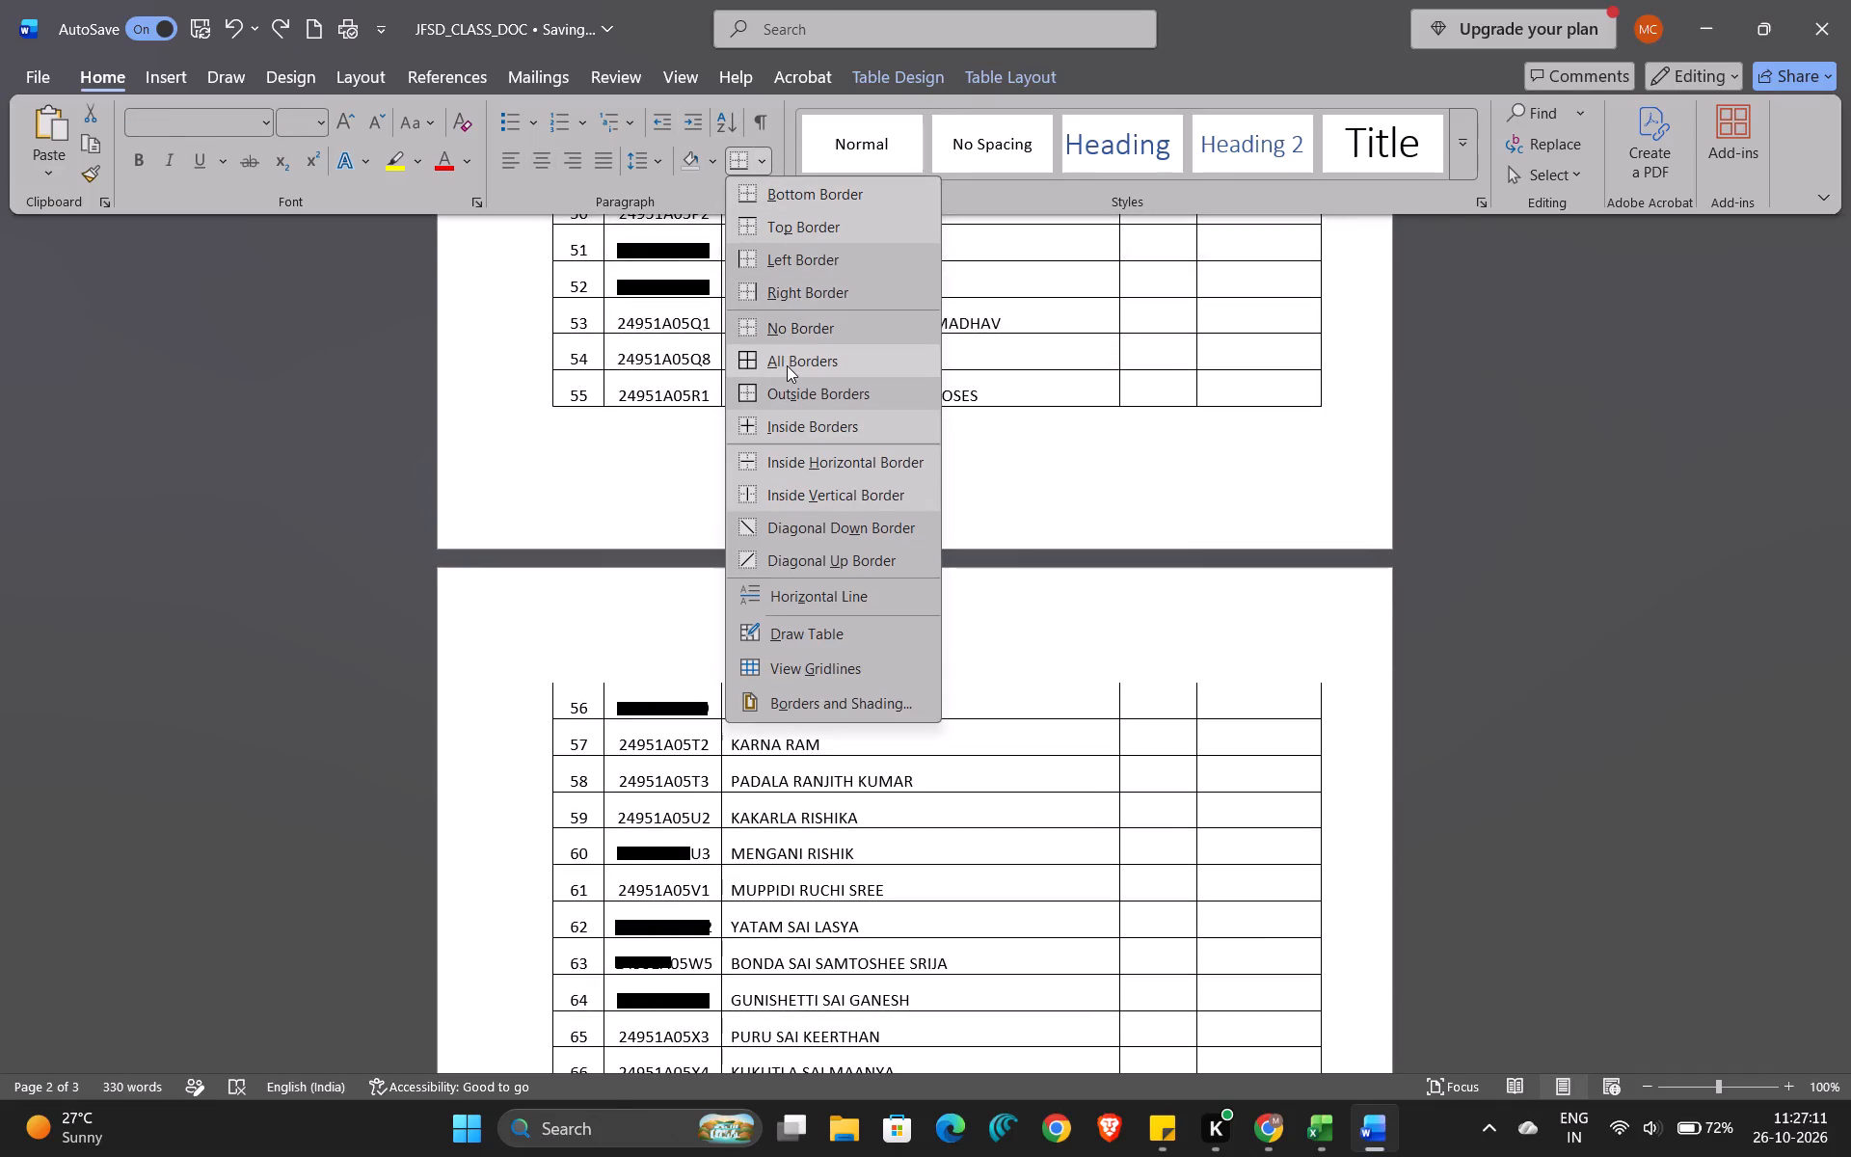
{"action": "left_click", "coordinate": [789, 365]}
Apply all borders to table rows 56 to 66 on the third page.
{"action": "scroll", "coordinate": [789, 365], "scroll_direction": "up", "scroll_amount": 6}
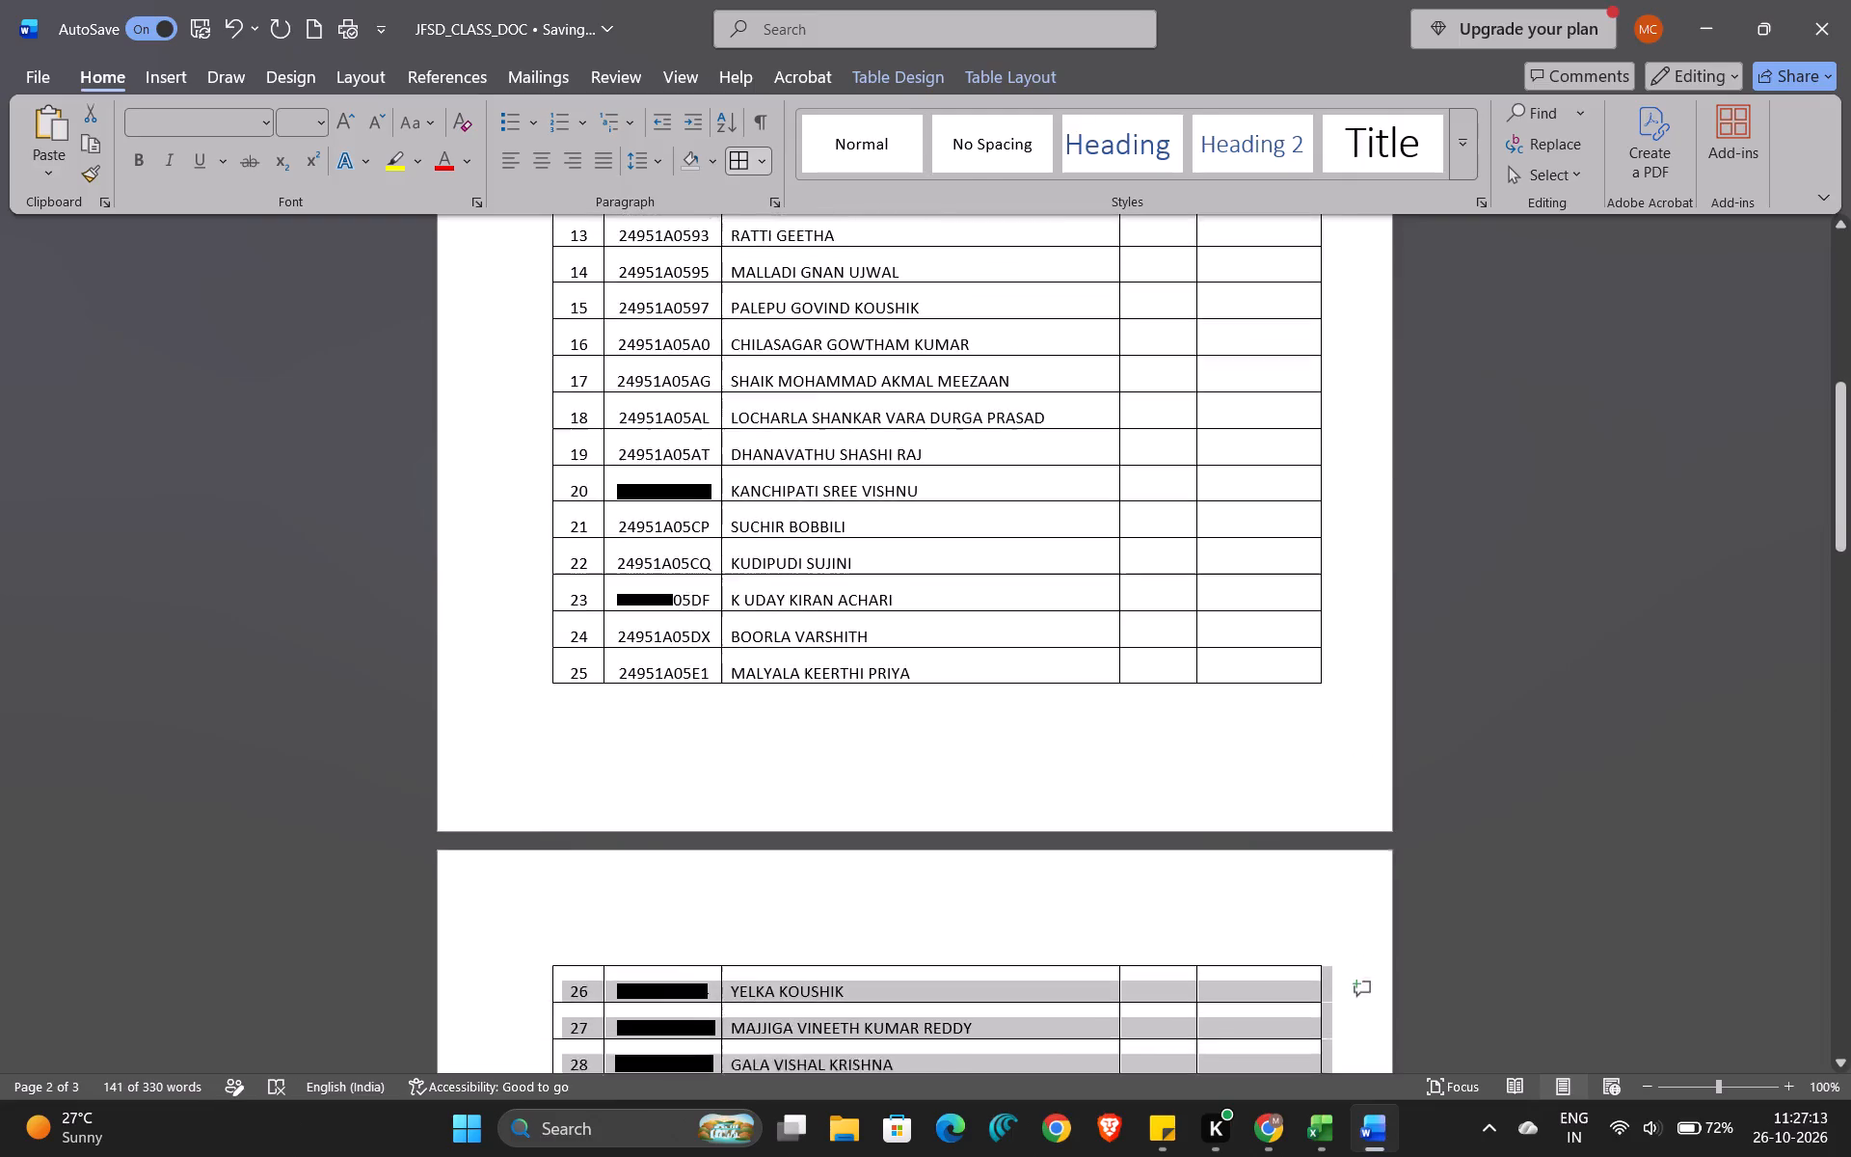
{"action": "scroll", "coordinate": [789, 365], "scroll_direction": "down", "scroll_amount": 1}
{"action": "scroll", "coordinate": [797, 499], "scroll_direction": "down", "scroll_amount": 1}
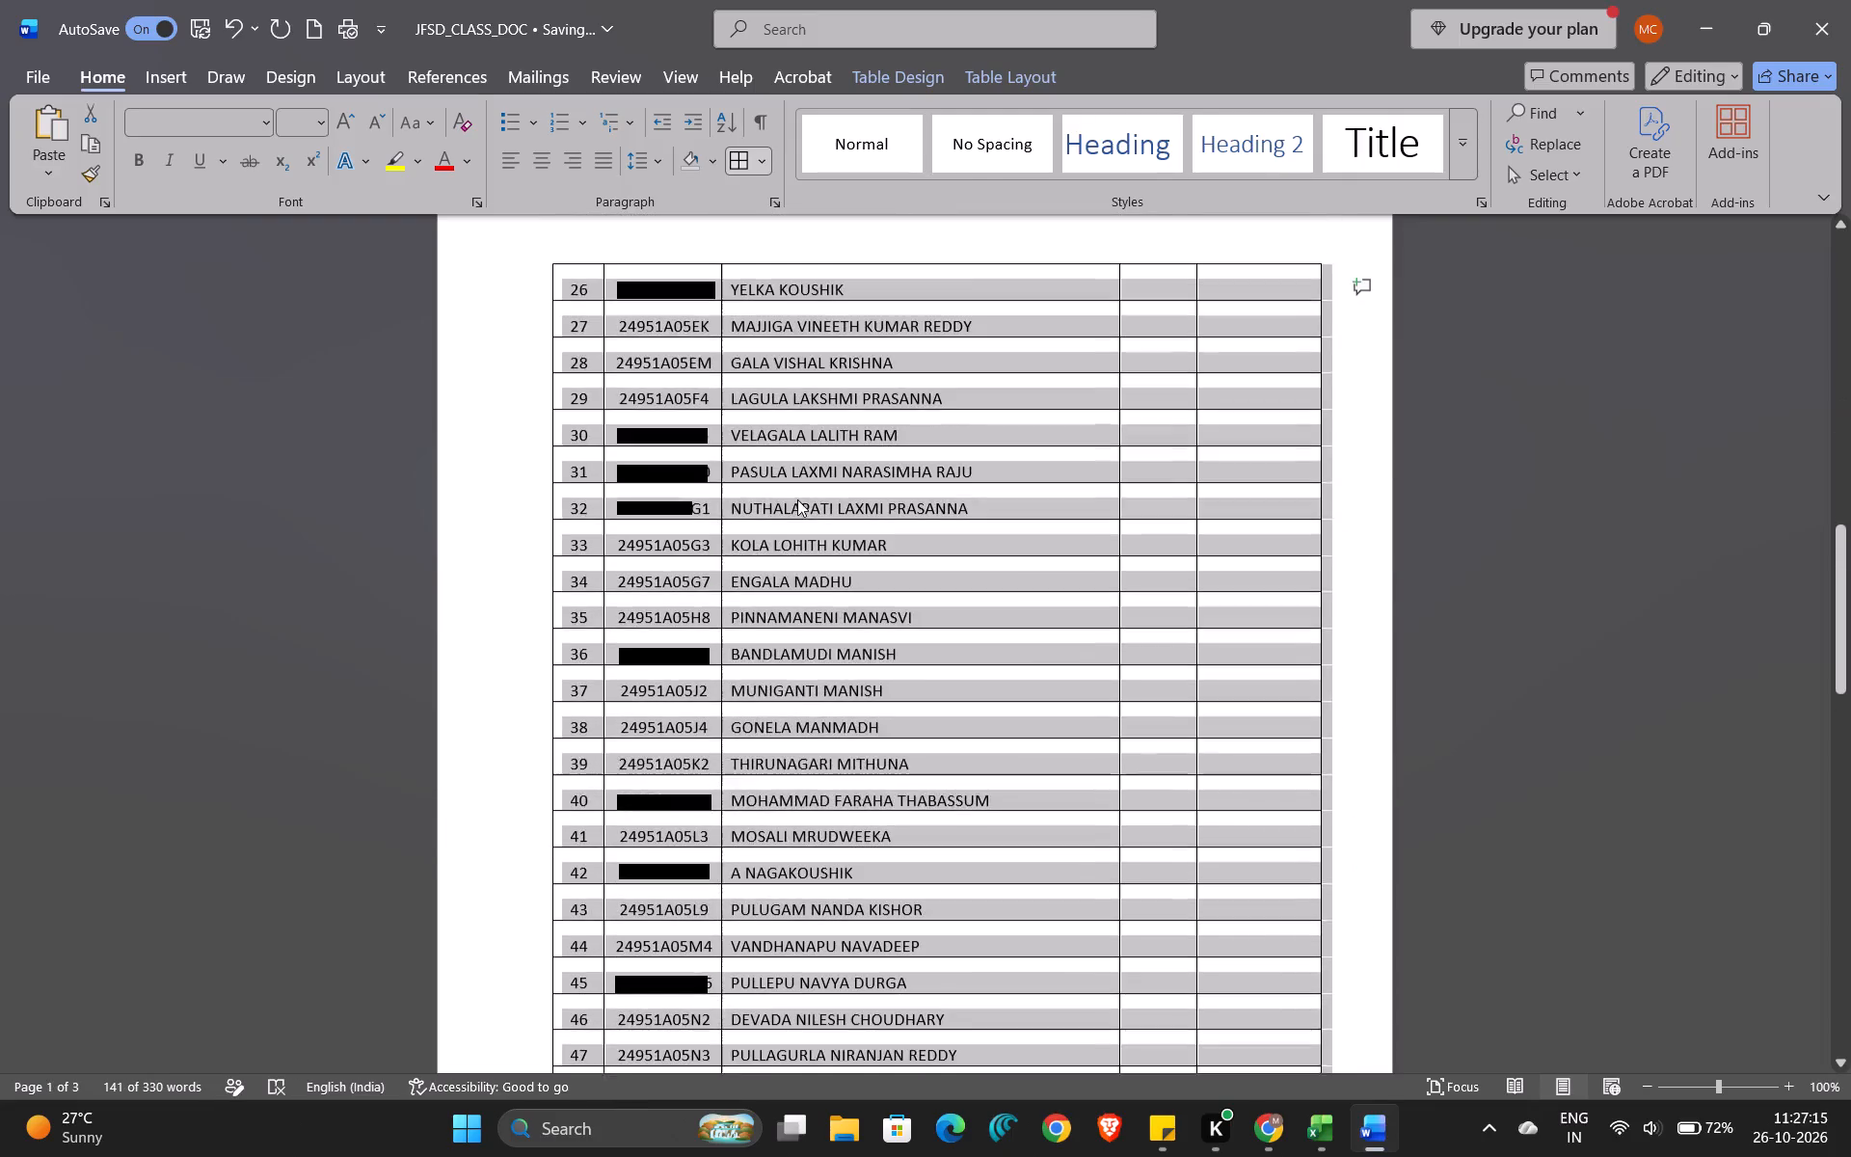
{"action": "scroll", "coordinate": [797, 499], "scroll_direction": "down", "scroll_amount": 7}
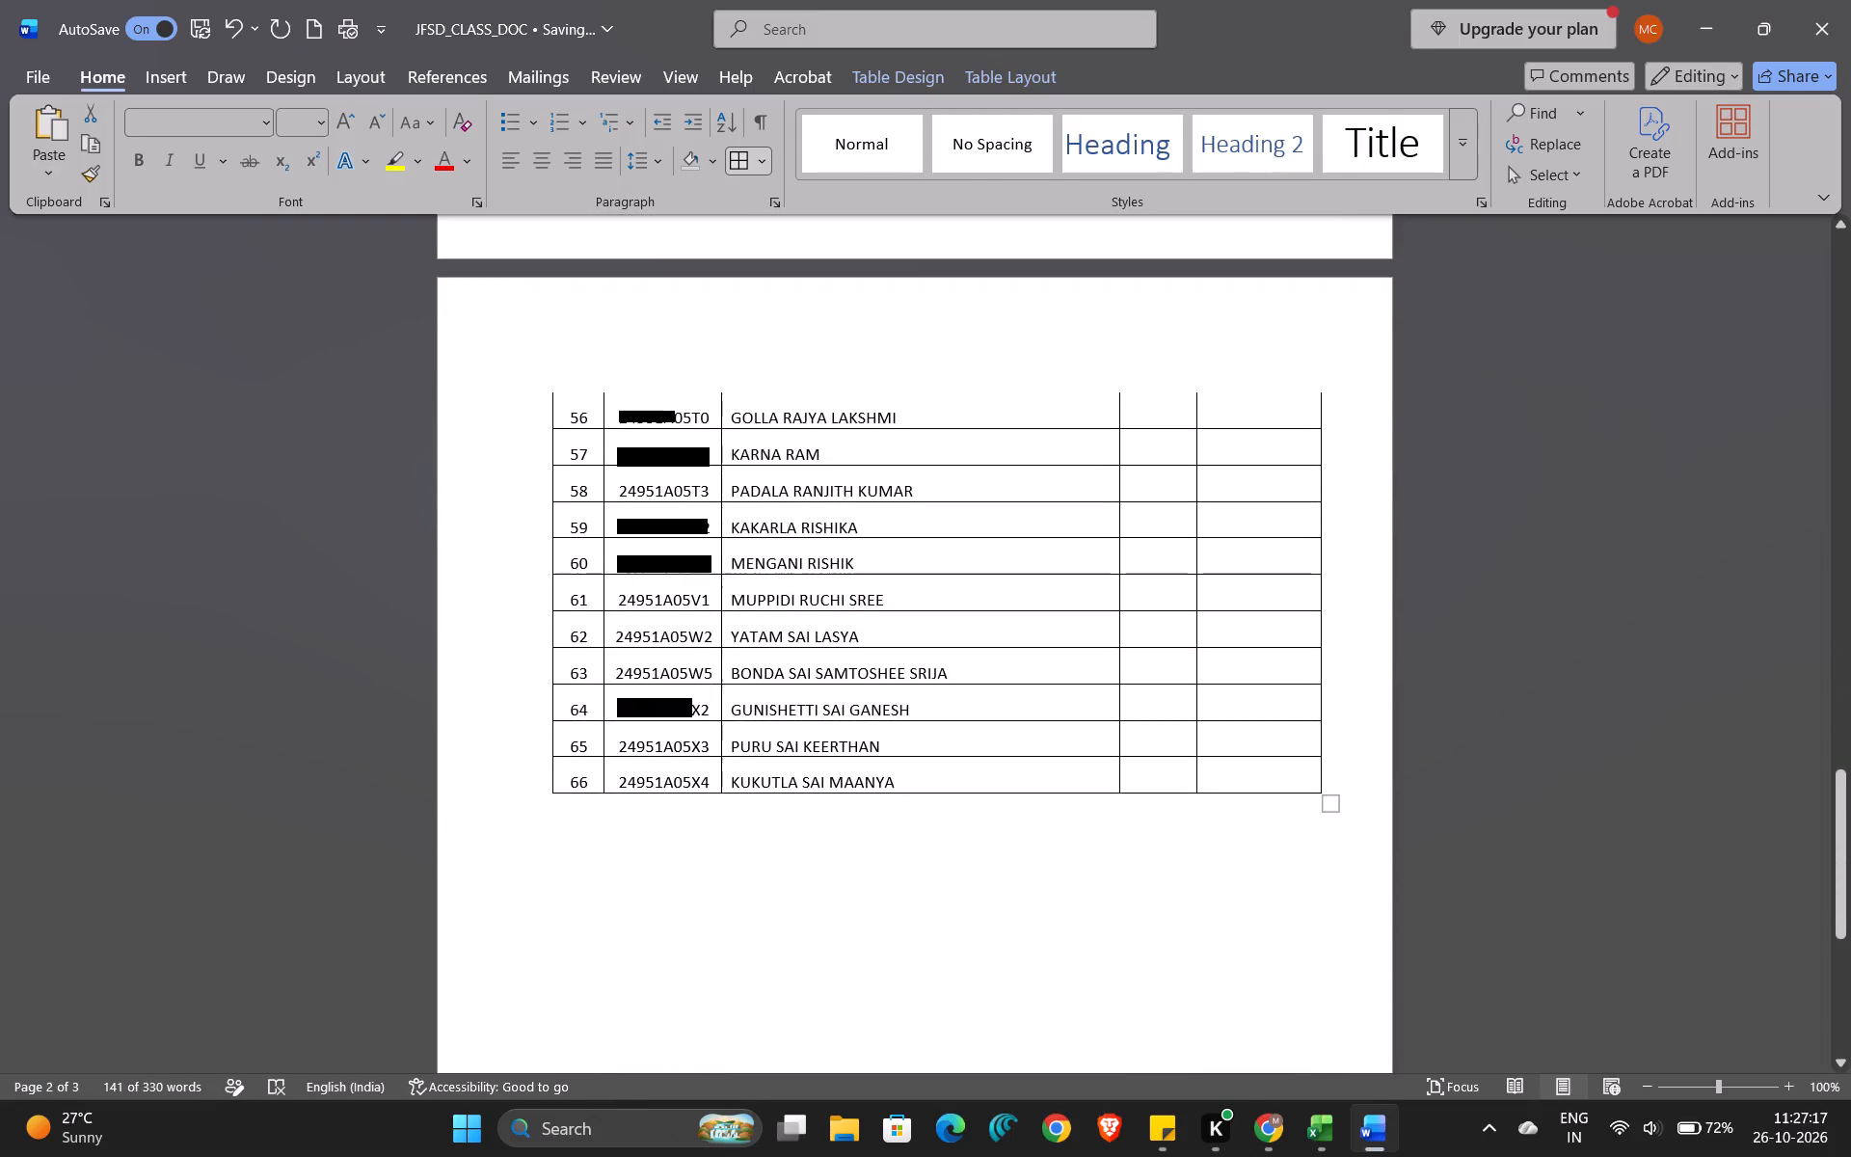
{"action": "left_click_drag", "start_coordinate": [562, 411], "coordinate": [1277, 817]}
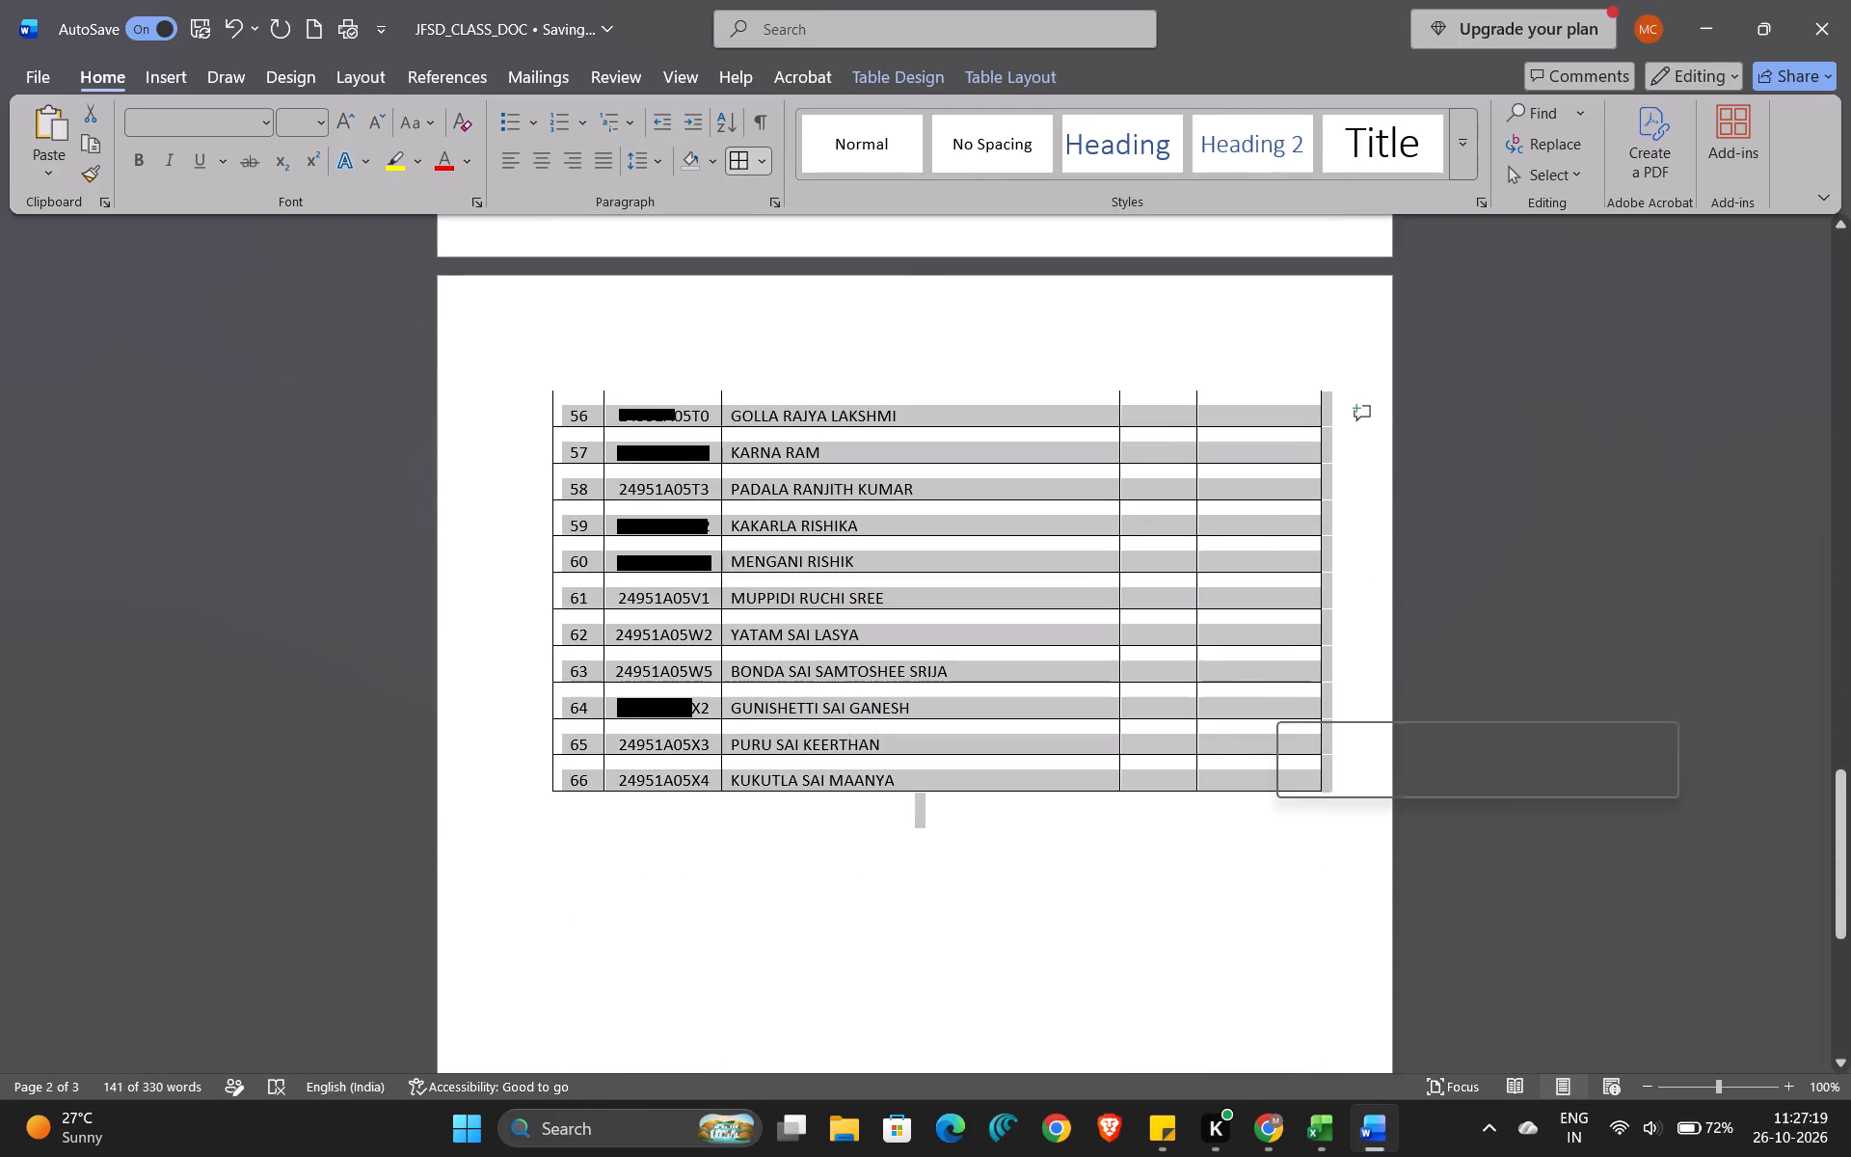
{"action": "left_click", "coordinate": [737, 162]}
{"action": "left_click", "coordinate": [764, 157]}
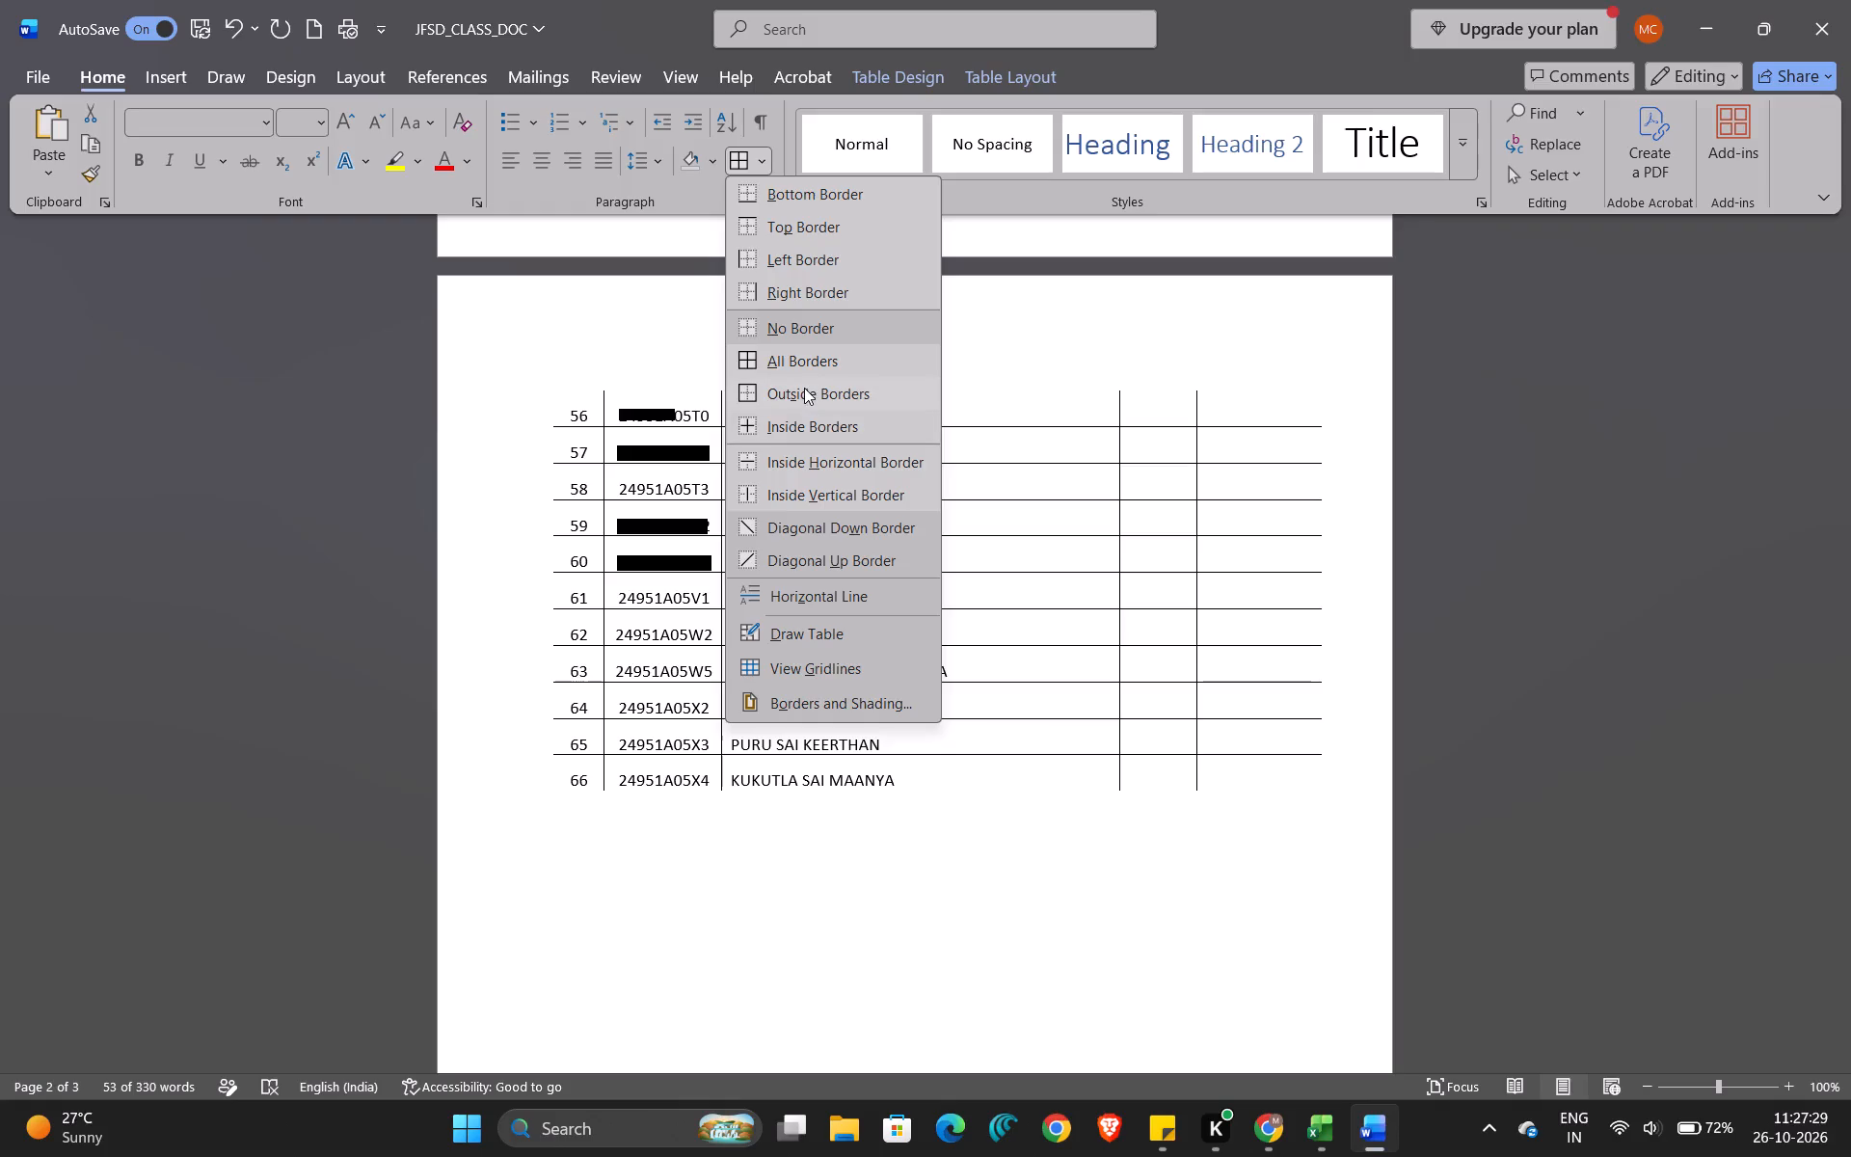
{"action": "left_click", "coordinate": [493, 433]}
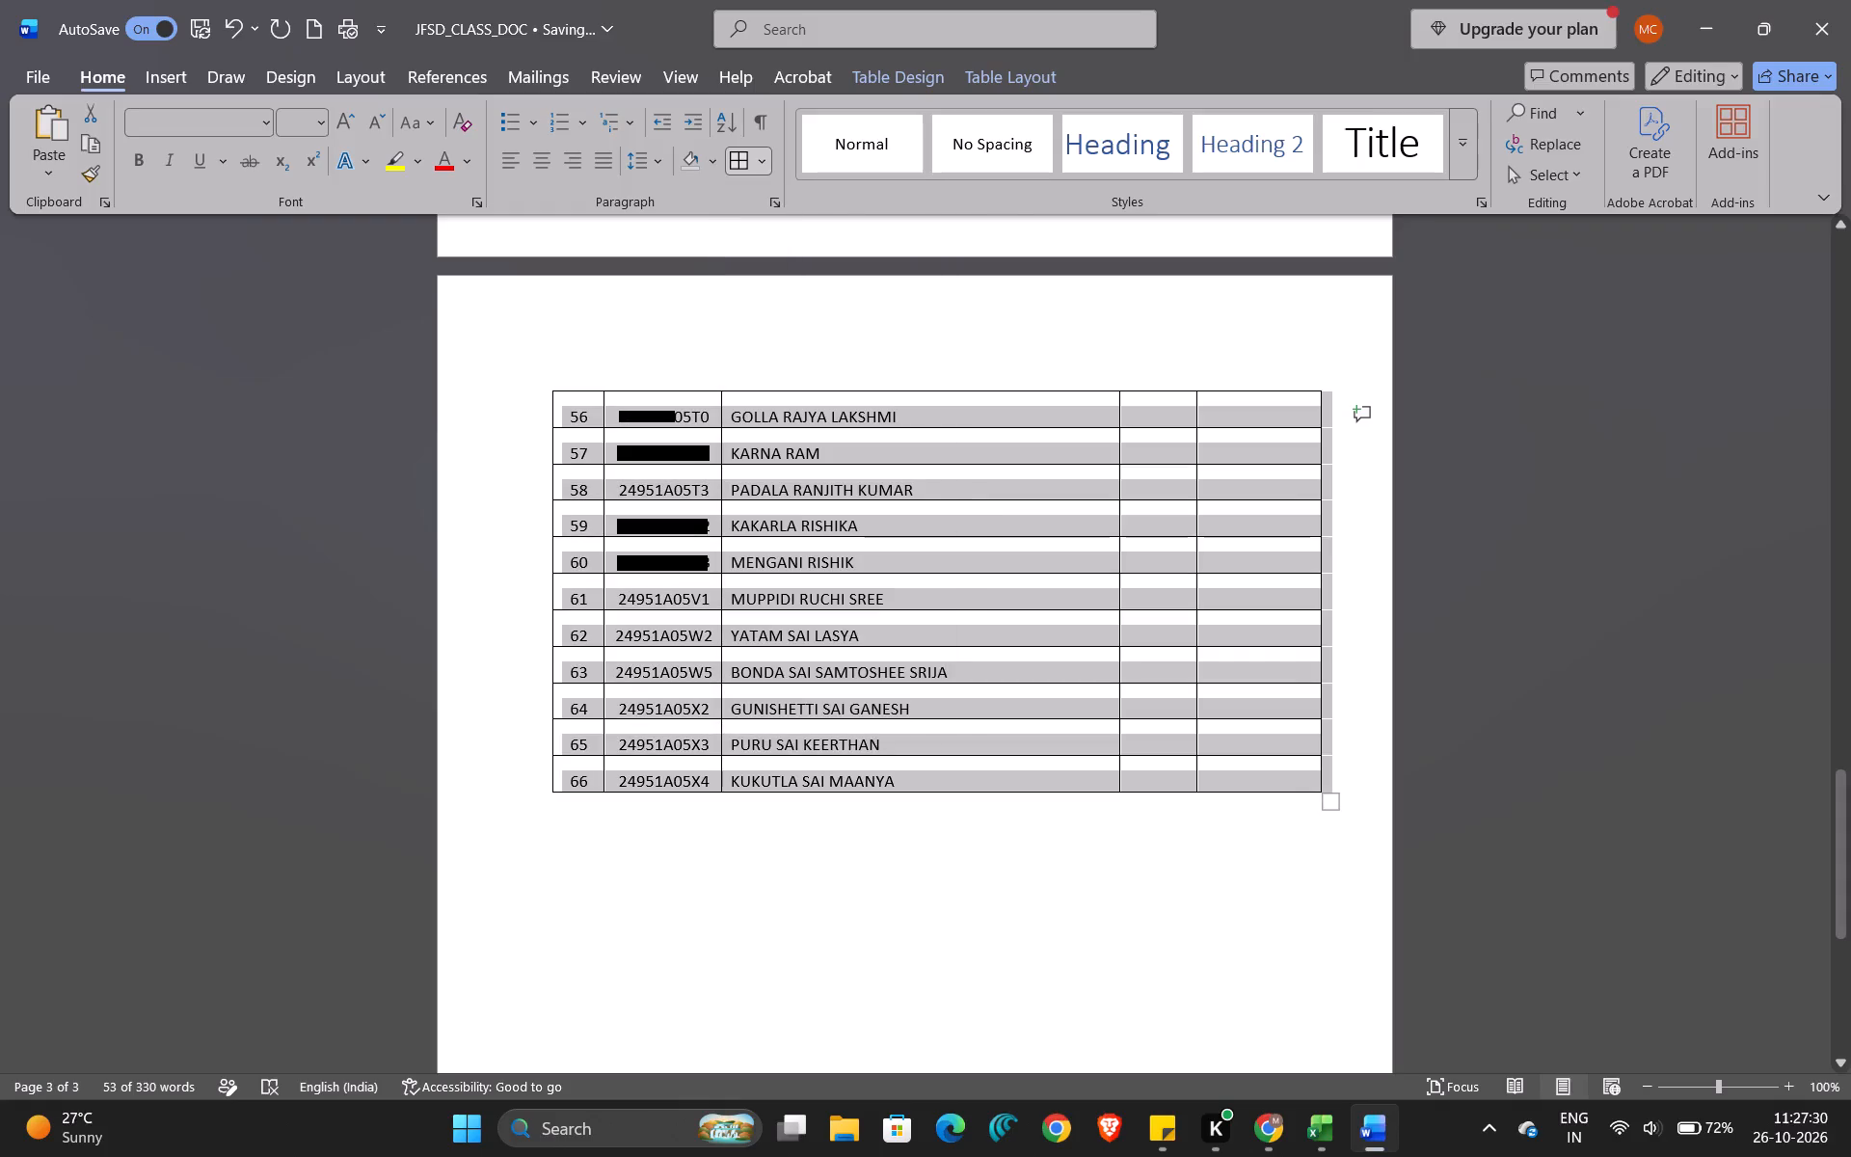
{"action": "left_click", "coordinate": [780, 280]}
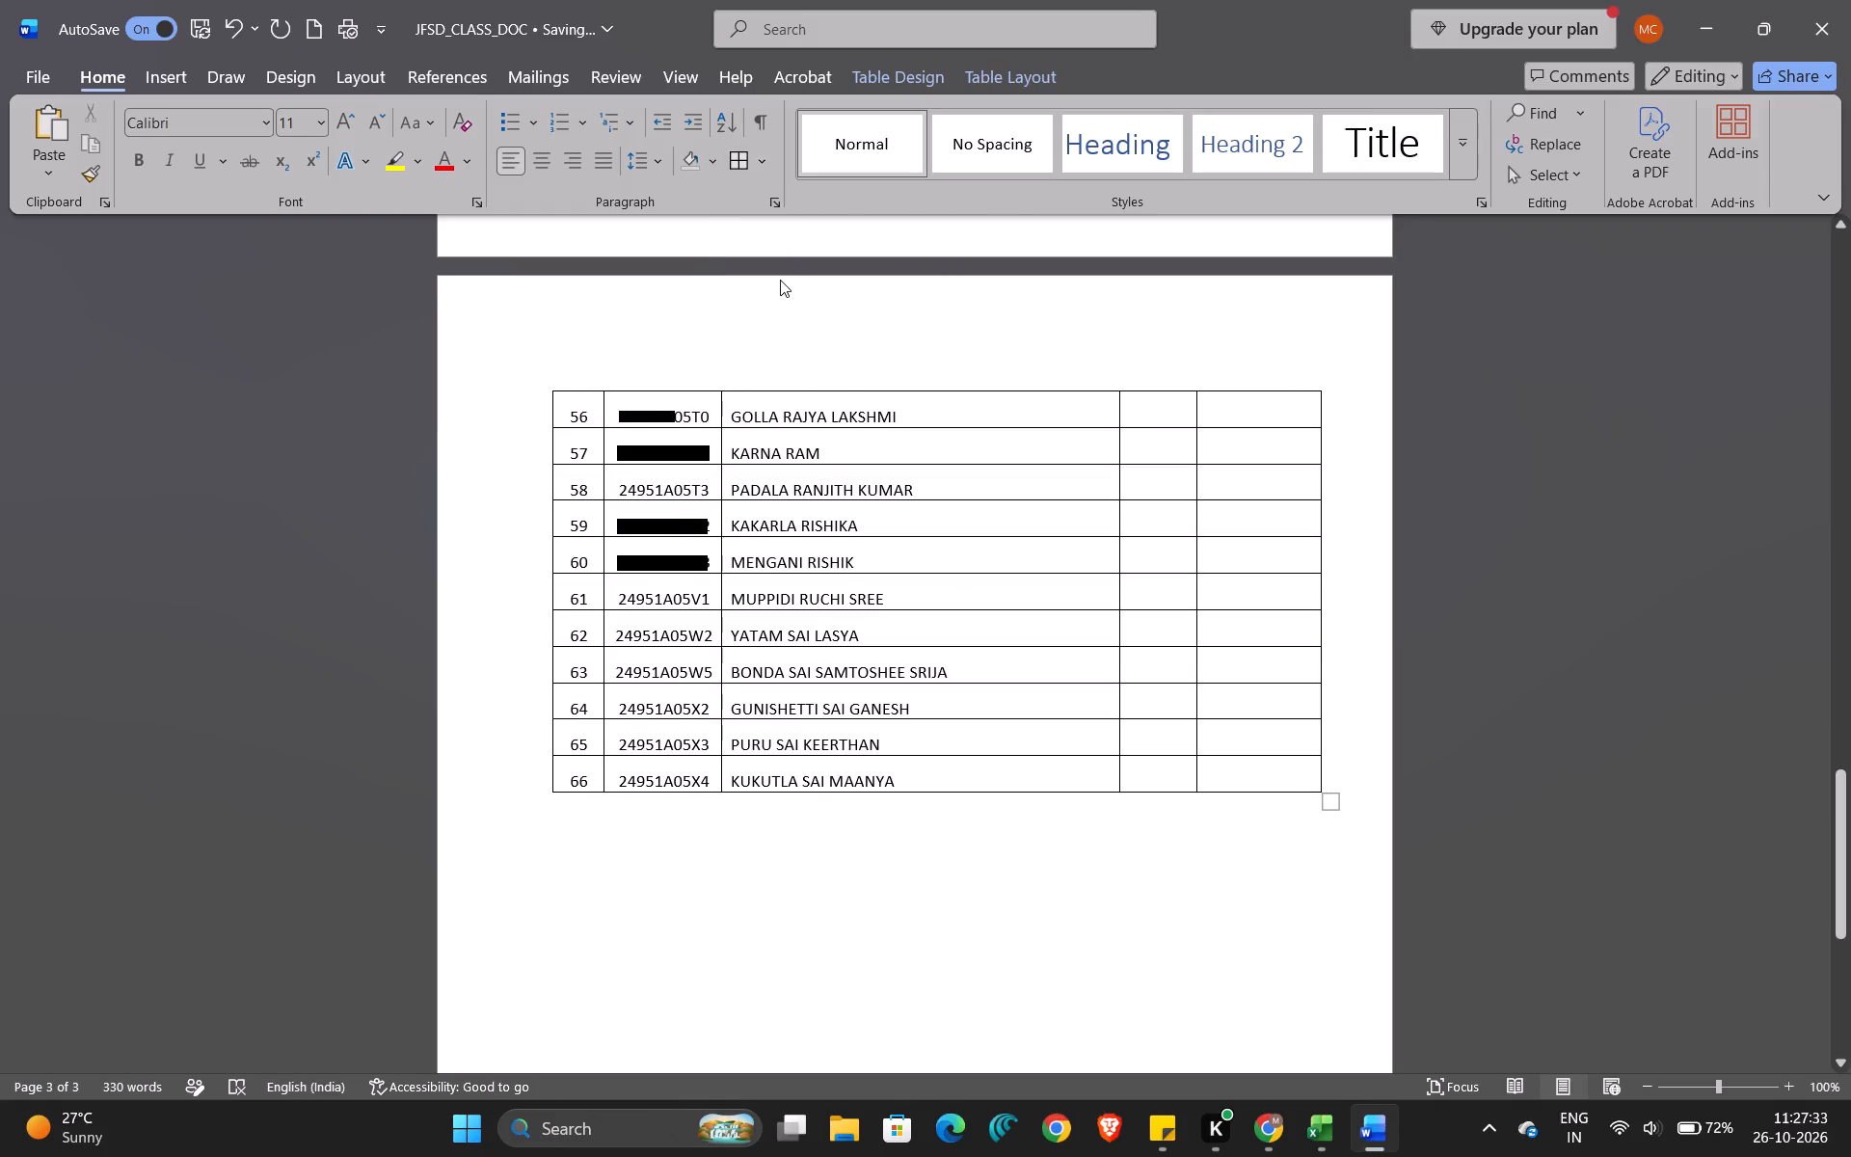
Change the font of the three heading lines to Arial Black.
{"action": "scroll", "coordinate": [780, 280], "scroll_direction": "up", "scroll_amount": 11}
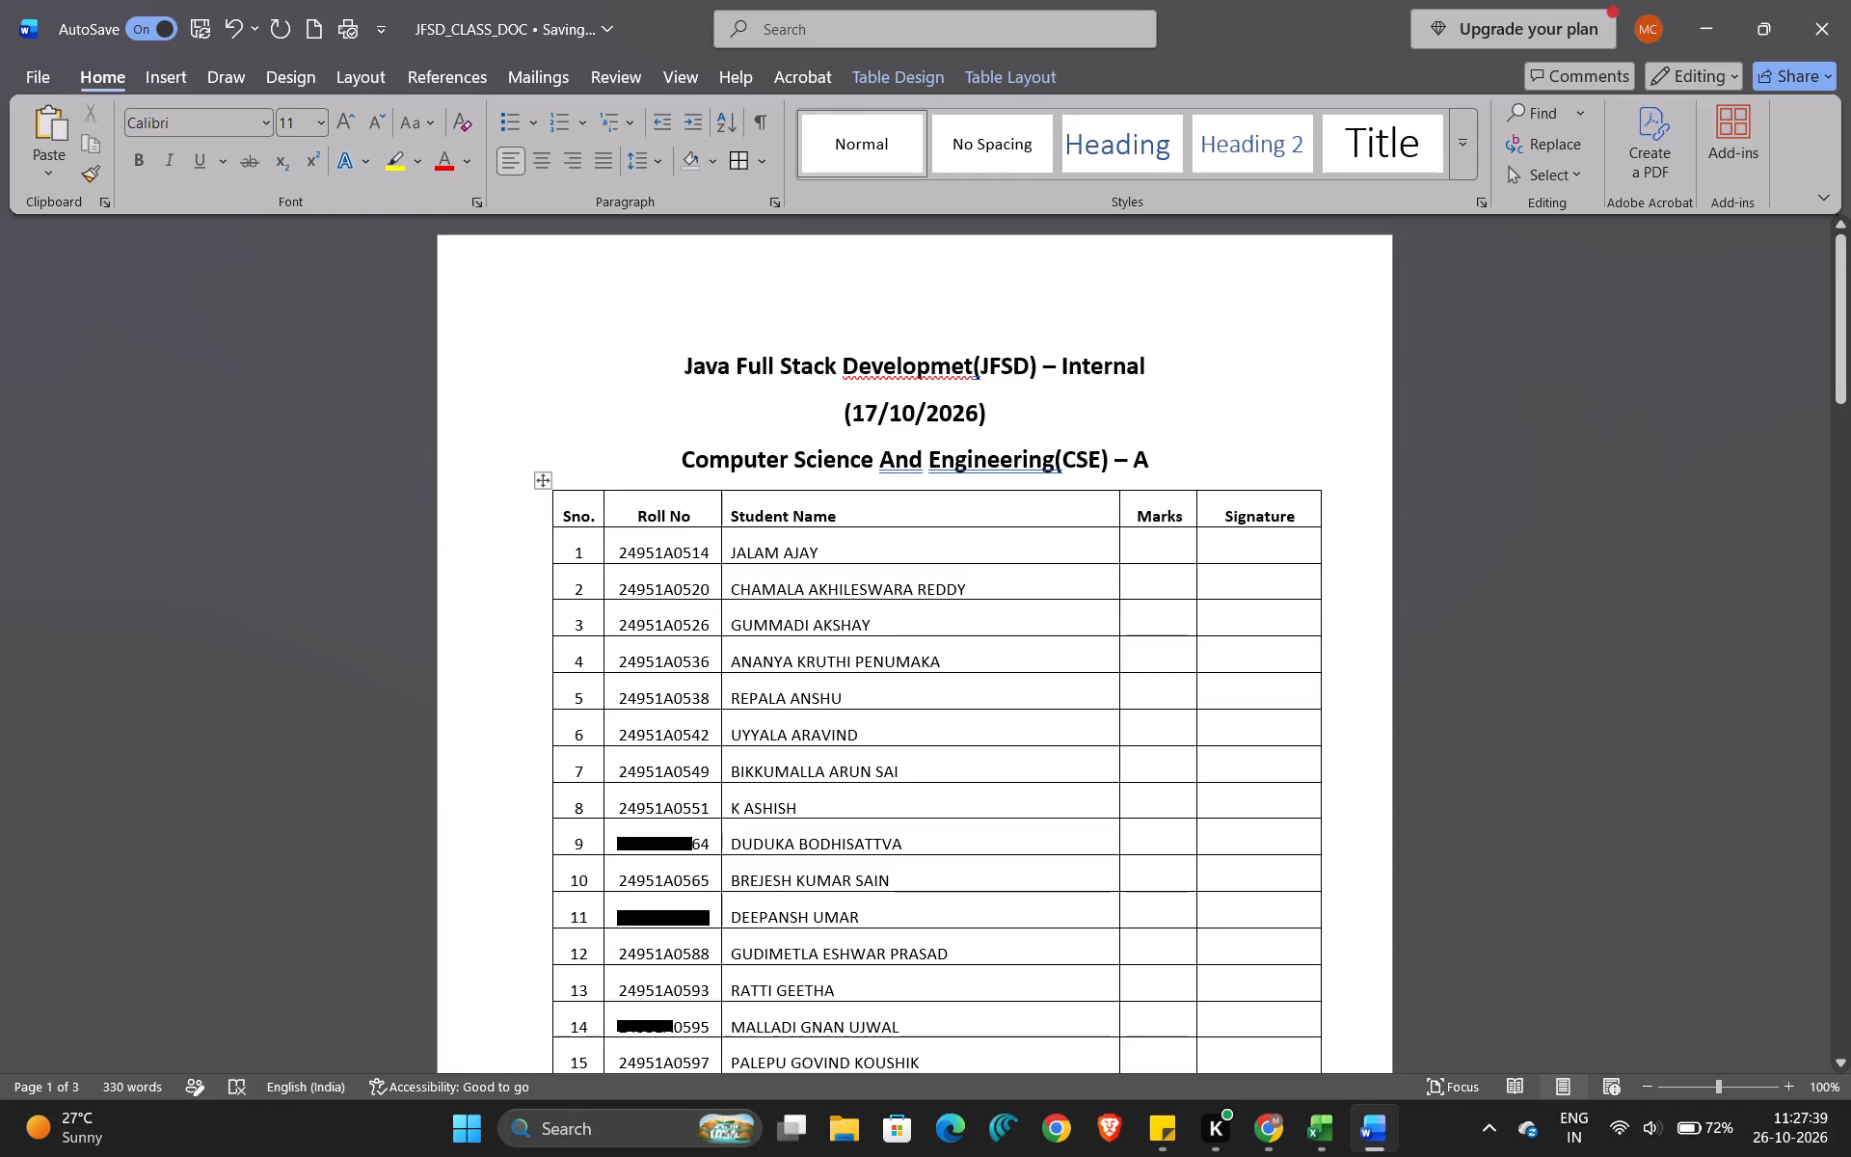
{"action": "left_click_drag", "start_coordinate": [1145, 455], "coordinate": [691, 364]}
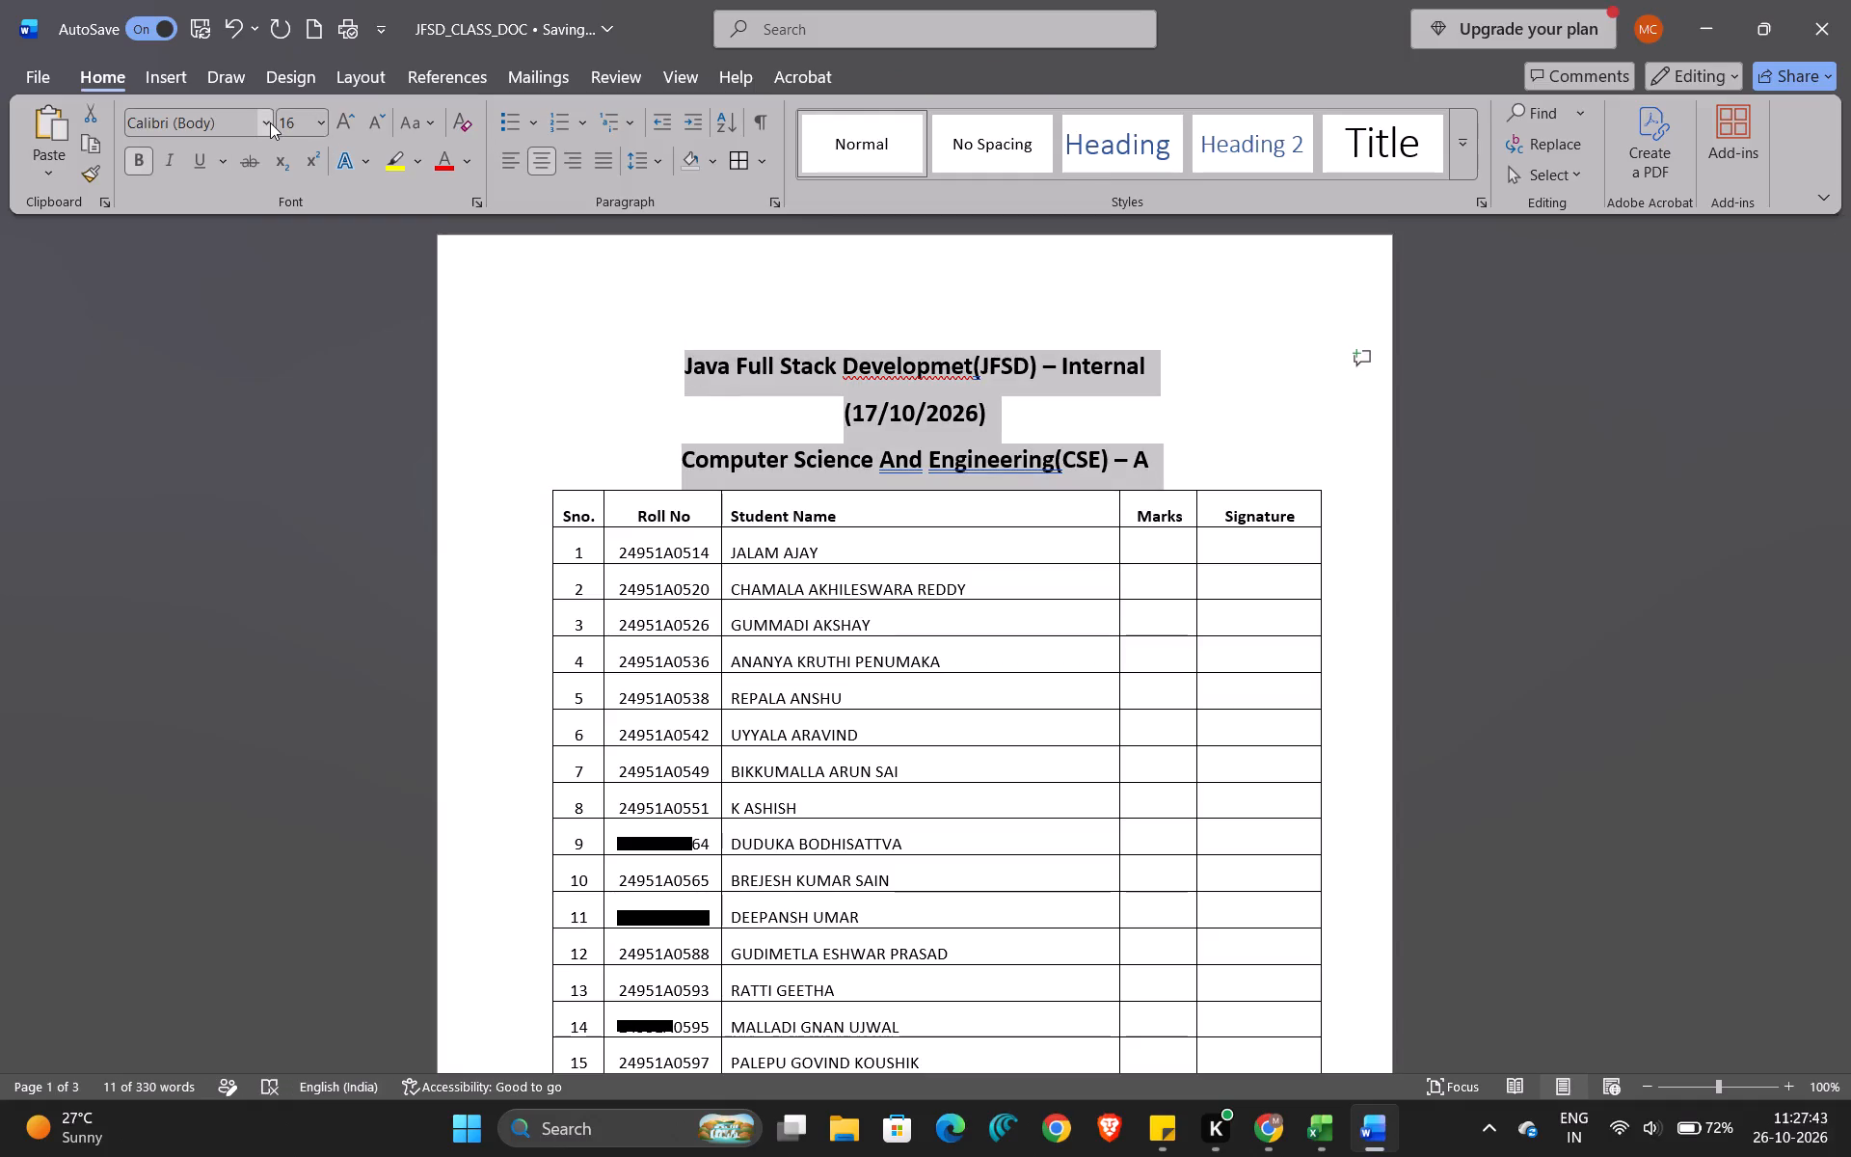
{"action": "left_click", "coordinate": [270, 122]}
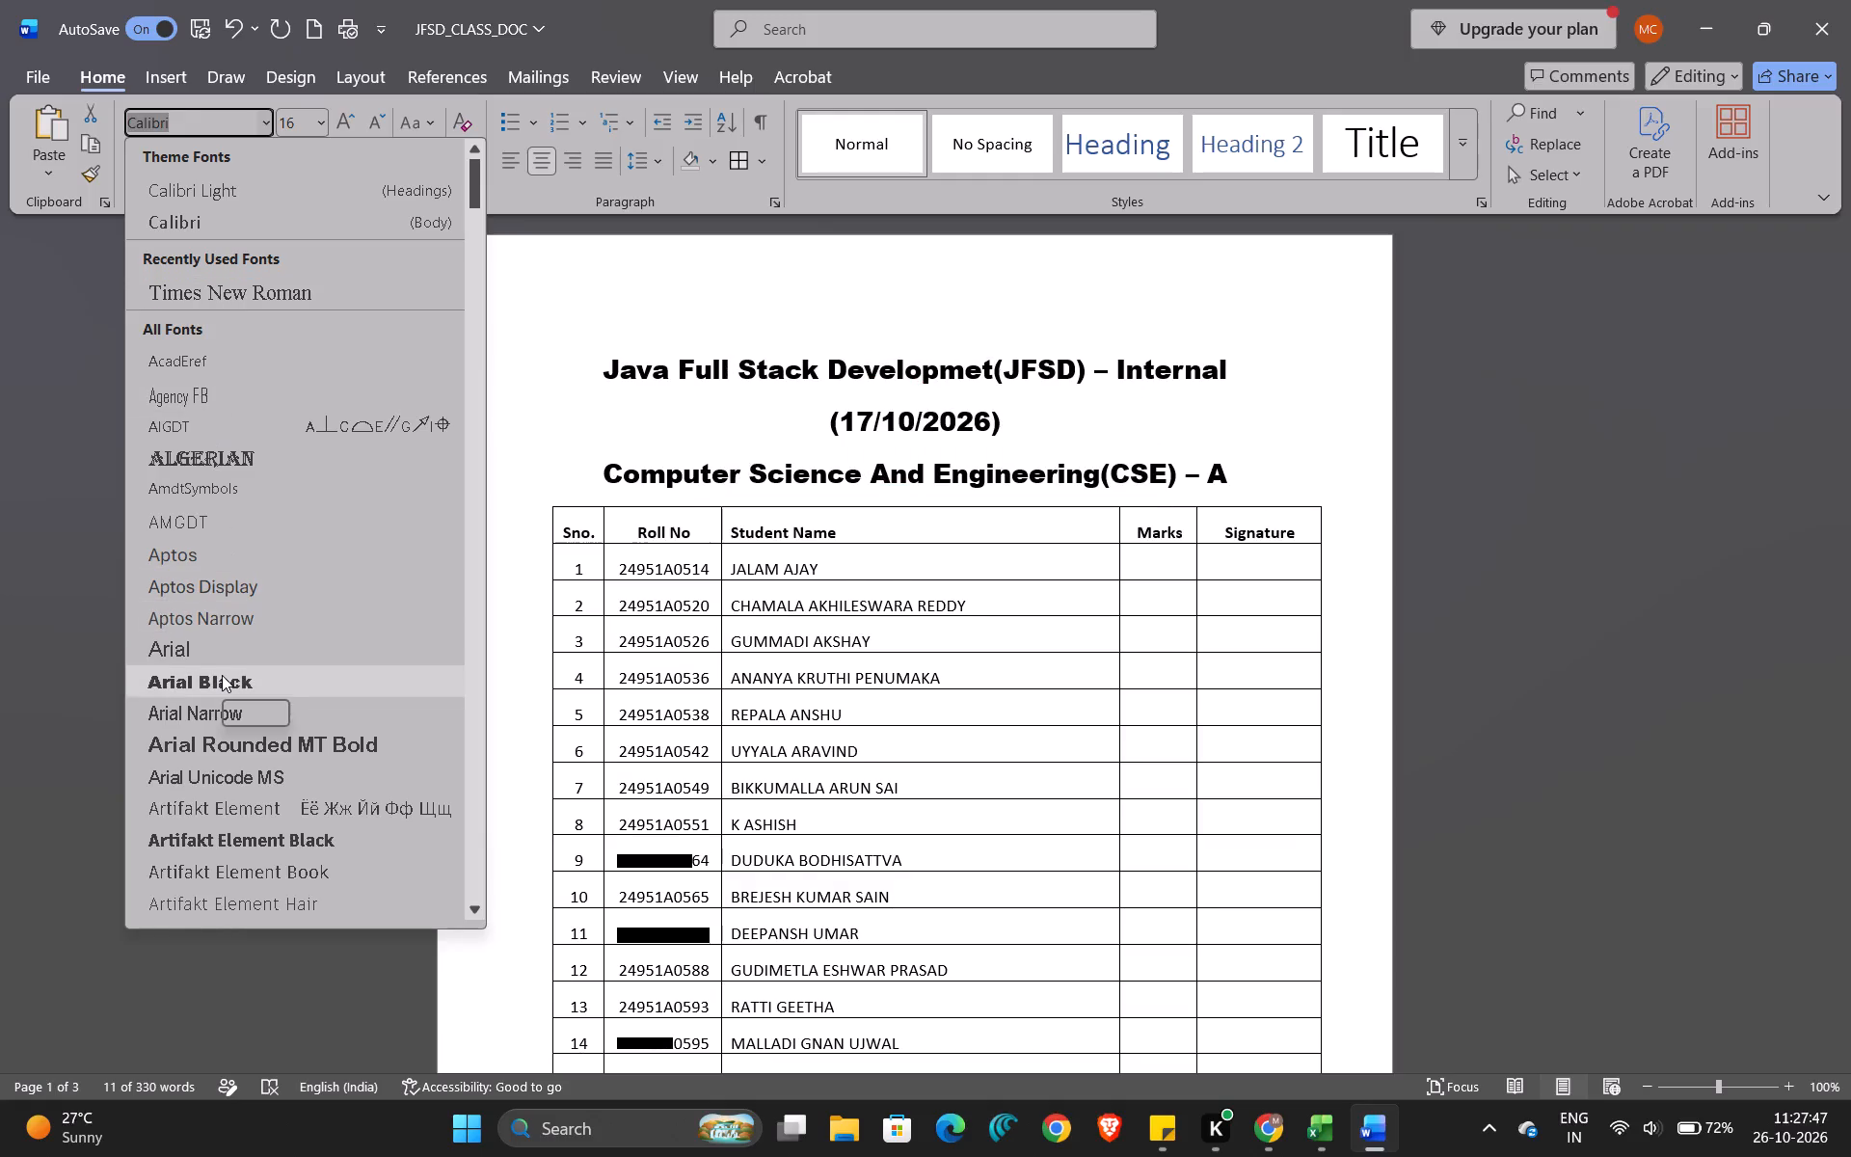
{"action": "left_click", "coordinate": [222, 675]}
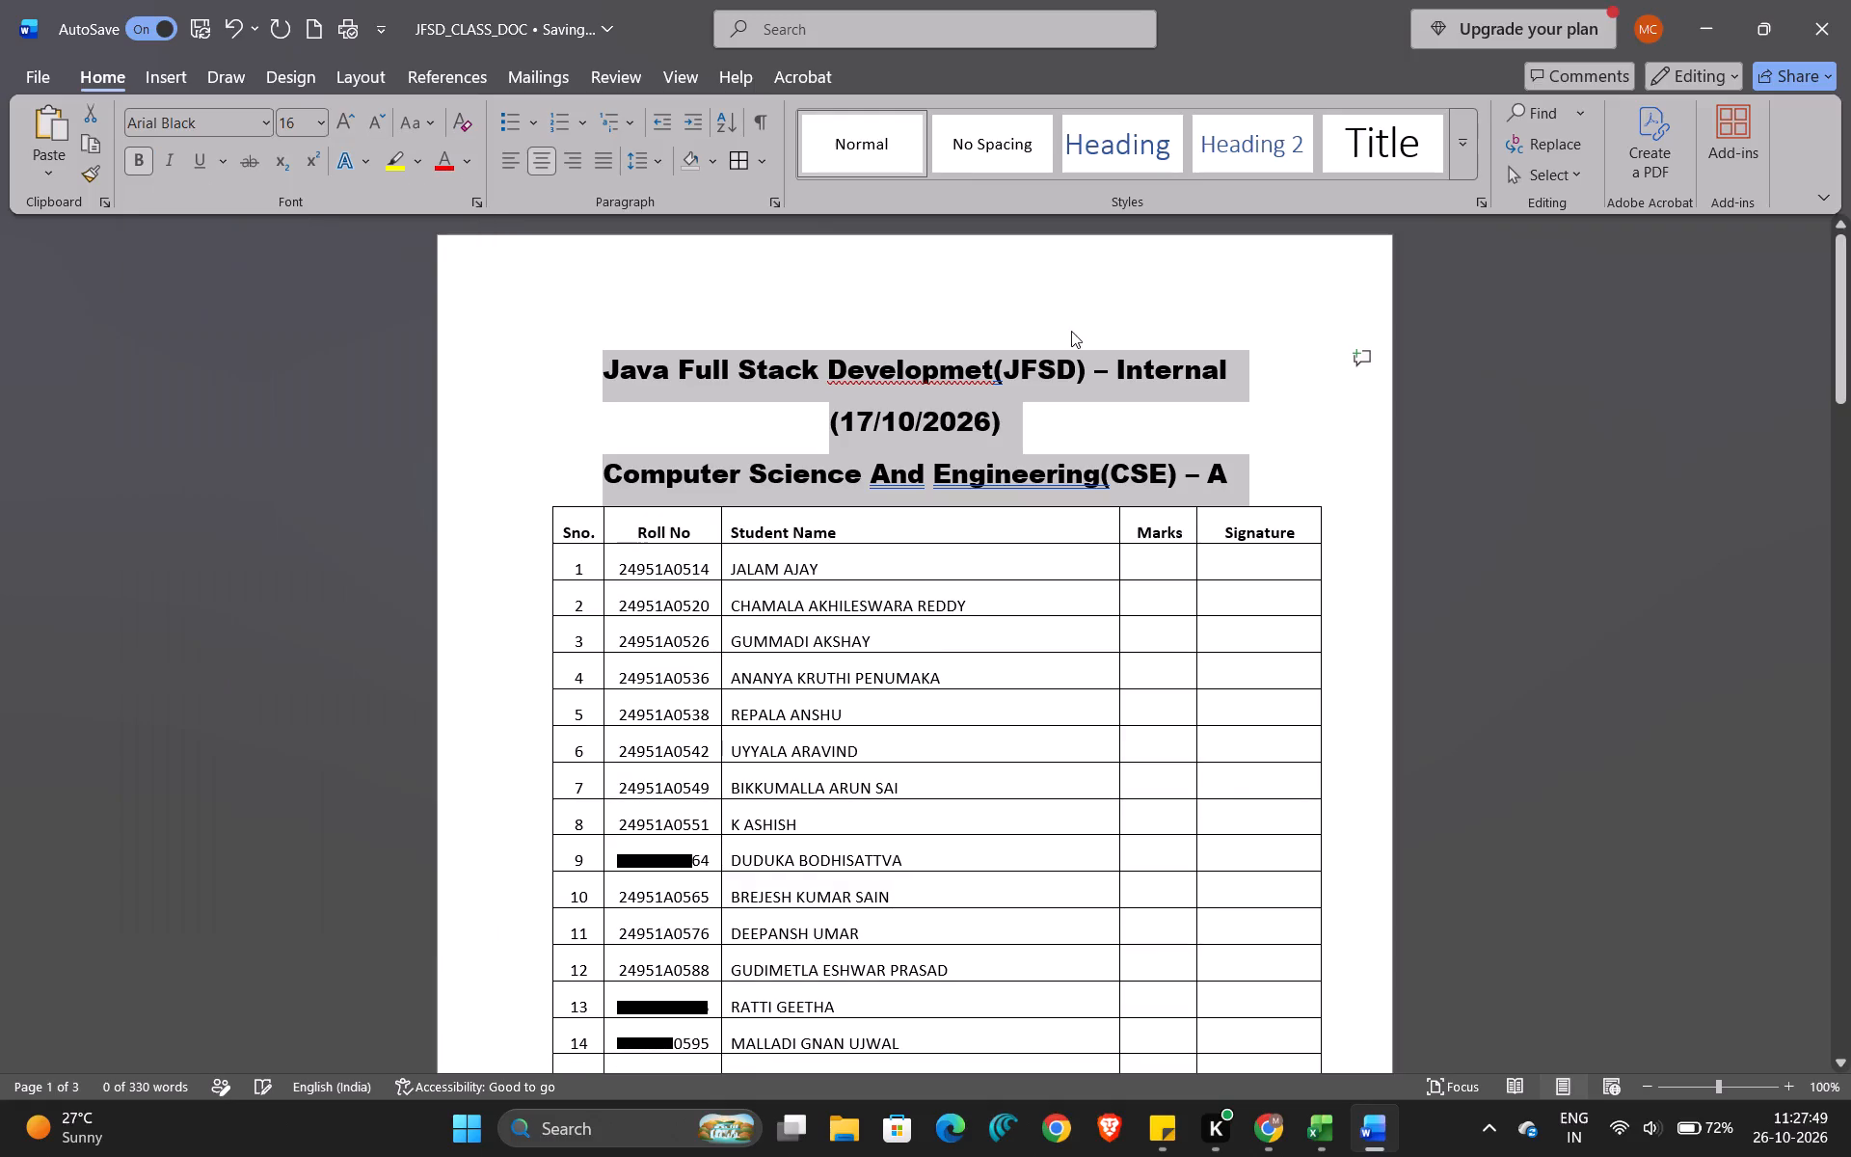
Reduce the font size of the three heading lines above the student table to 12.
{"action": "left_click", "coordinate": [377, 121]}
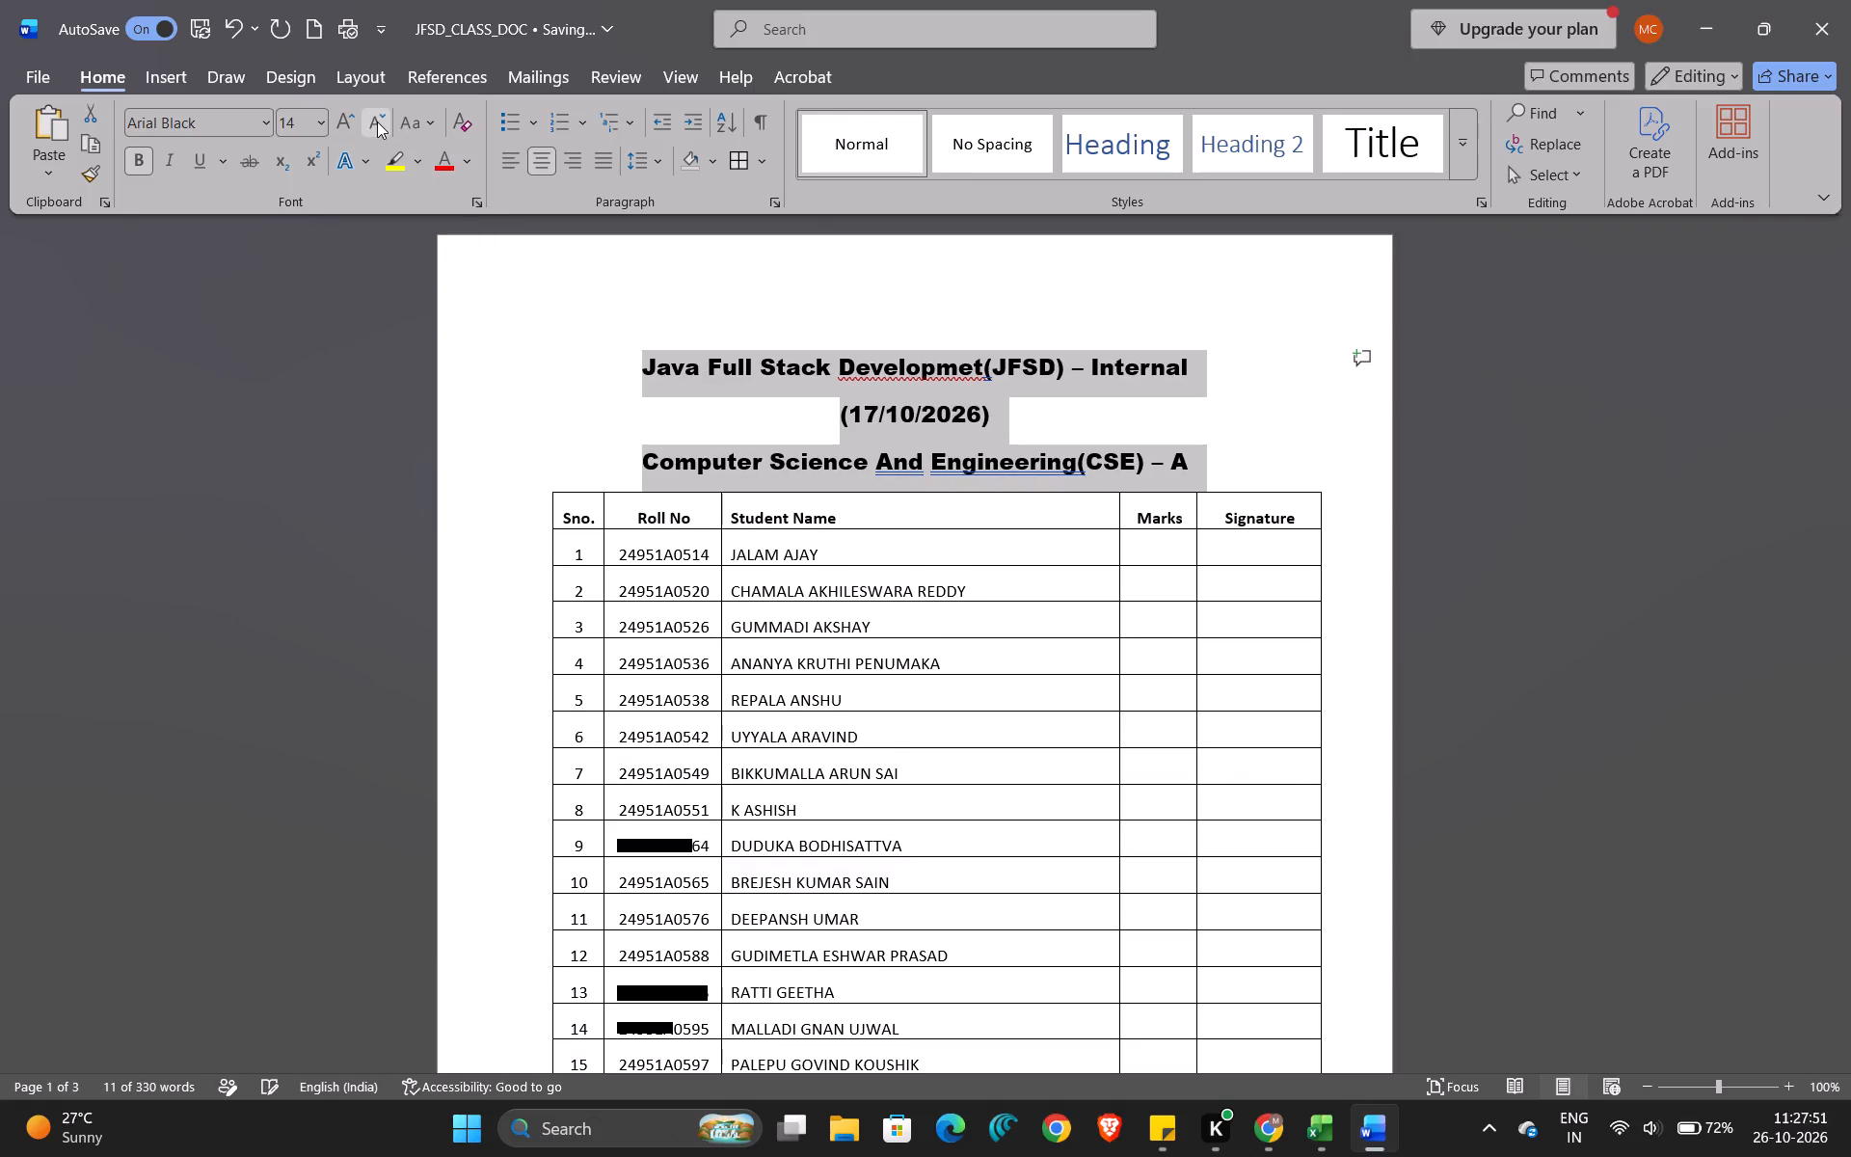
{"action": "left_click", "coordinate": [377, 121]}
{"action": "left_click", "coordinate": [1269, 383]}
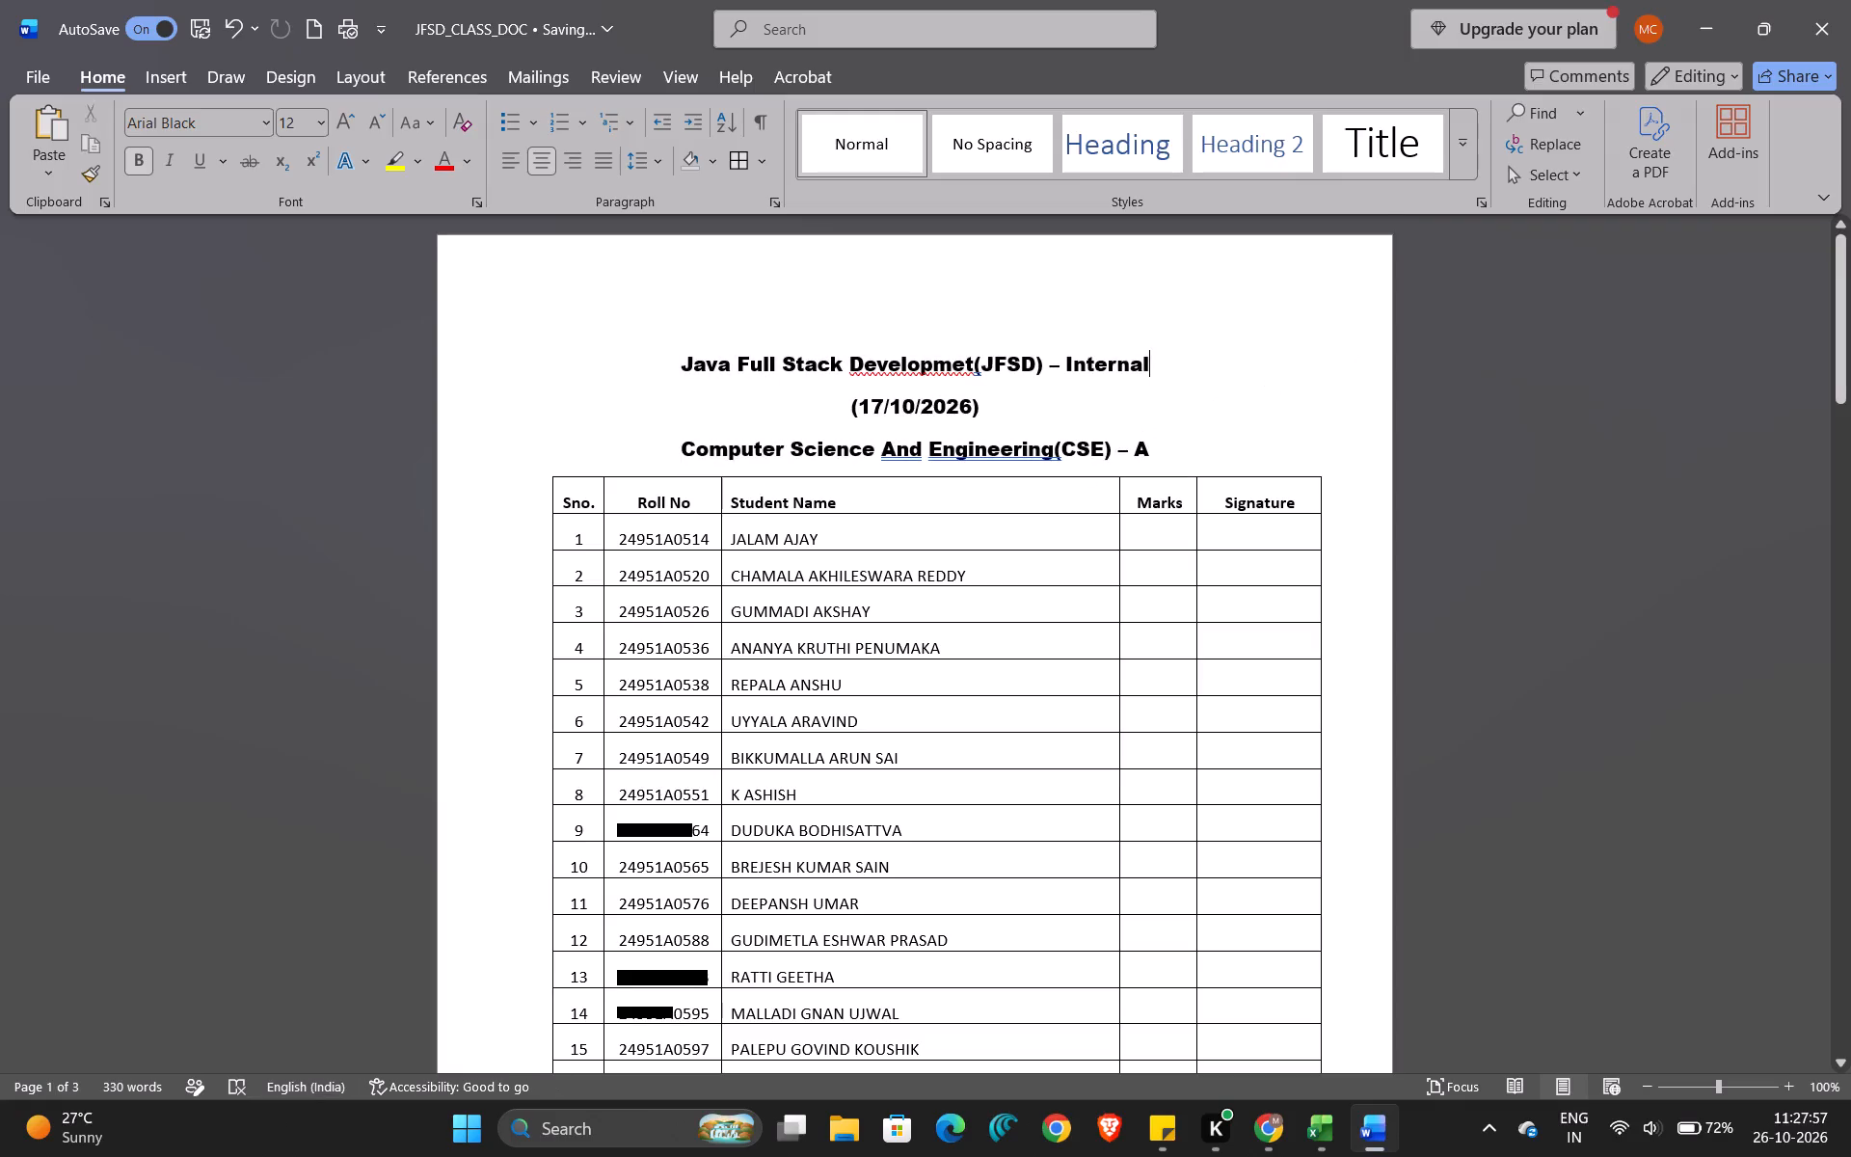
Look over the pages of the class list and save the JFSD_CLASS_DOC document.
{"action": "scroll", "coordinate": [1269, 383], "scroll_direction": "down", "scroll_amount": 10}
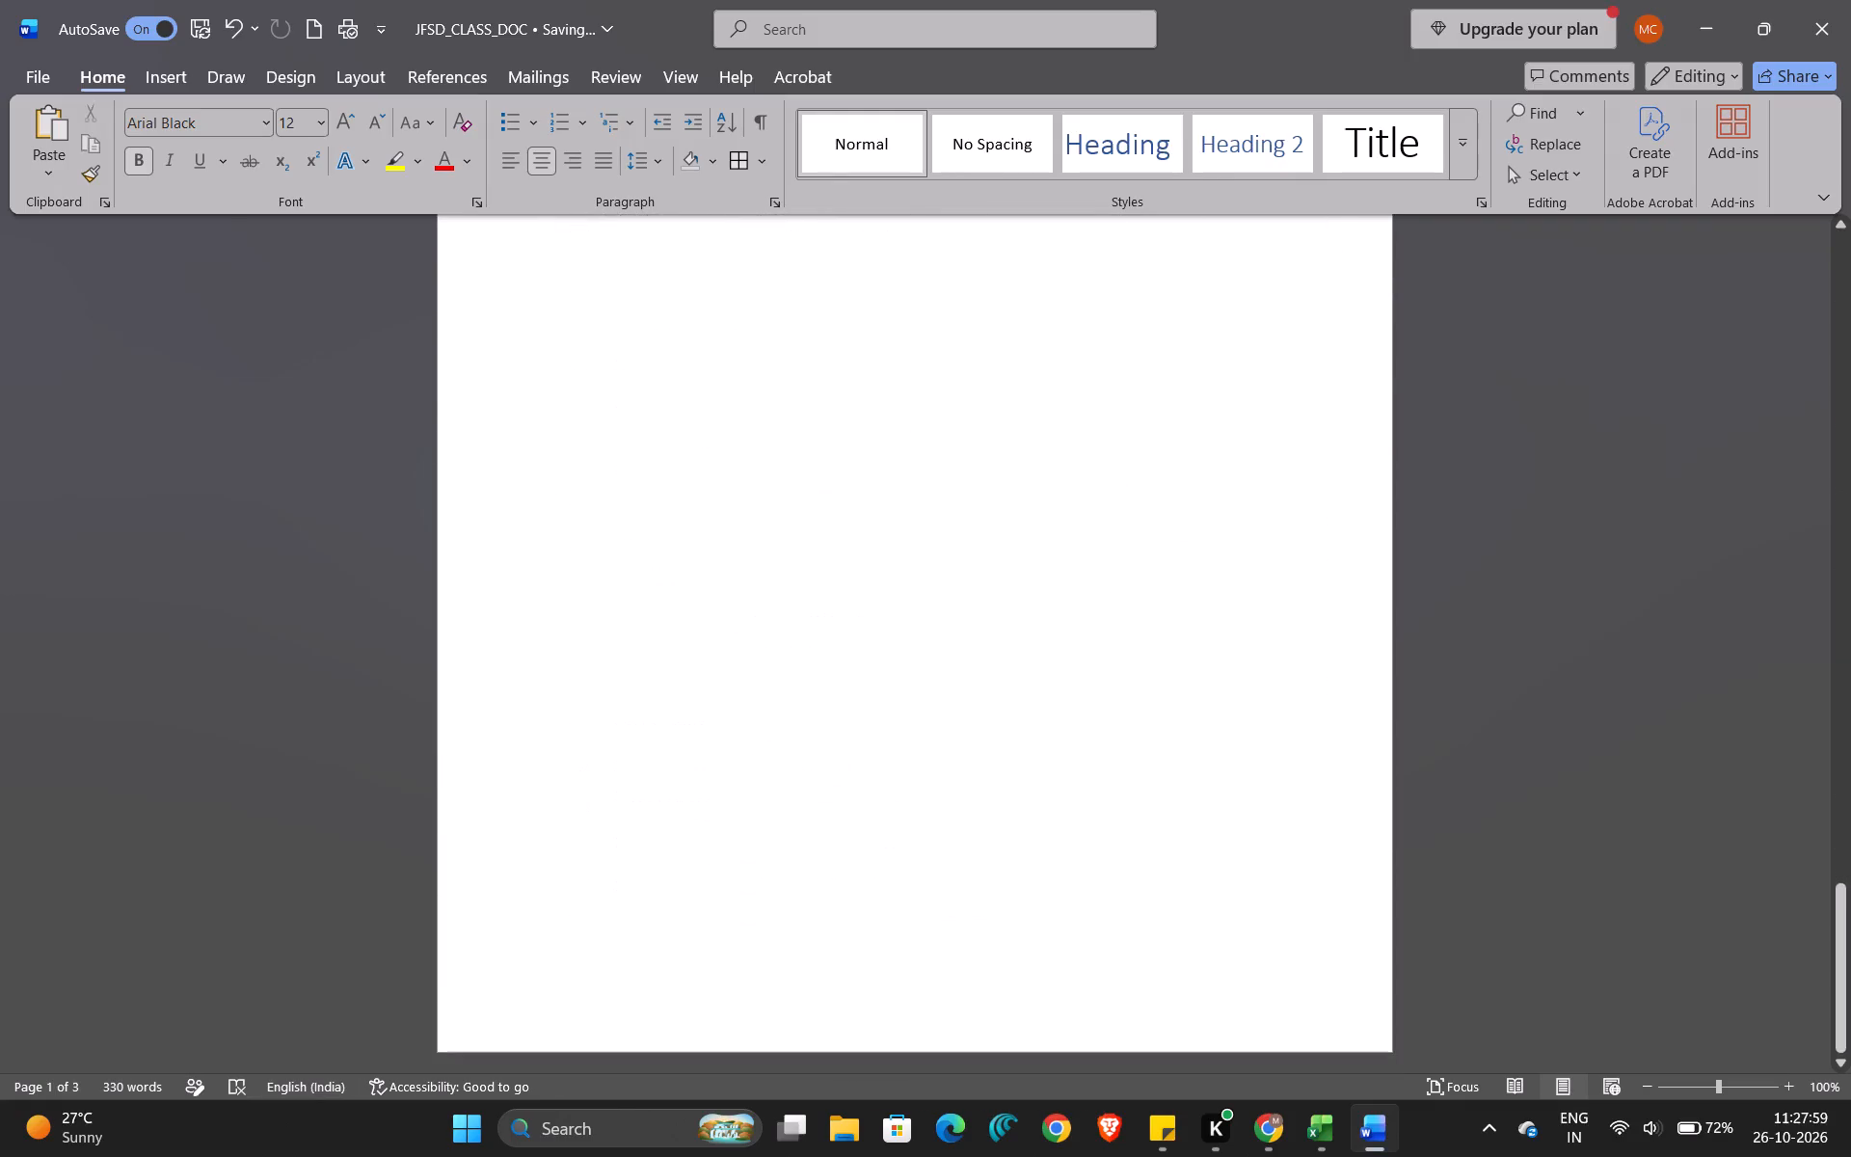
{"action": "scroll", "coordinate": [1269, 383], "scroll_direction": "up", "scroll_amount": 7}
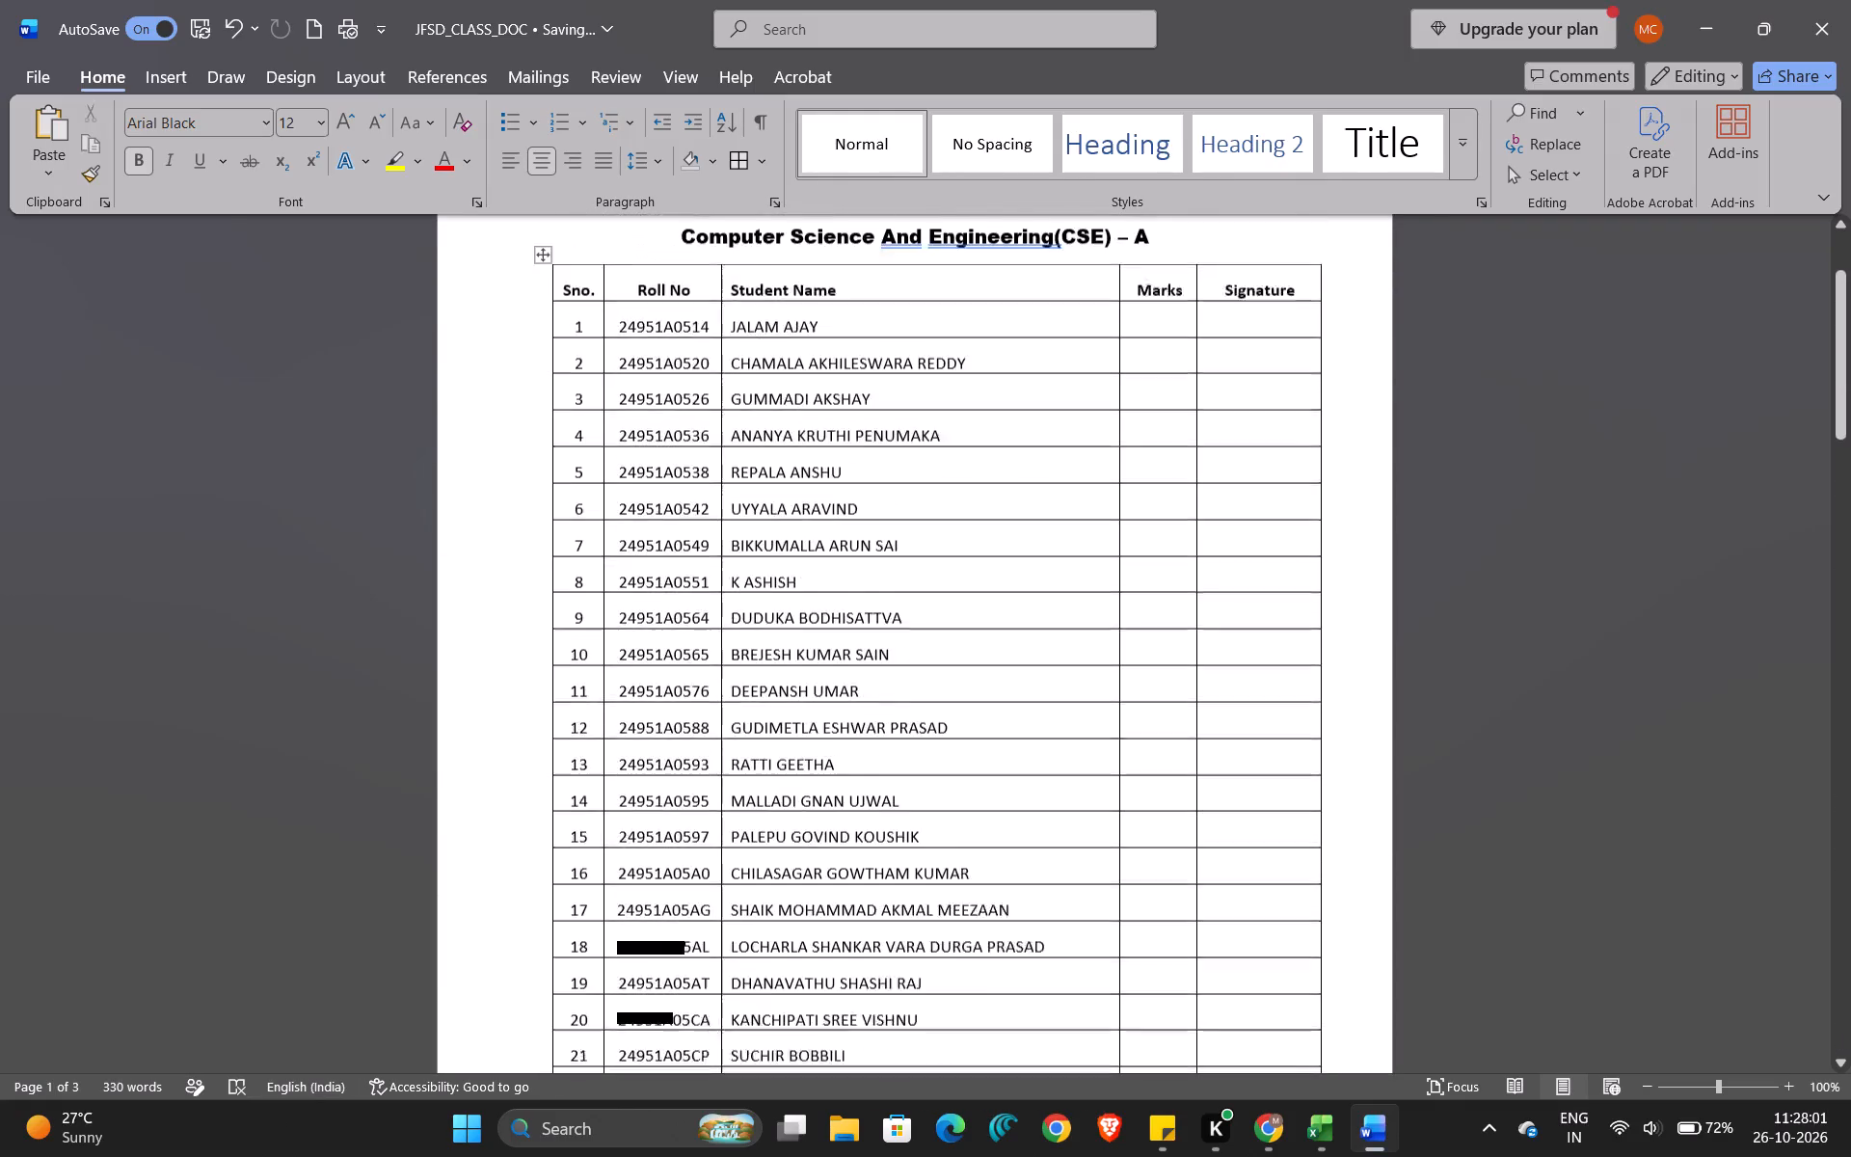
{"action": "scroll", "coordinate": [1269, 383], "scroll_direction": "up", "scroll_amount": 3}
{"action": "key", "text": "ctrl+s"}
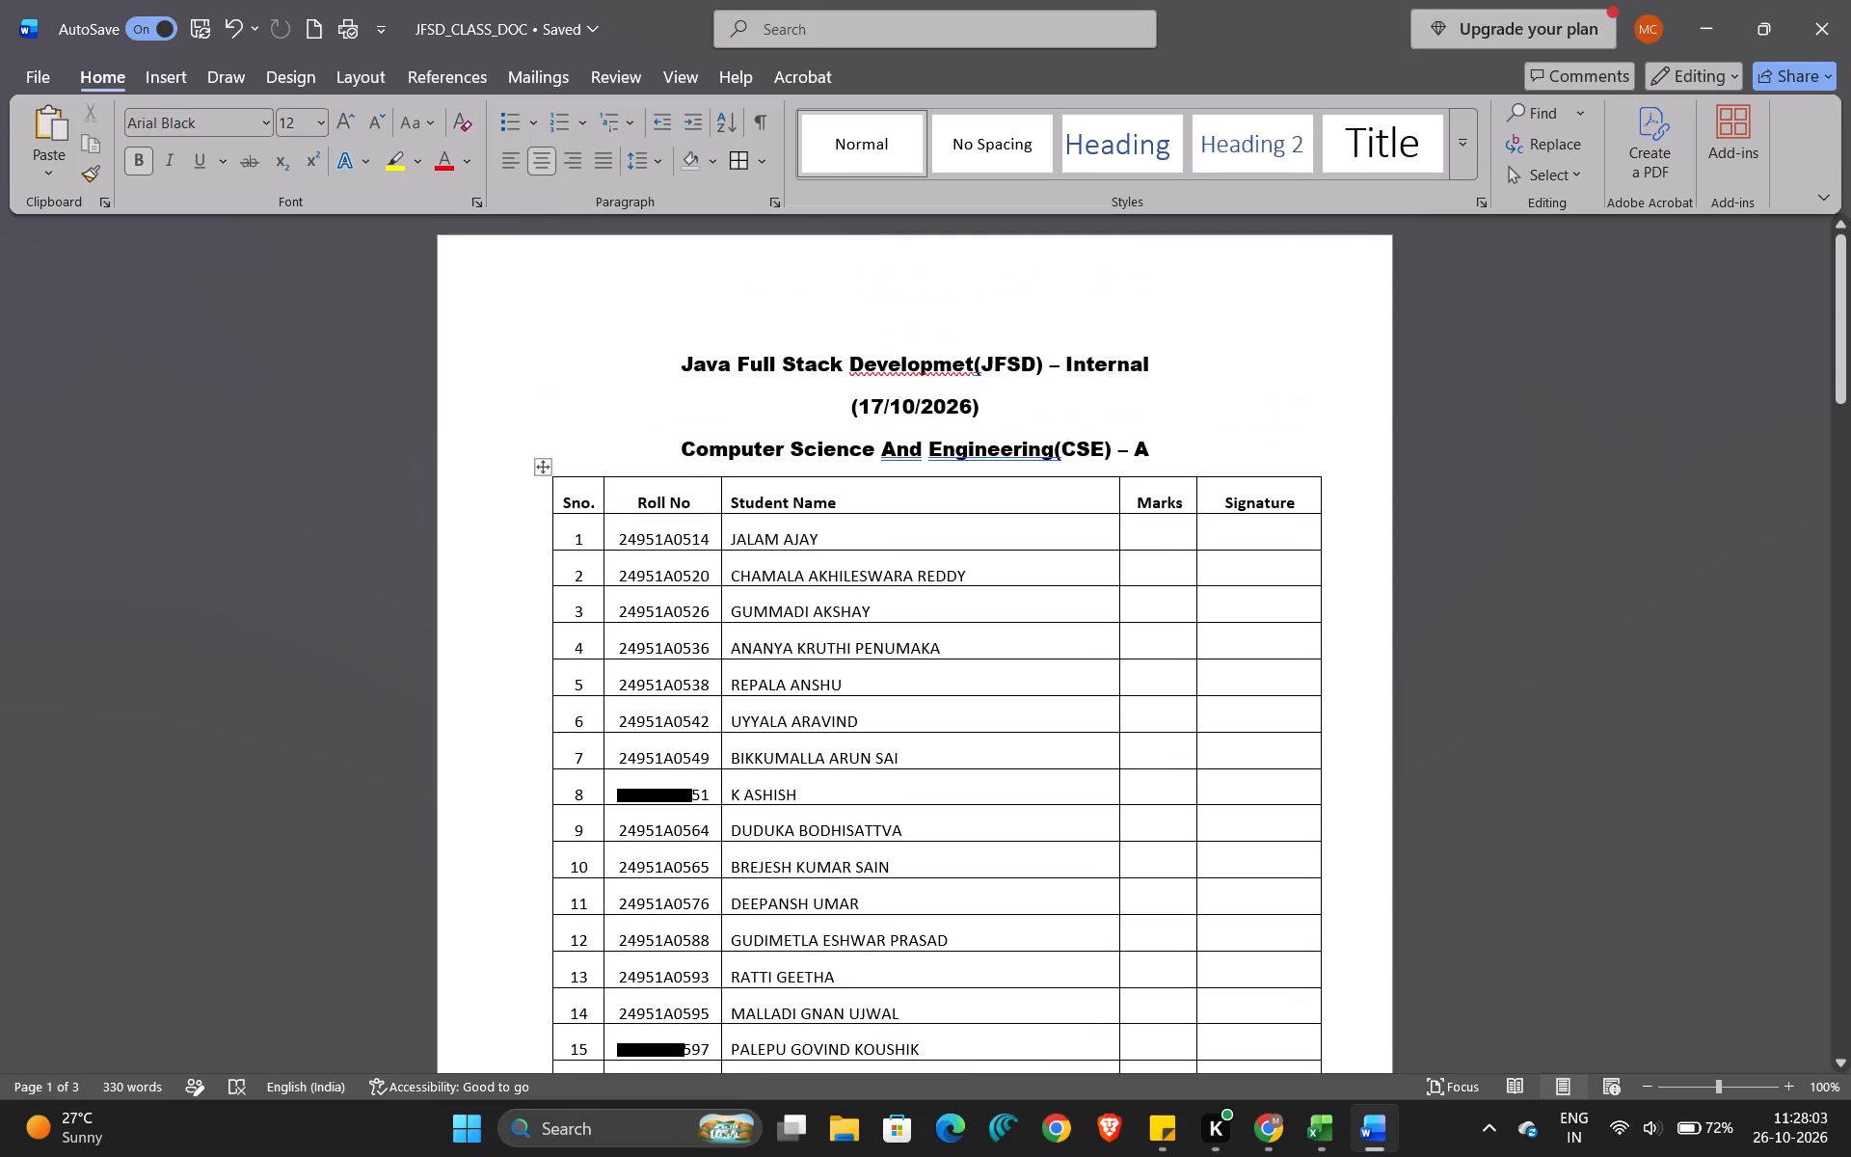
{"action": "key", "text": "ctrl+s"}
{"action": "key", "text": "ctrl+s"}
{"action": "key", "text": "ctrl+s"}
{"action": "key", "text": "ctrl+s"}
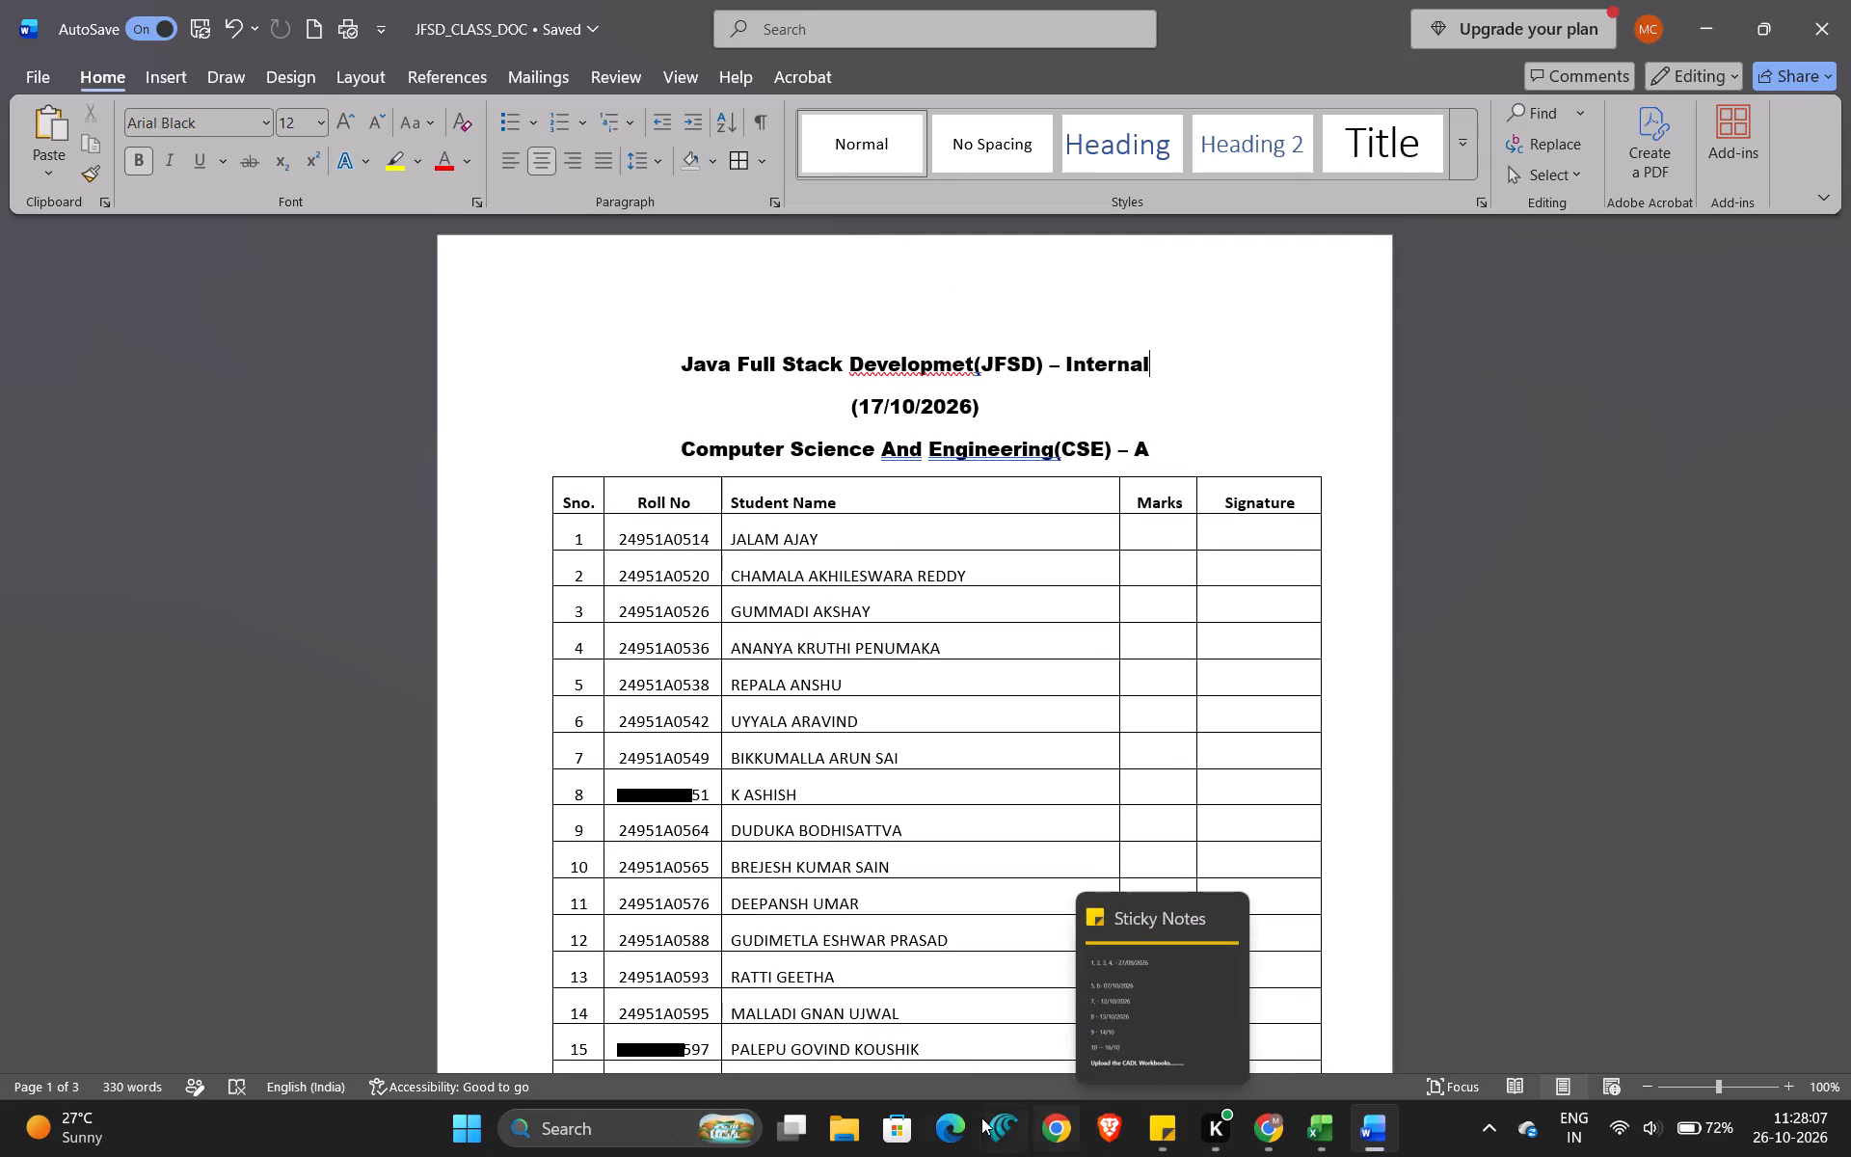
Switch to Google Chrome and open a new tab for going to Telegram.
{"action": "left_click", "coordinate": [1283, 1112]}
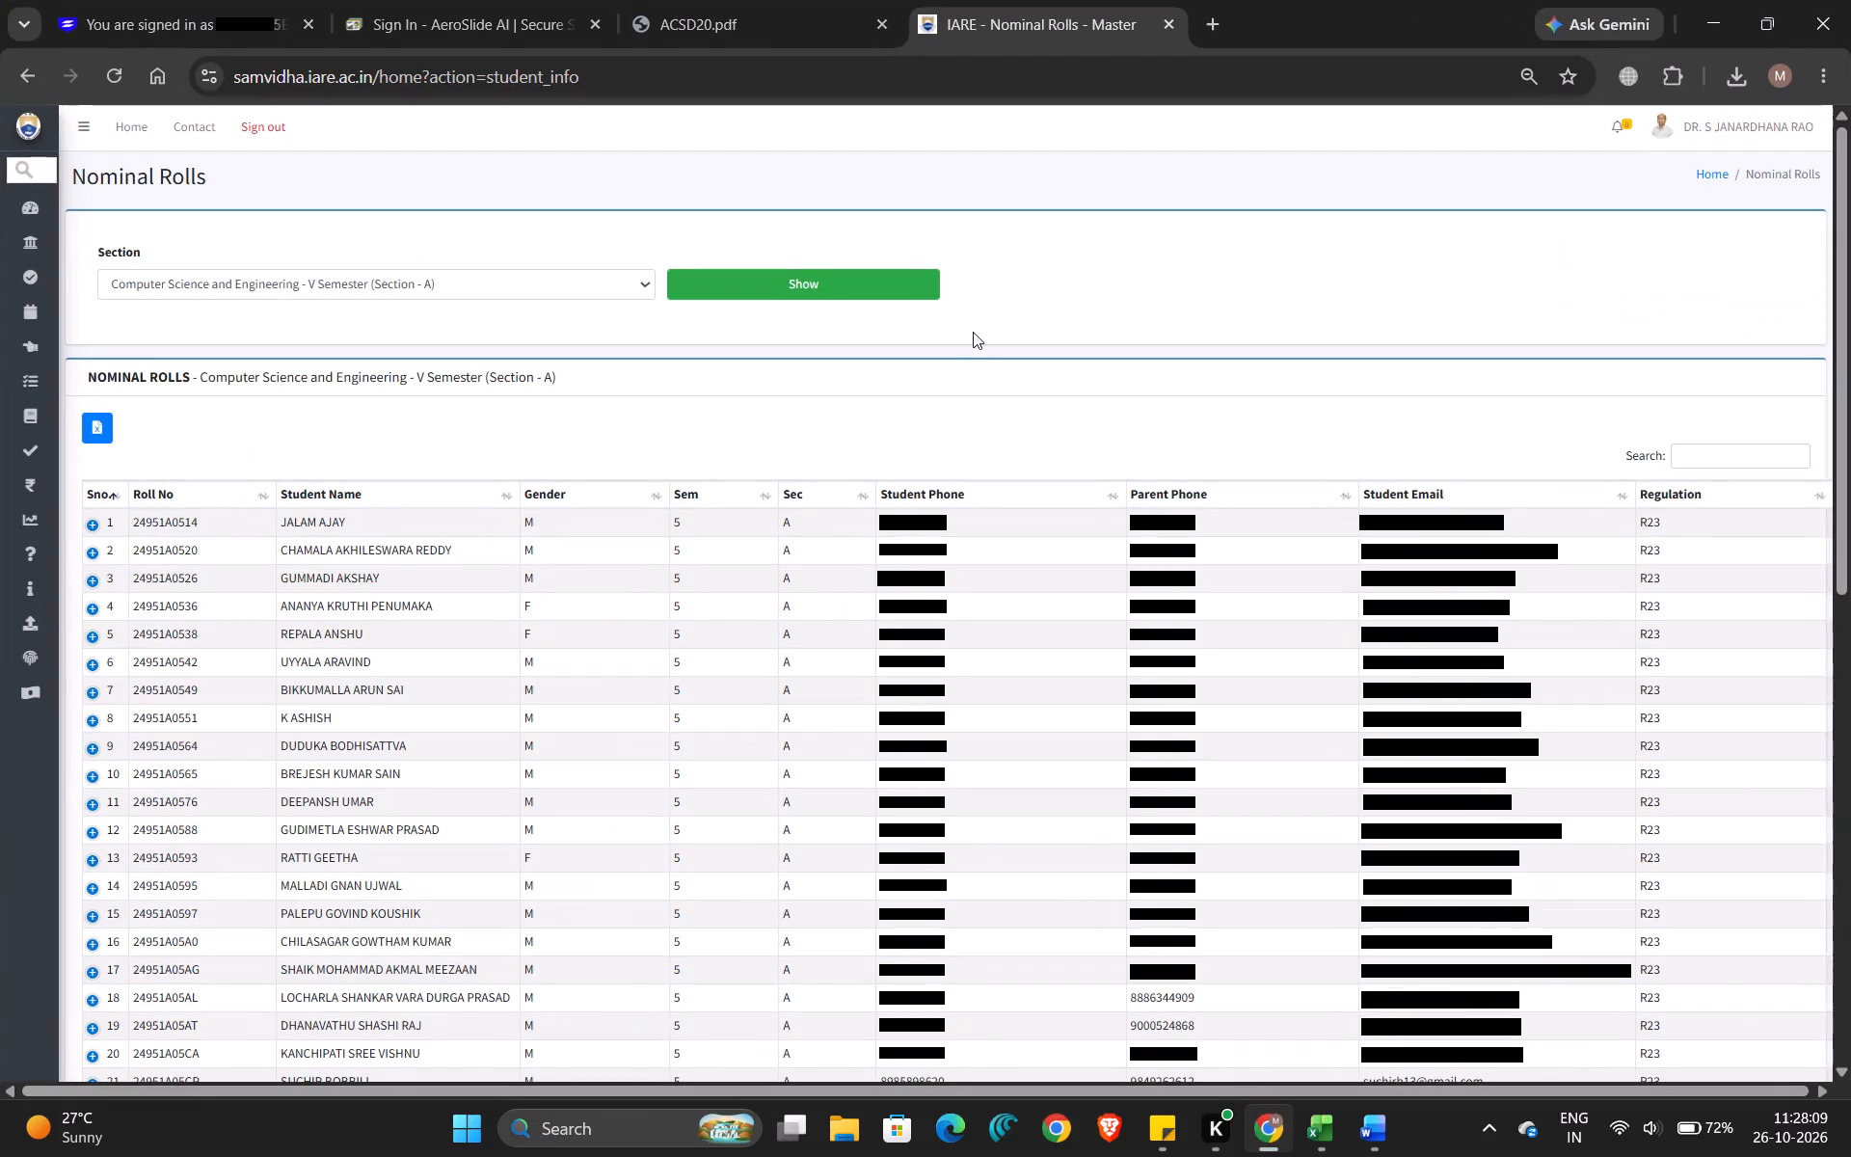
{"action": "key", "text": "ctrl+t"}
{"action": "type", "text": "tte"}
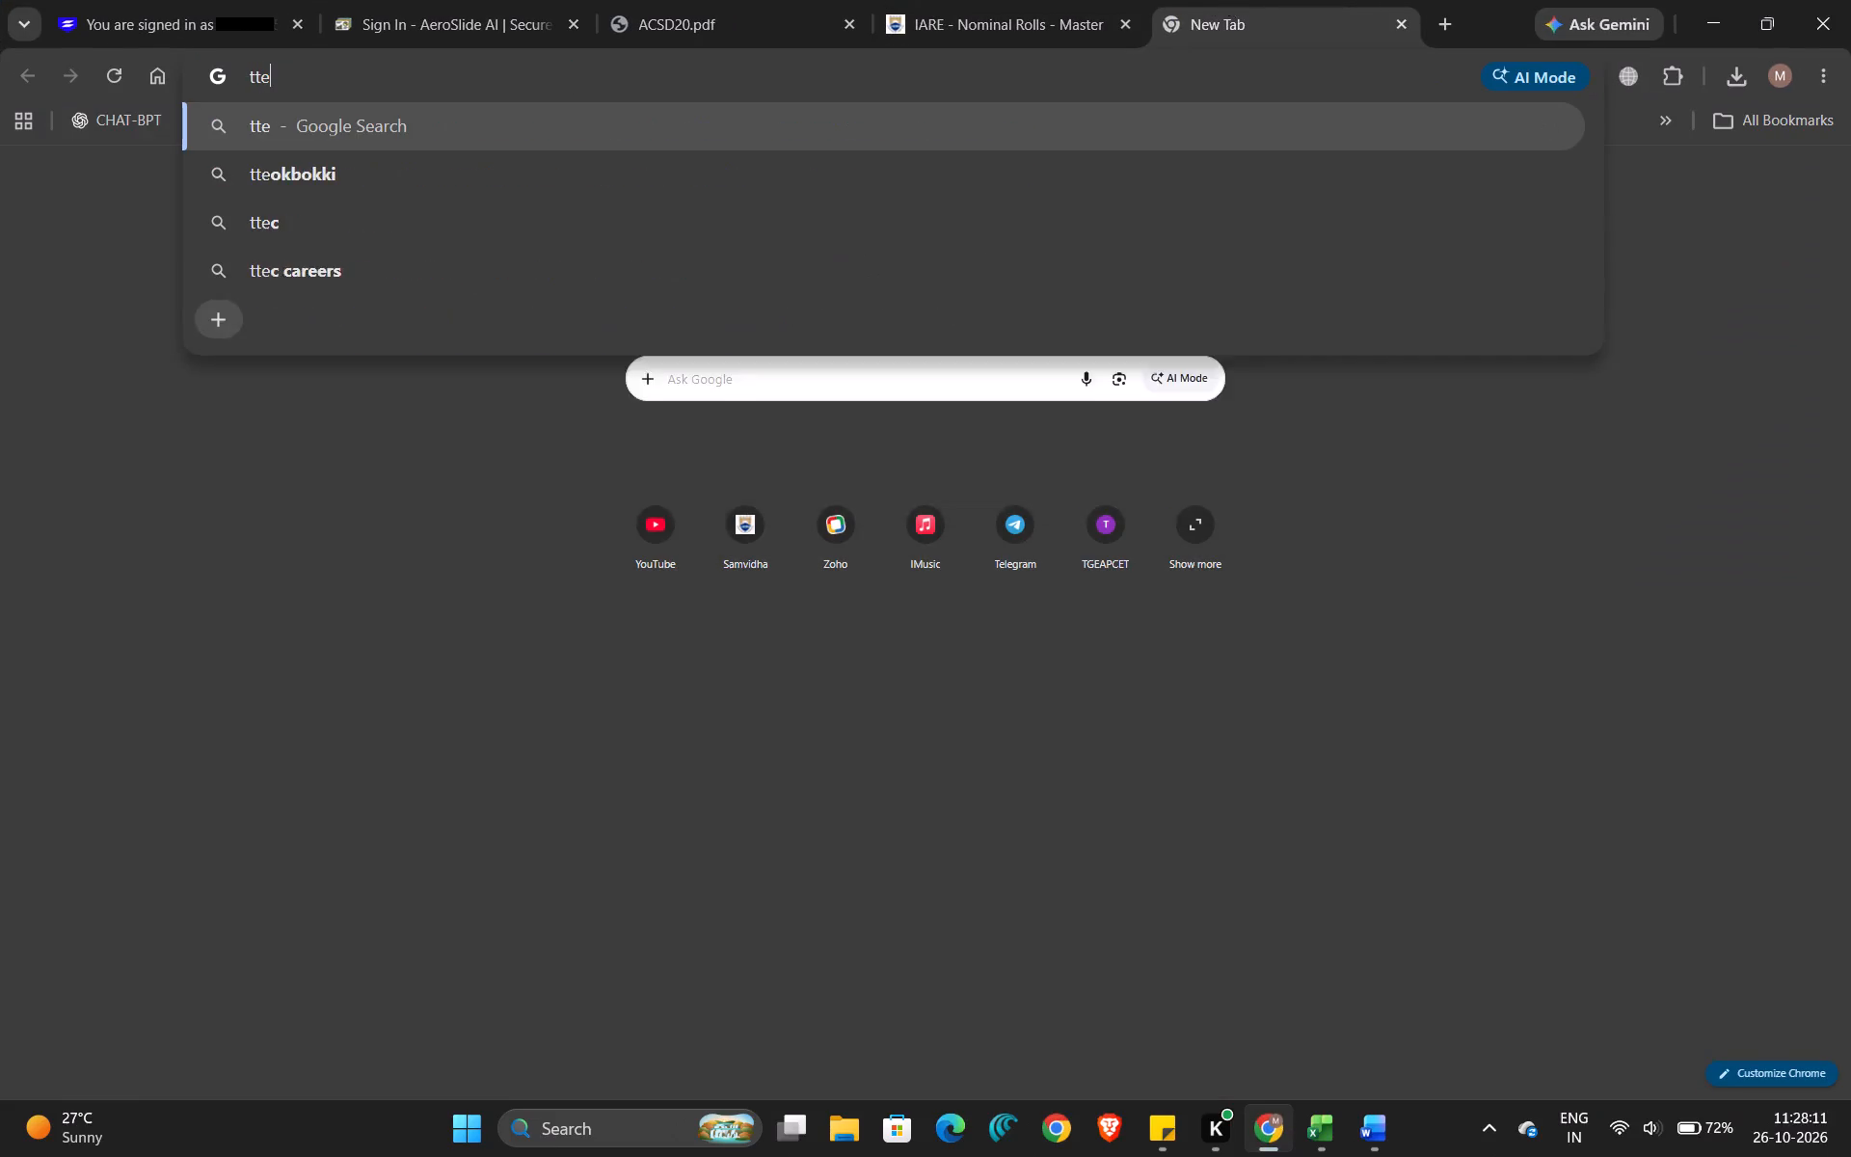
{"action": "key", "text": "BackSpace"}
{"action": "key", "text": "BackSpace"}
{"action": "left_click", "coordinate": [983, 846]}
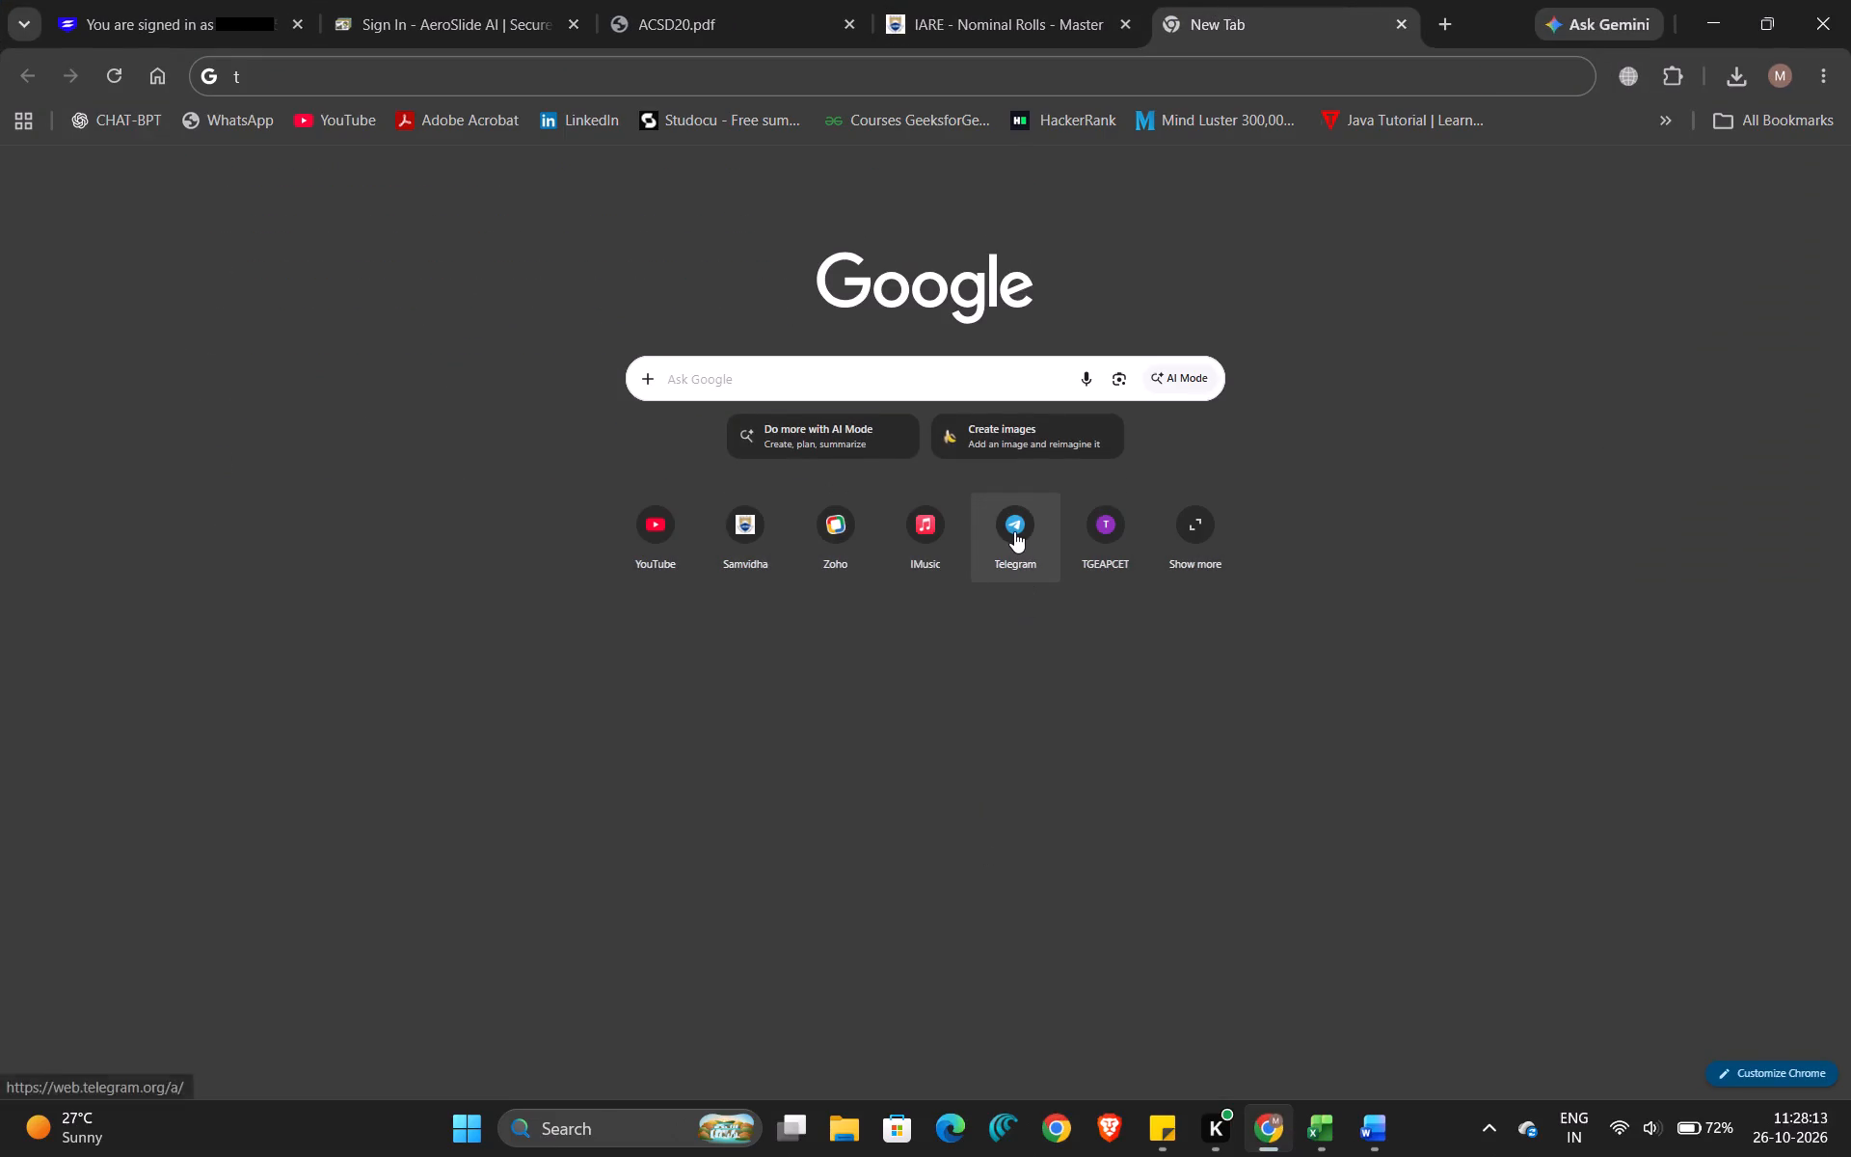